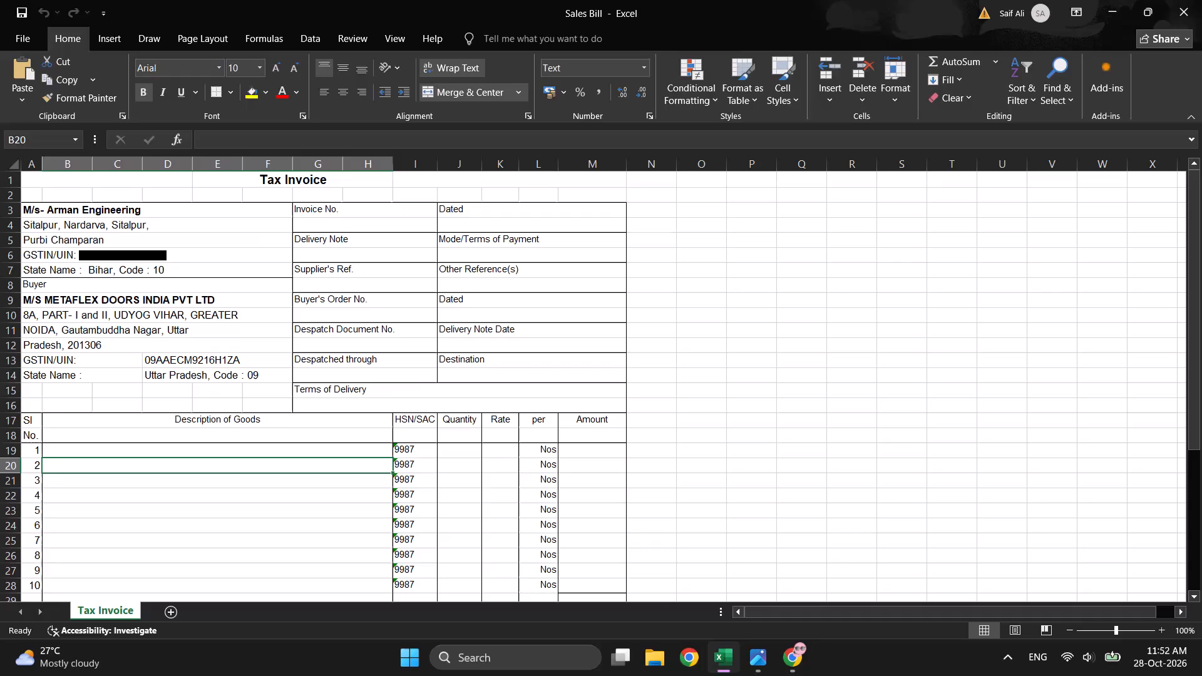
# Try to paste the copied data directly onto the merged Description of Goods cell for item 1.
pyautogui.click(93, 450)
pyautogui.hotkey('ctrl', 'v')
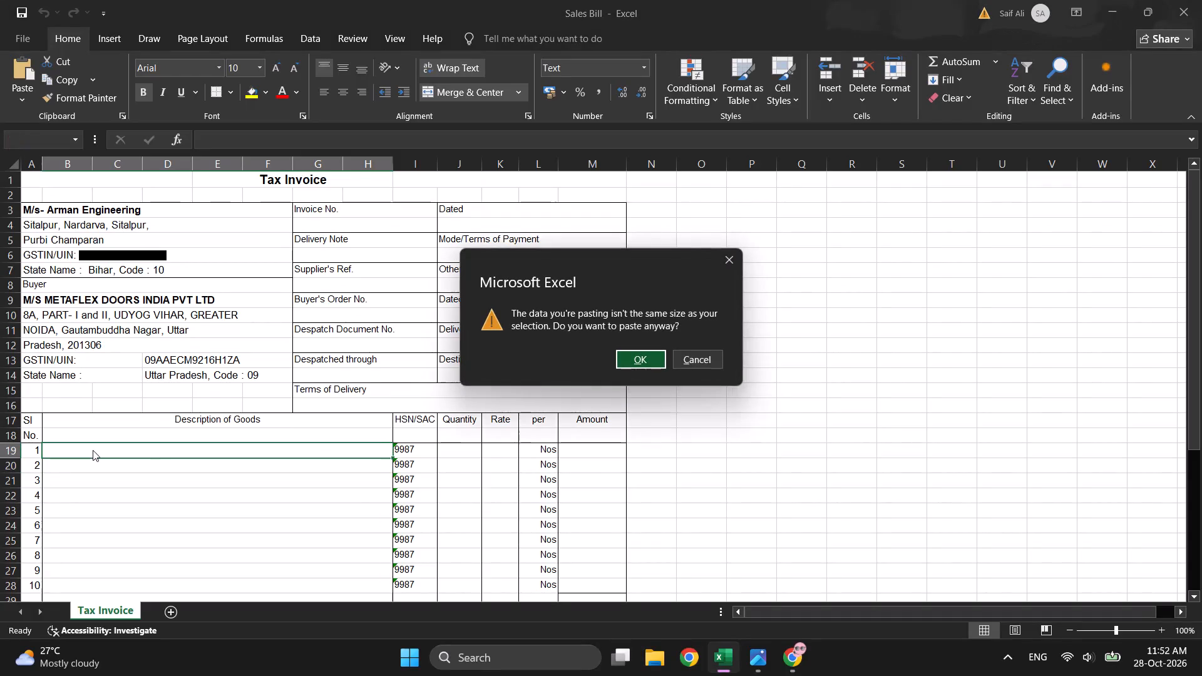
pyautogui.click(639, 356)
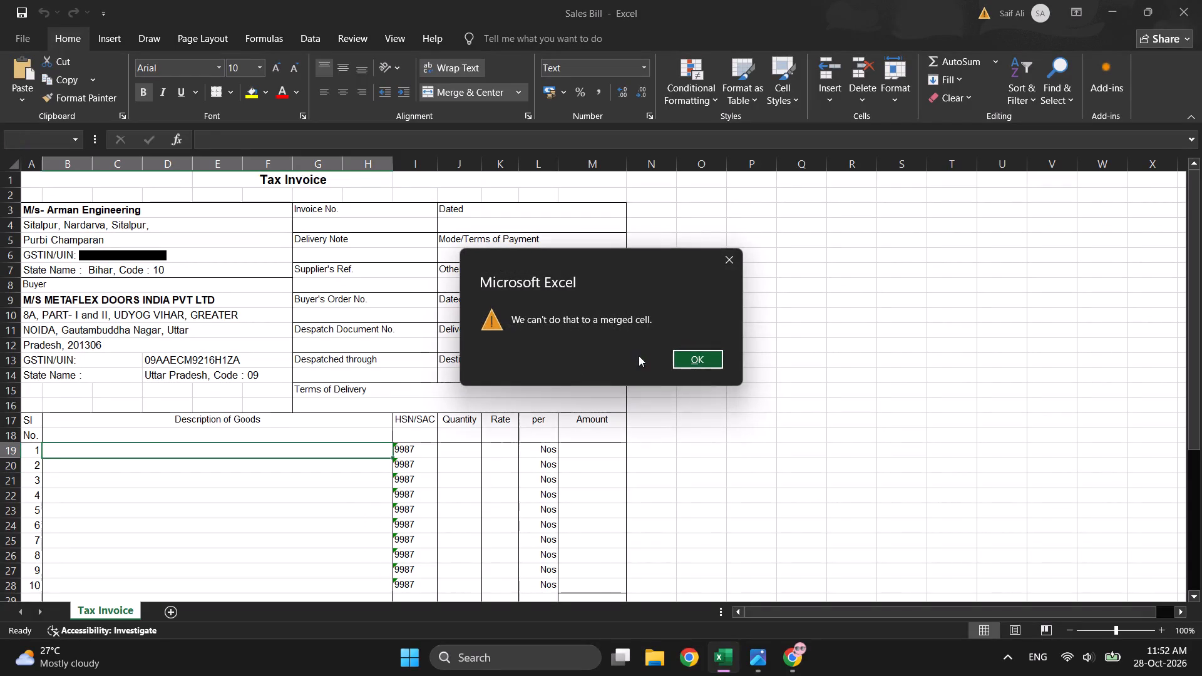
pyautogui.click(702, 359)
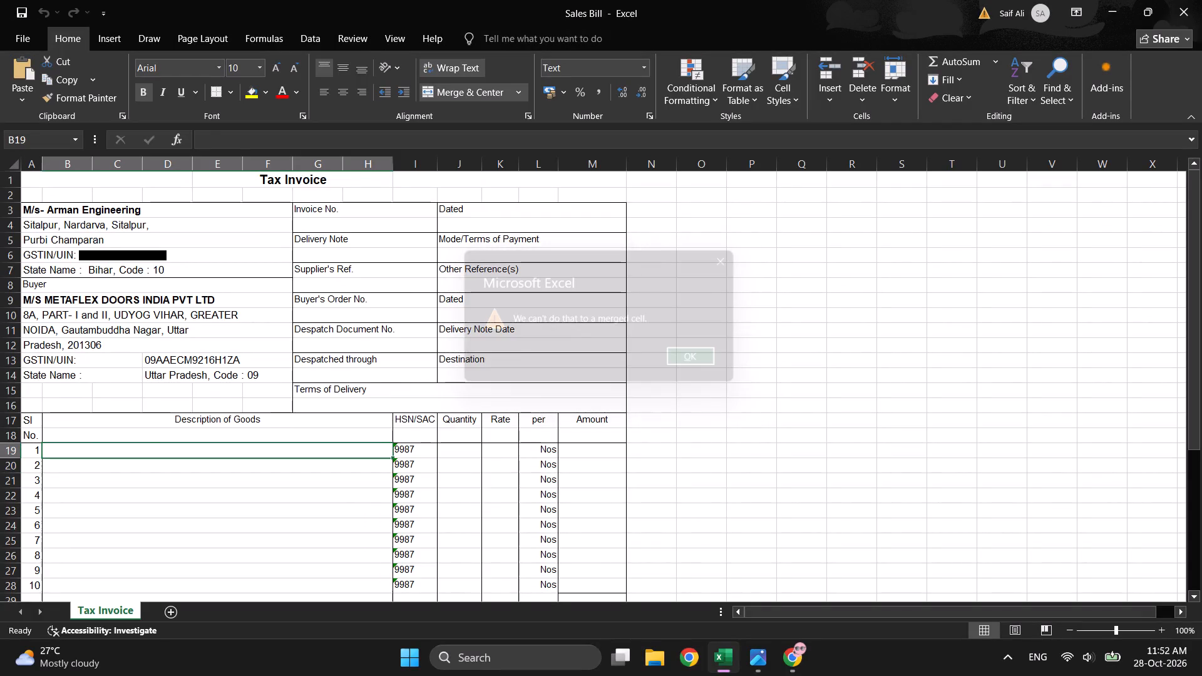
# Paste the copied text ADRESH HOSPITAL inside the Description of Goods cell for item 1.
pyautogui.doubleClick(91, 451)
pyautogui.hotkey('ctrl', 'v')
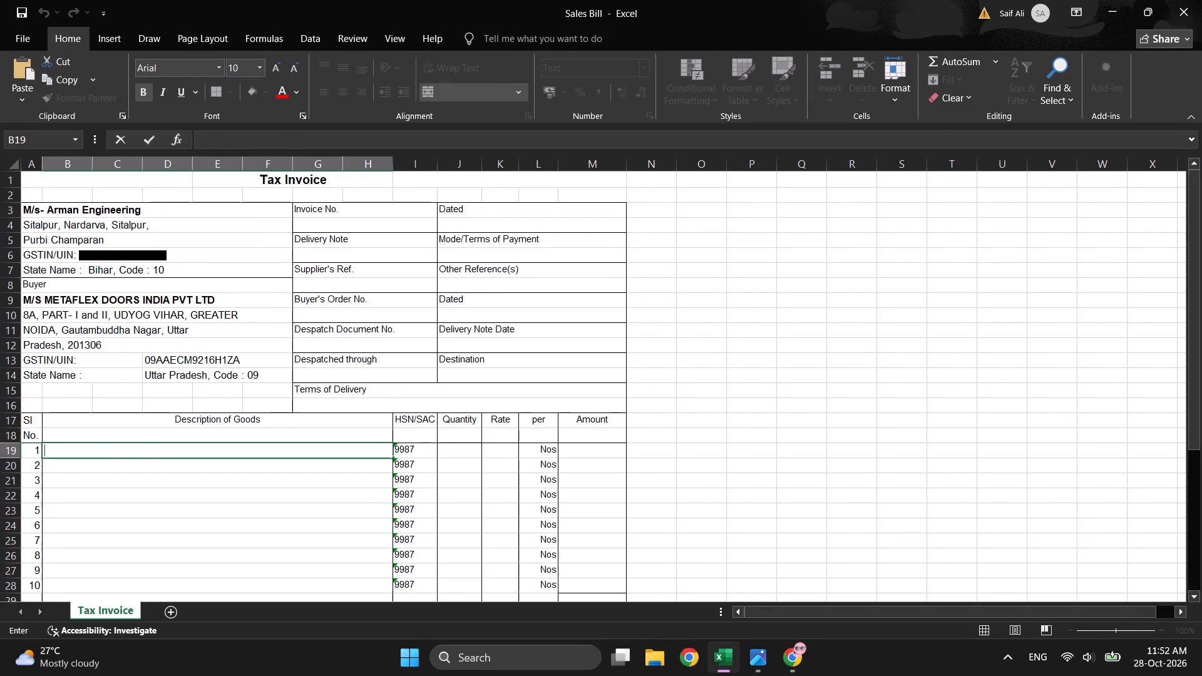
# Open the Description of Goods cell for item 2 for text entry.
pyautogui.doubleClick(74, 466)
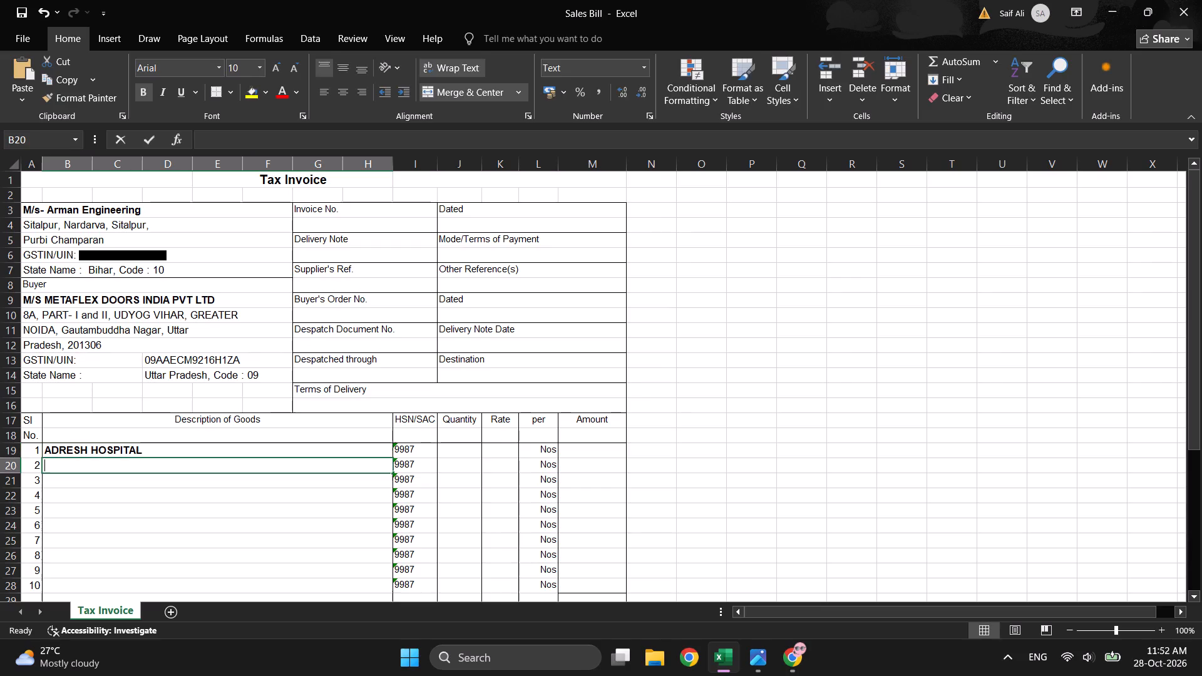
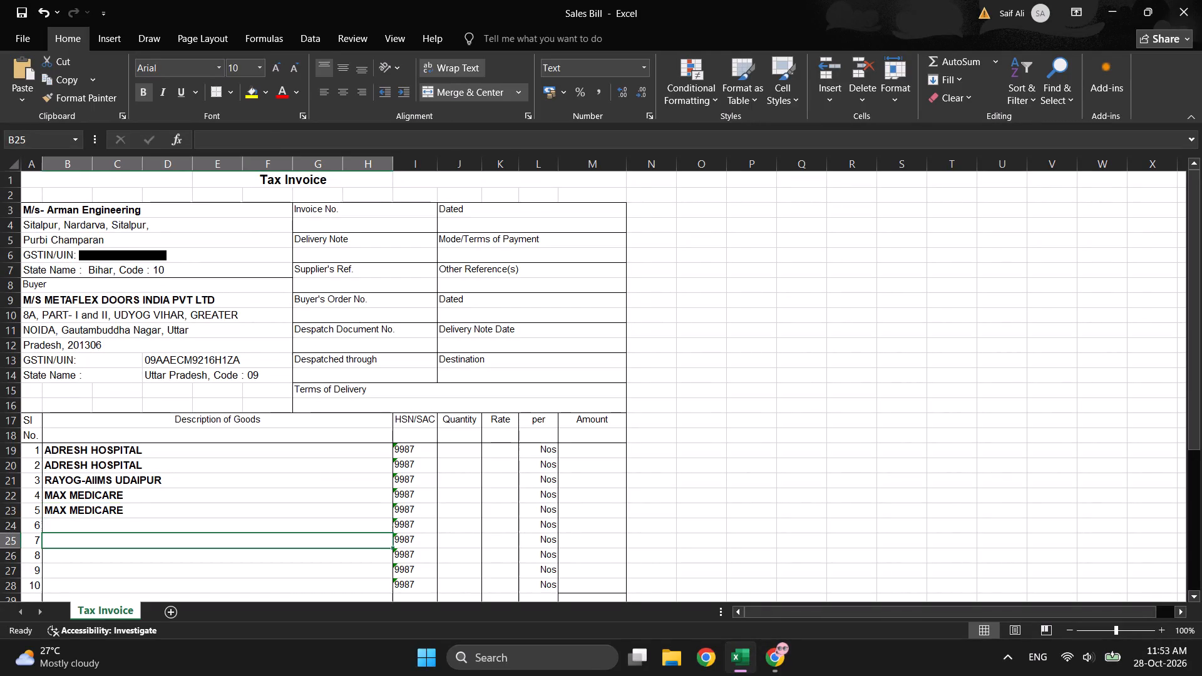
# Open the empty Description of Goods cell for item 7 for text entry.
pyautogui.press('BackSpace')
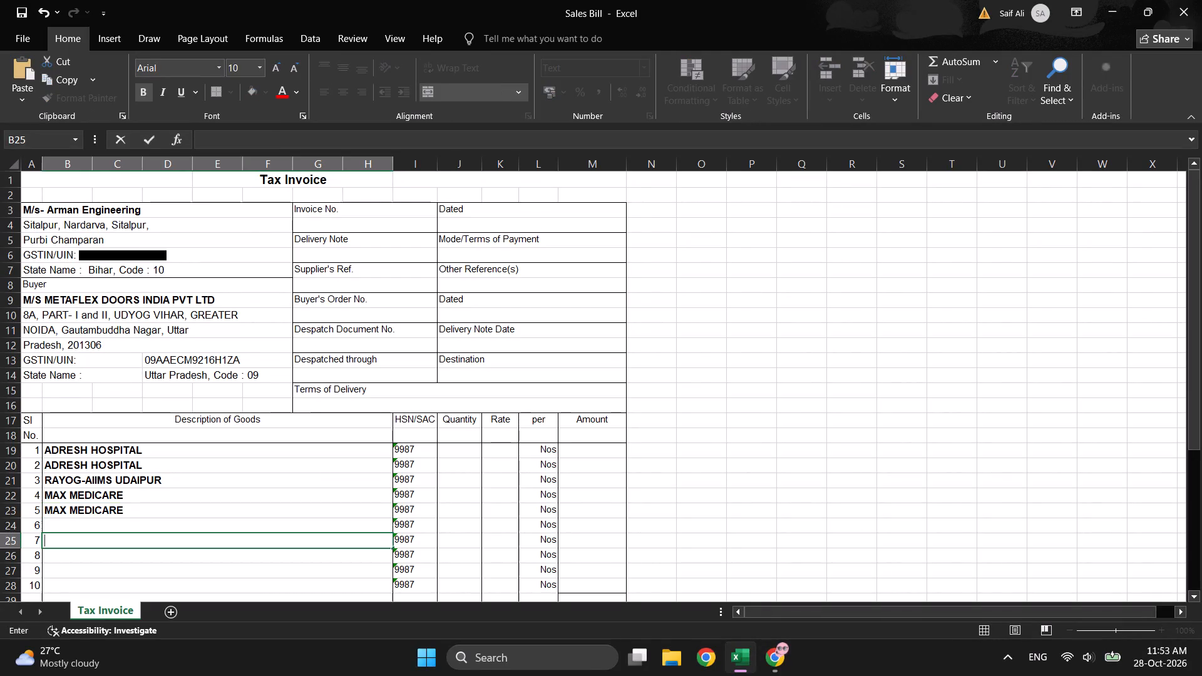
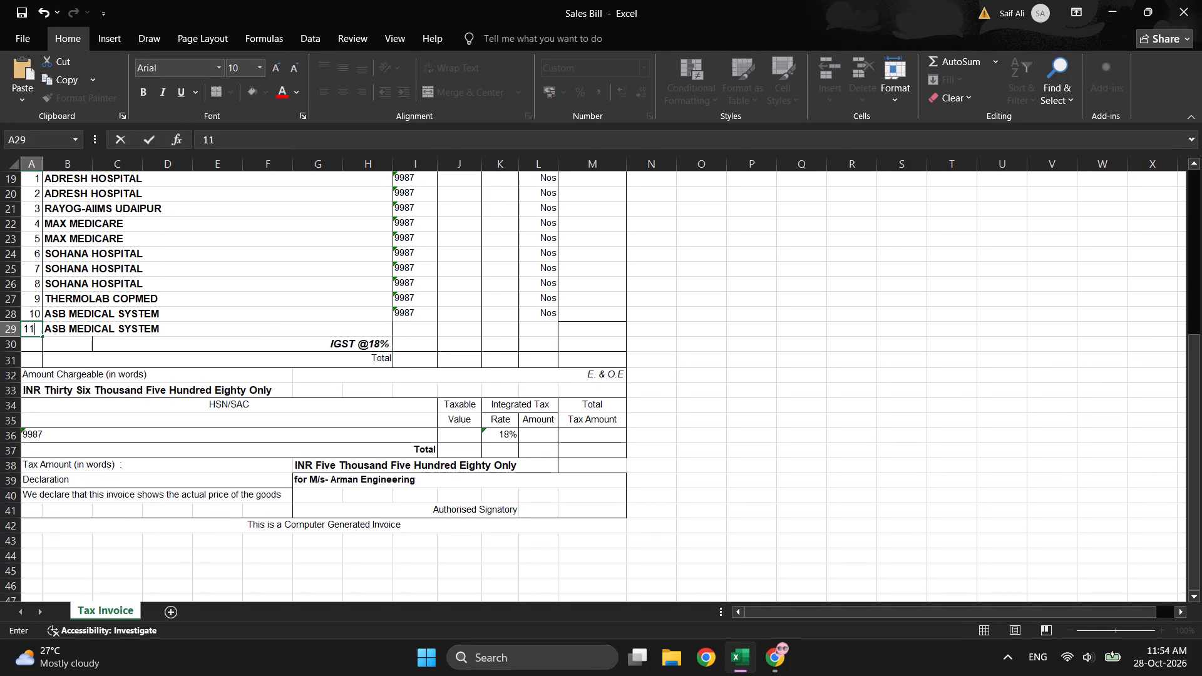
# Finish entering 11 as the serial number beside the last ASB MEDICAL SYSTEM line.
pyautogui.click(172, 330)
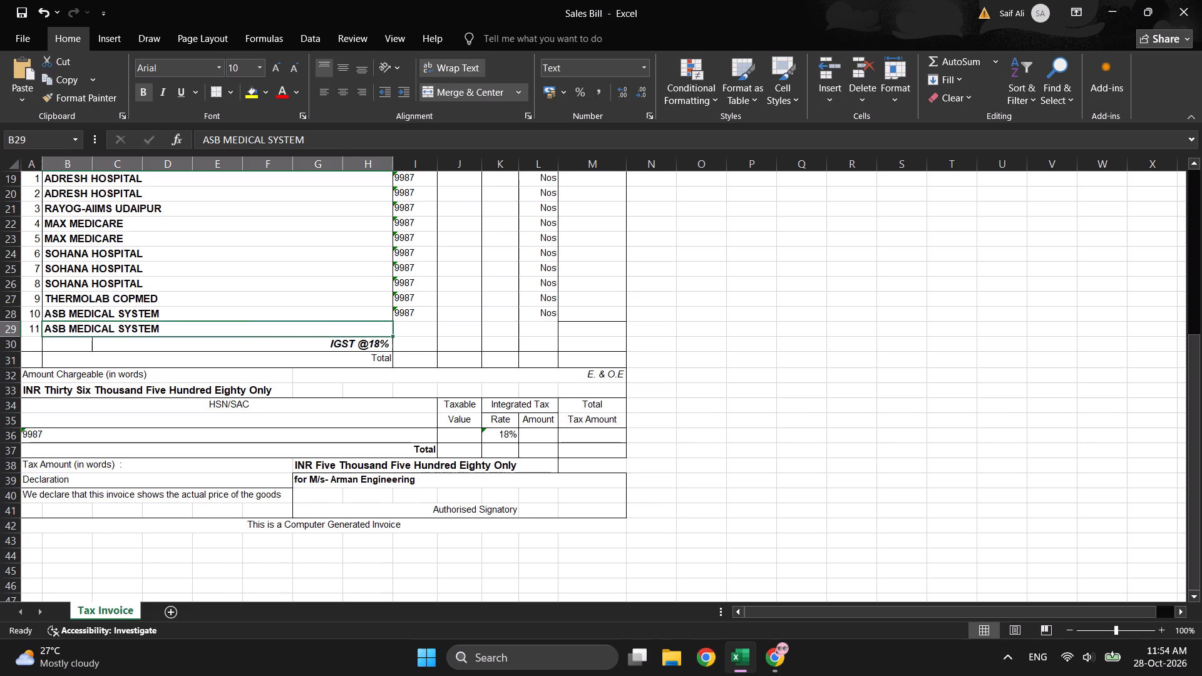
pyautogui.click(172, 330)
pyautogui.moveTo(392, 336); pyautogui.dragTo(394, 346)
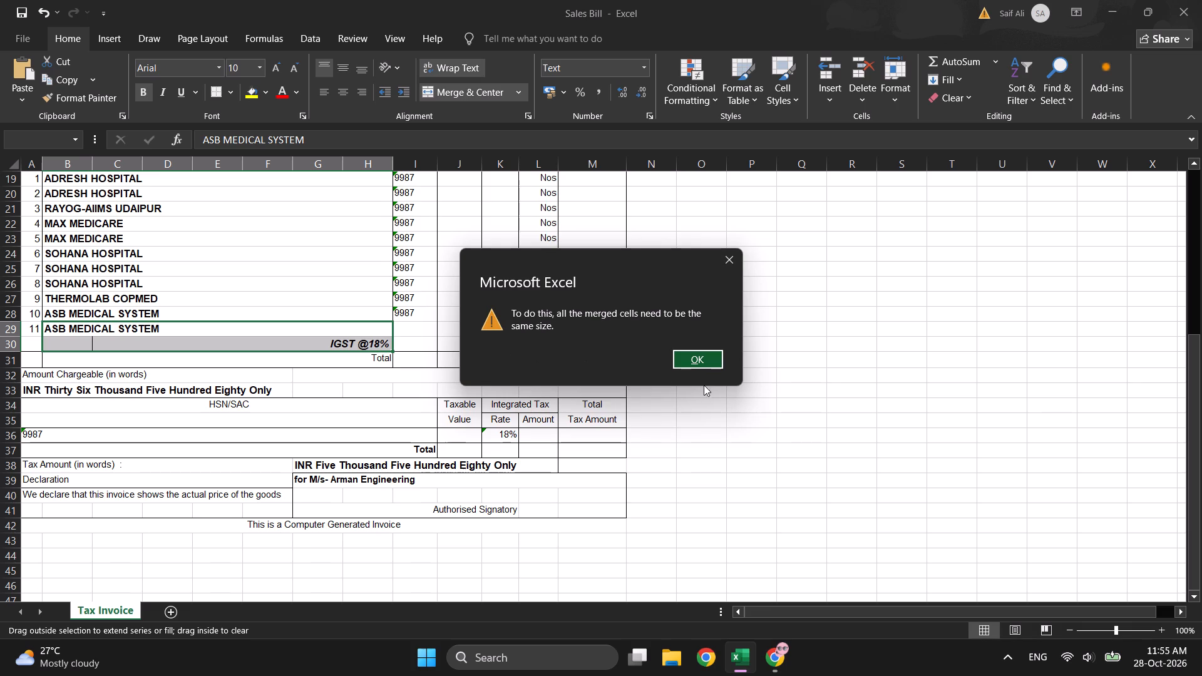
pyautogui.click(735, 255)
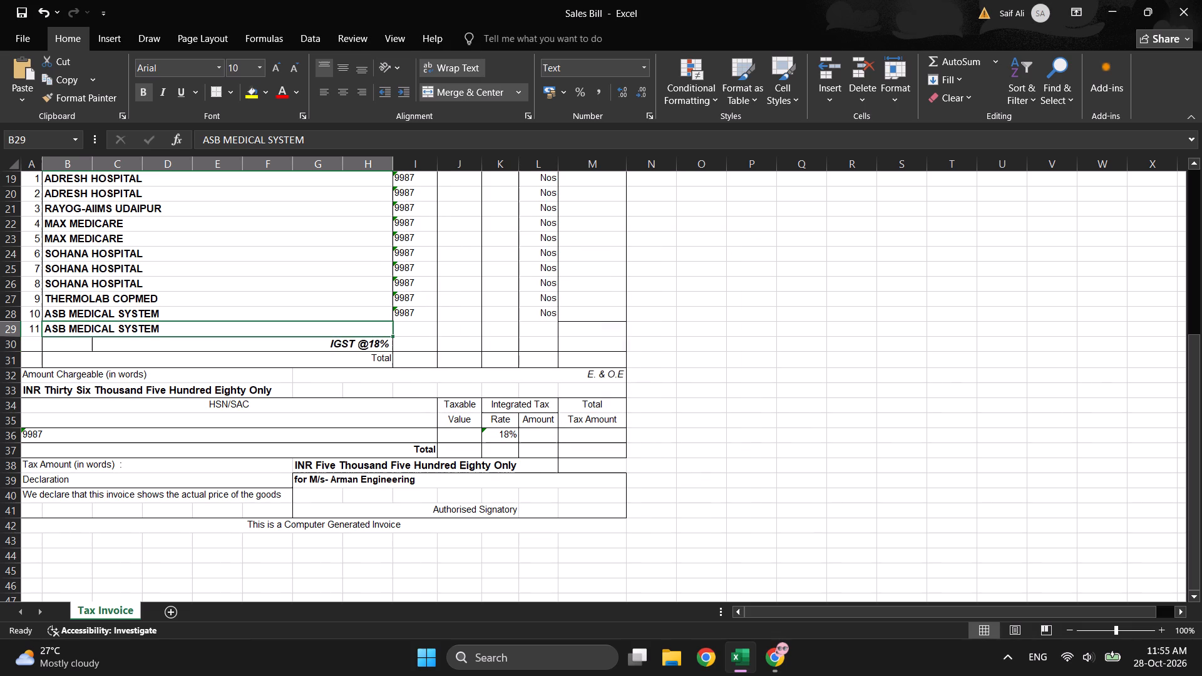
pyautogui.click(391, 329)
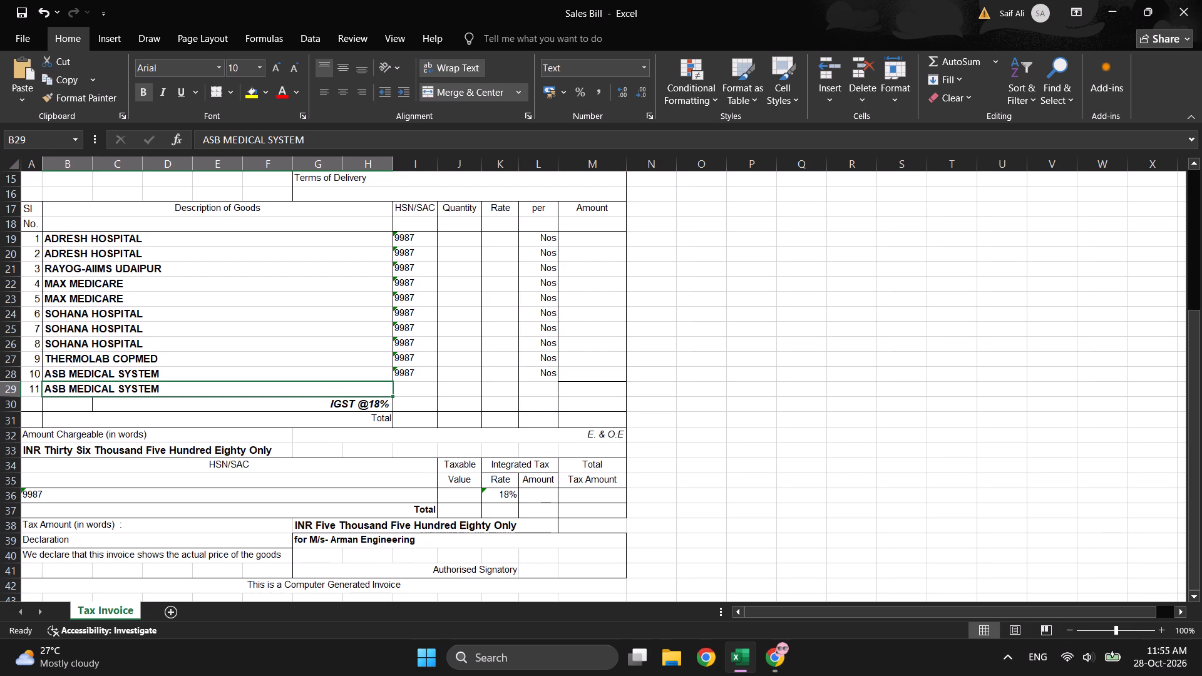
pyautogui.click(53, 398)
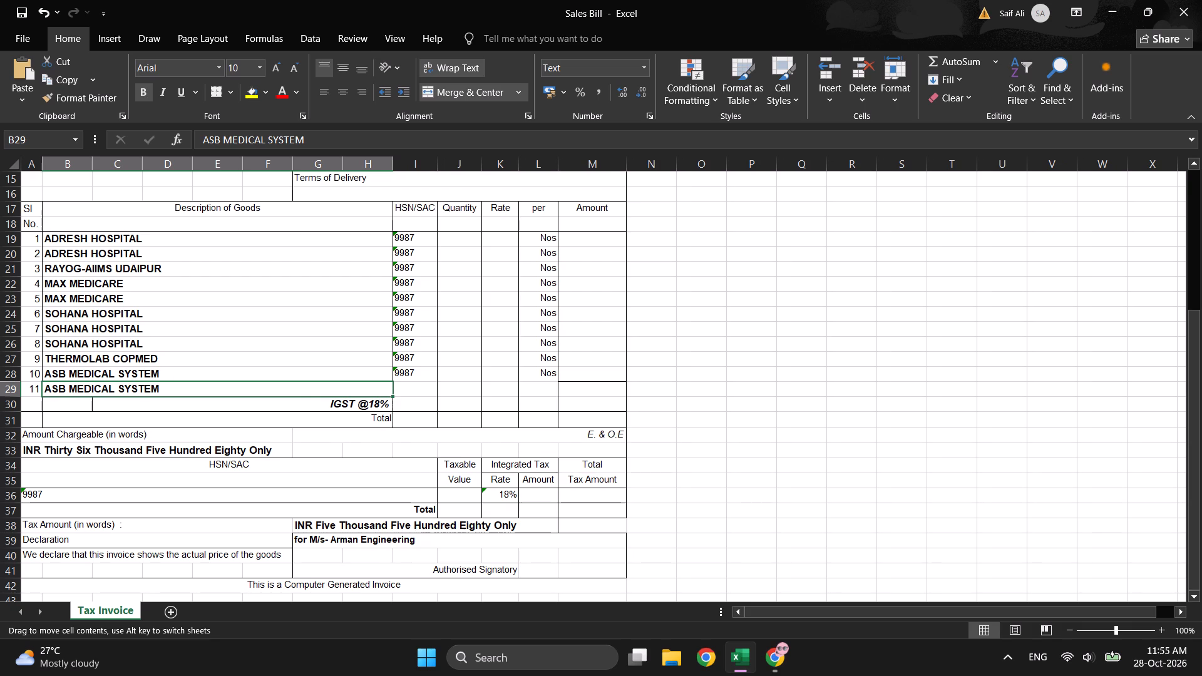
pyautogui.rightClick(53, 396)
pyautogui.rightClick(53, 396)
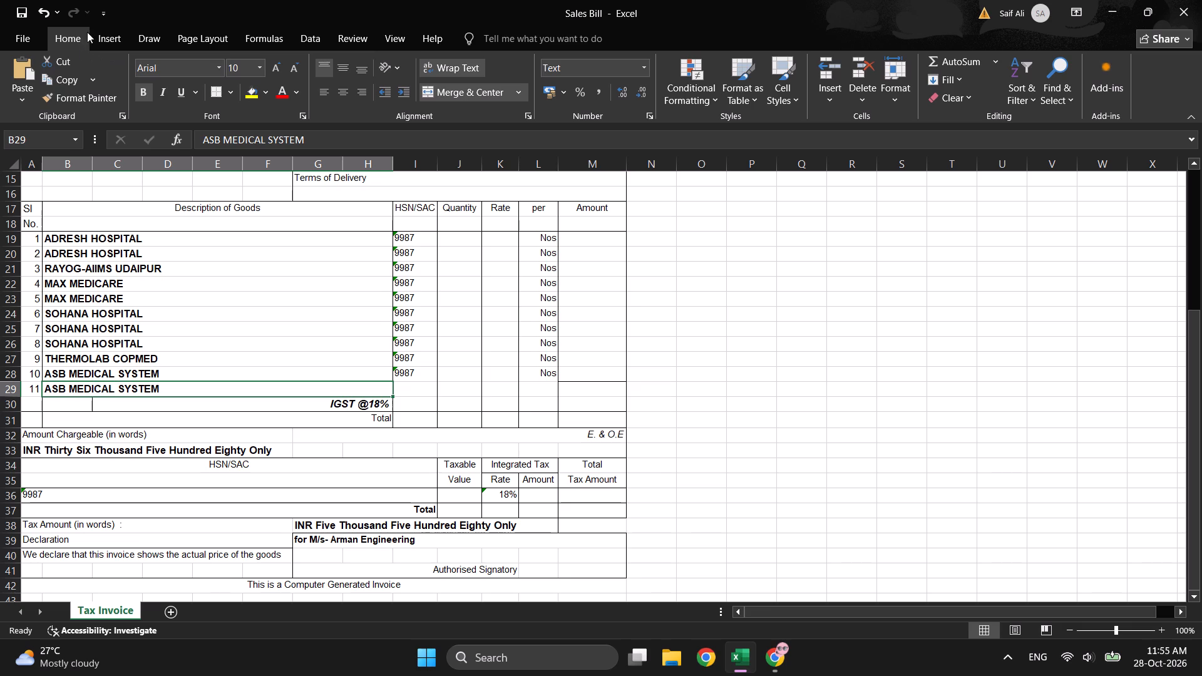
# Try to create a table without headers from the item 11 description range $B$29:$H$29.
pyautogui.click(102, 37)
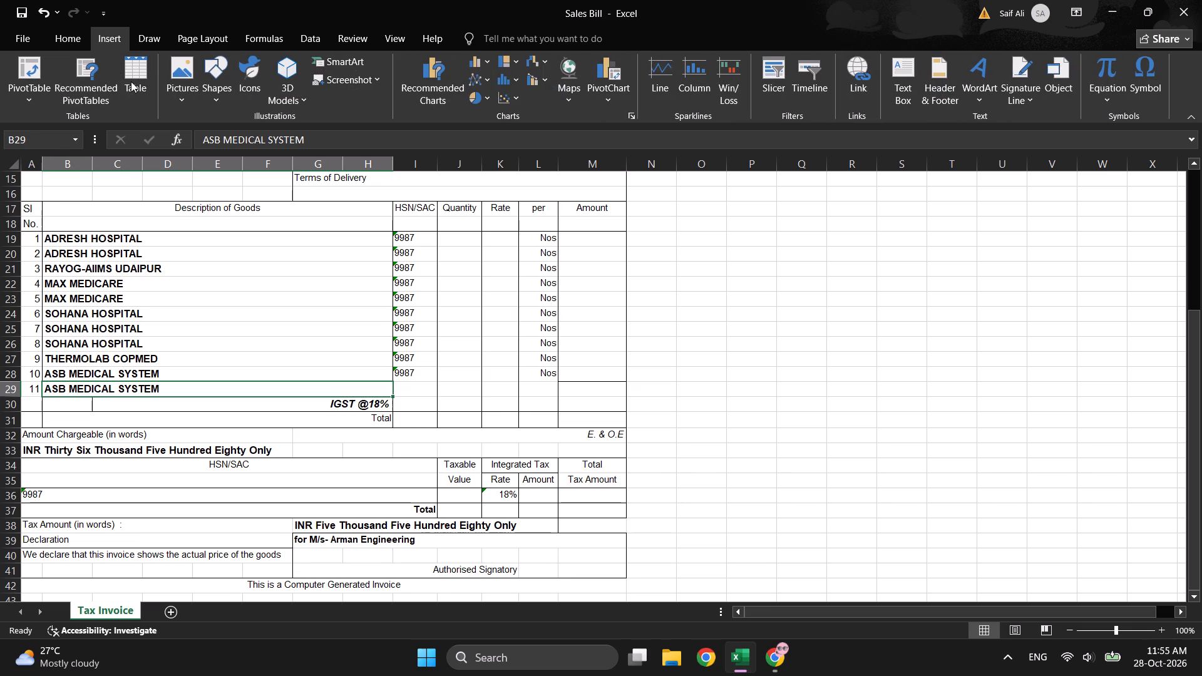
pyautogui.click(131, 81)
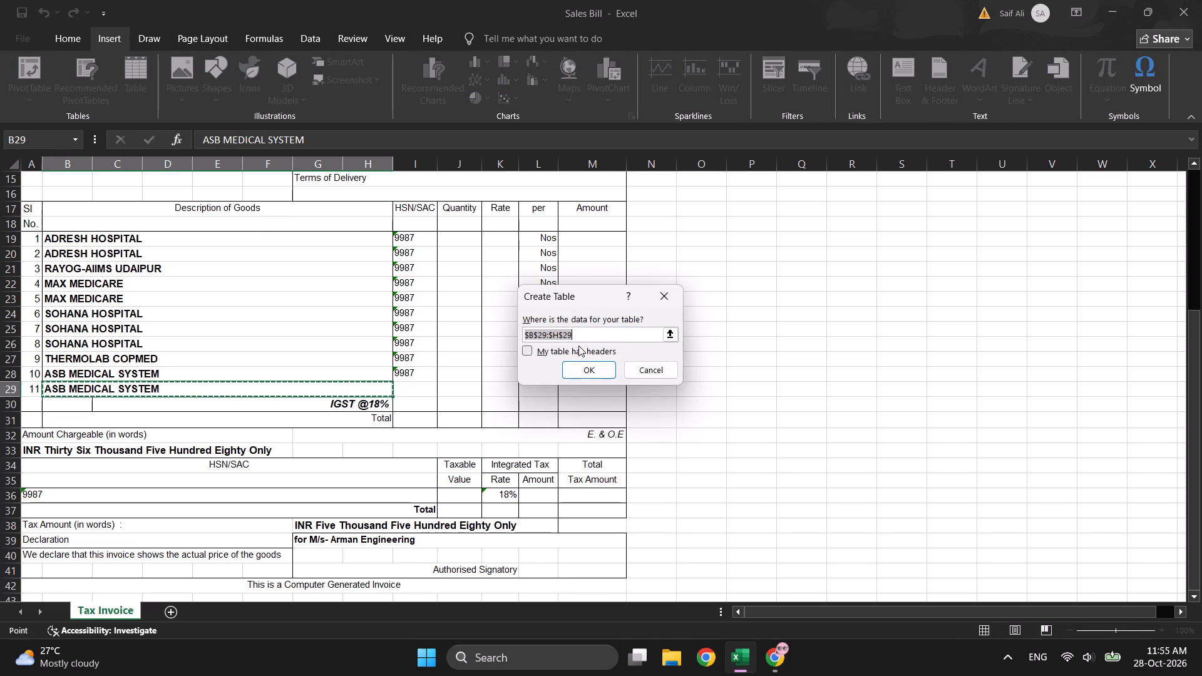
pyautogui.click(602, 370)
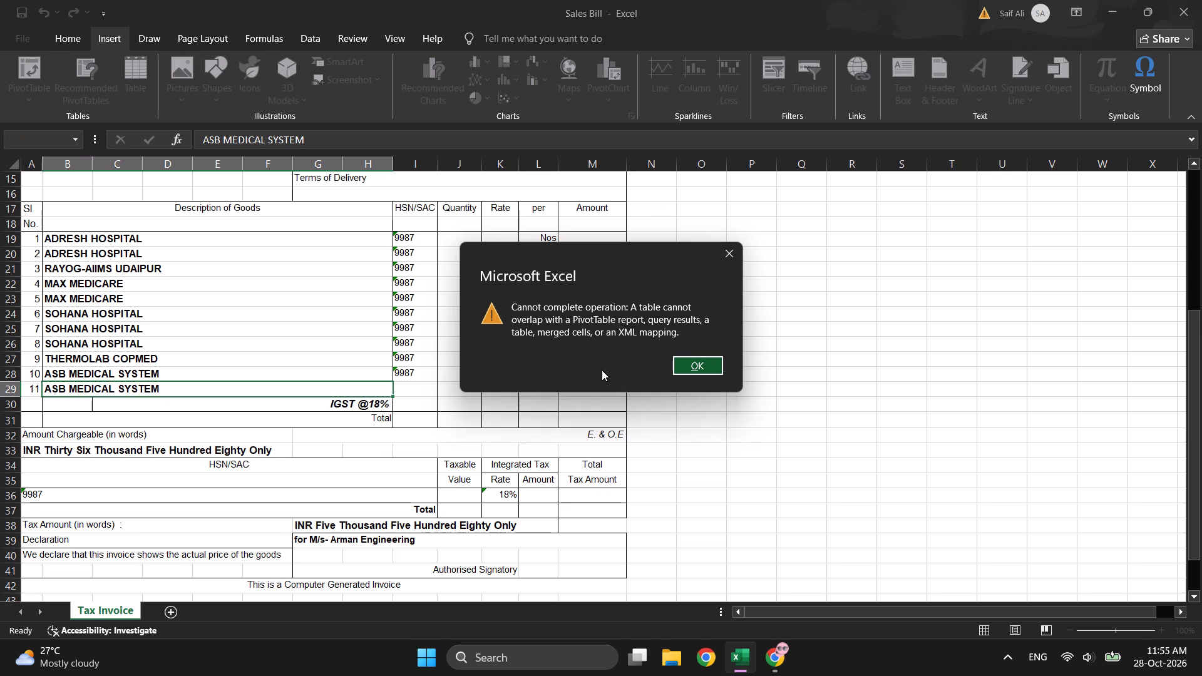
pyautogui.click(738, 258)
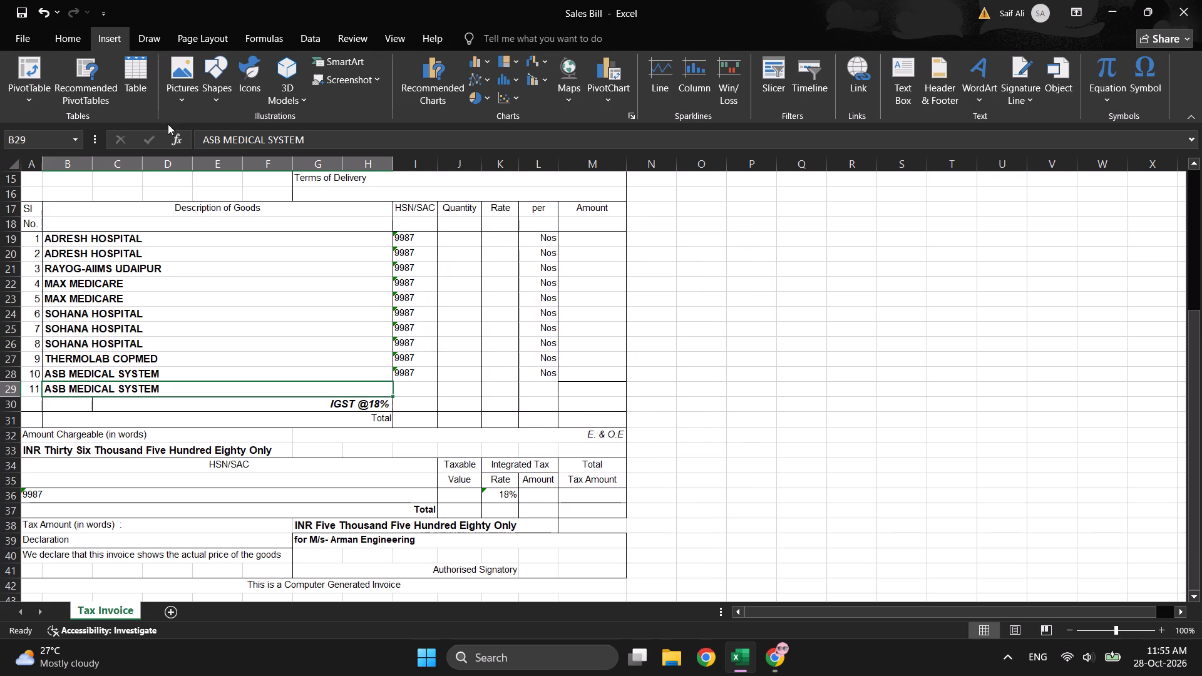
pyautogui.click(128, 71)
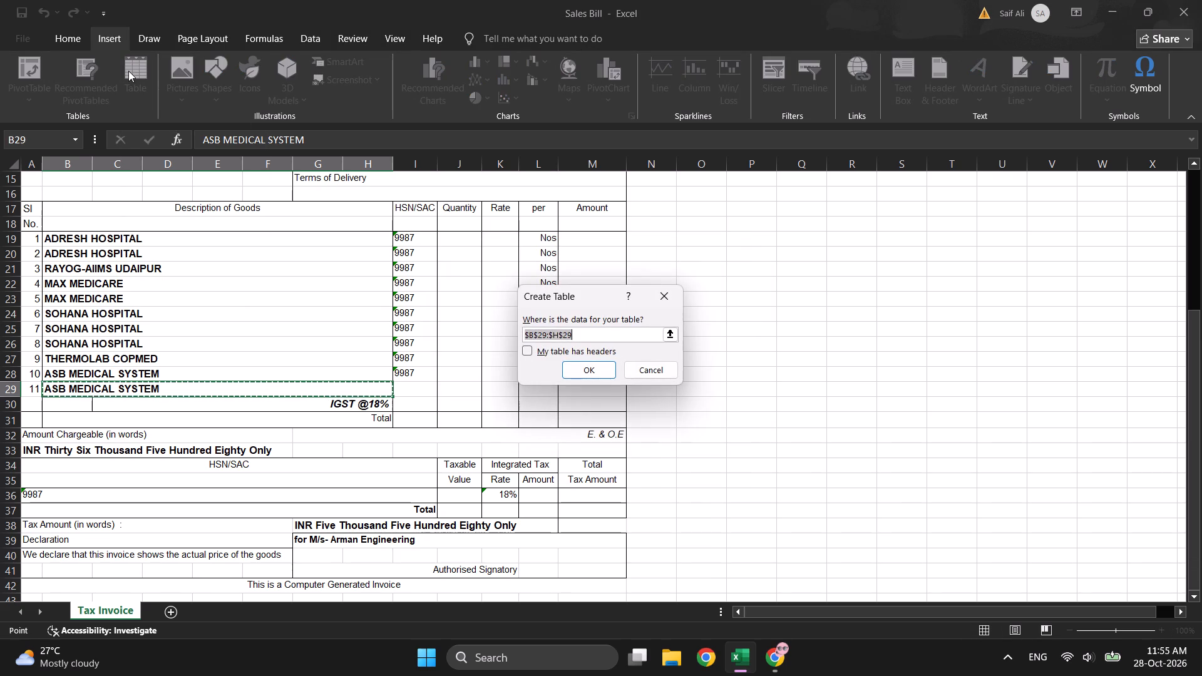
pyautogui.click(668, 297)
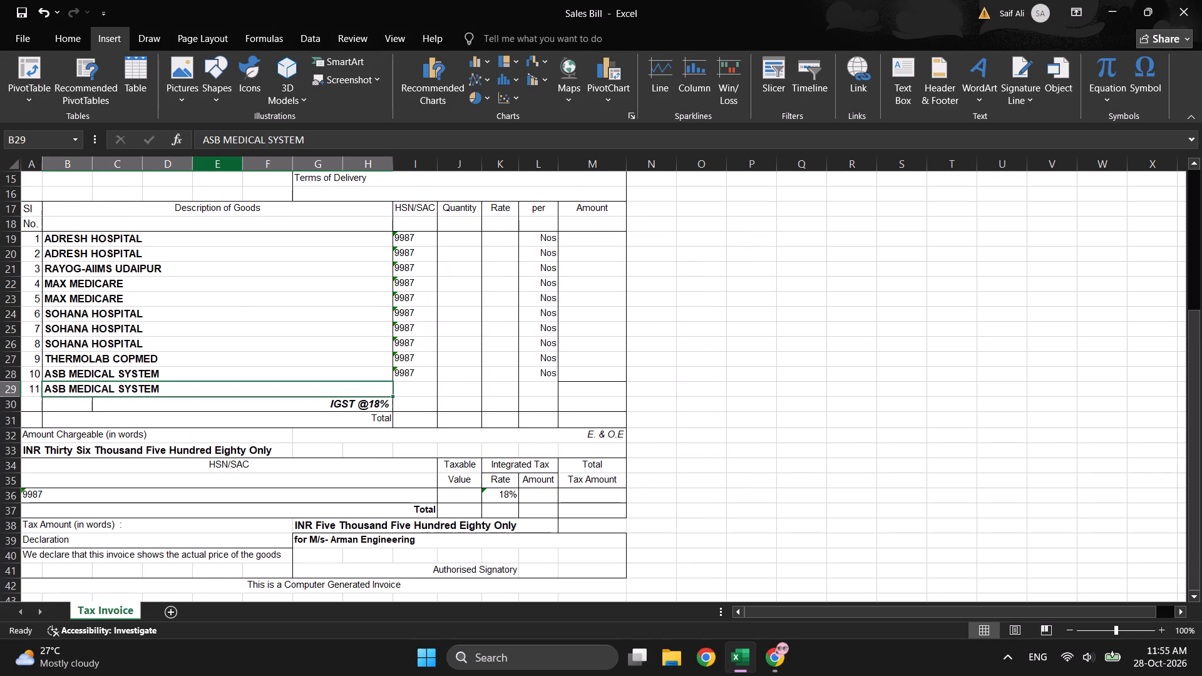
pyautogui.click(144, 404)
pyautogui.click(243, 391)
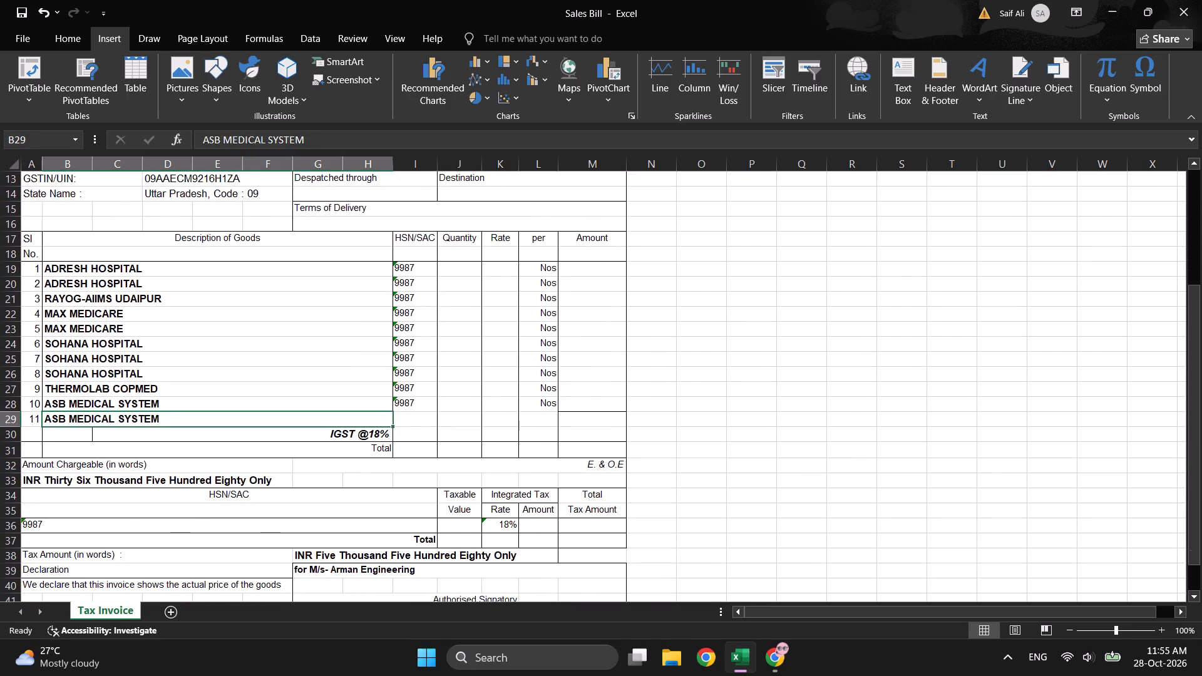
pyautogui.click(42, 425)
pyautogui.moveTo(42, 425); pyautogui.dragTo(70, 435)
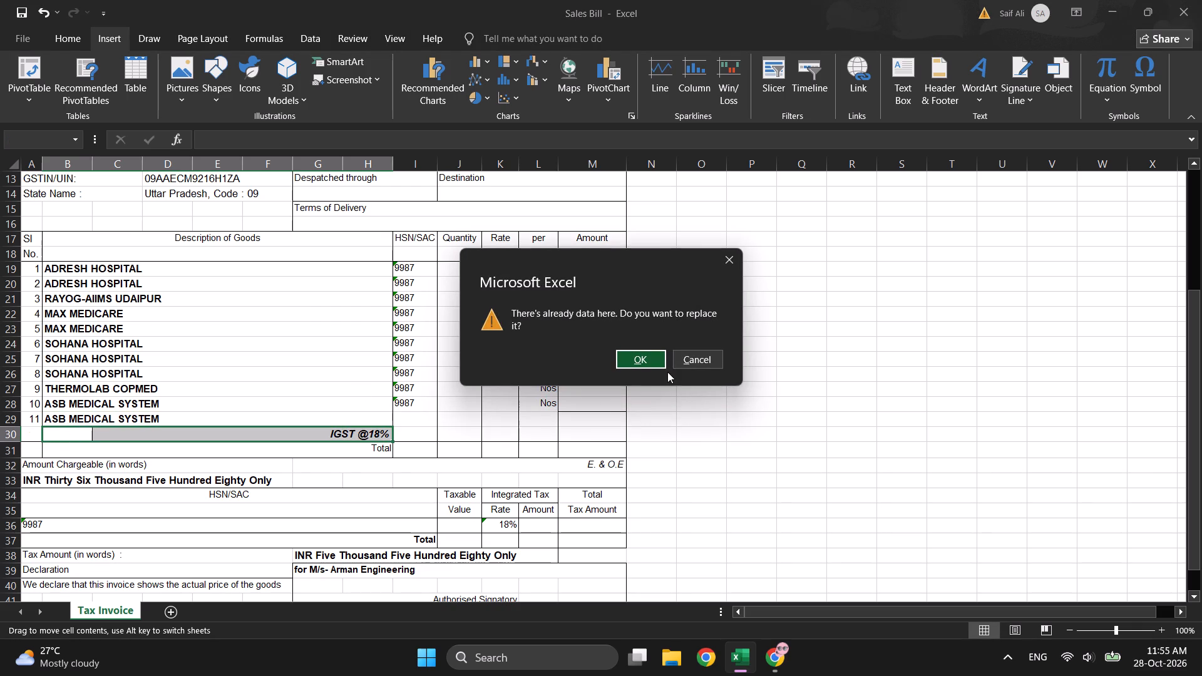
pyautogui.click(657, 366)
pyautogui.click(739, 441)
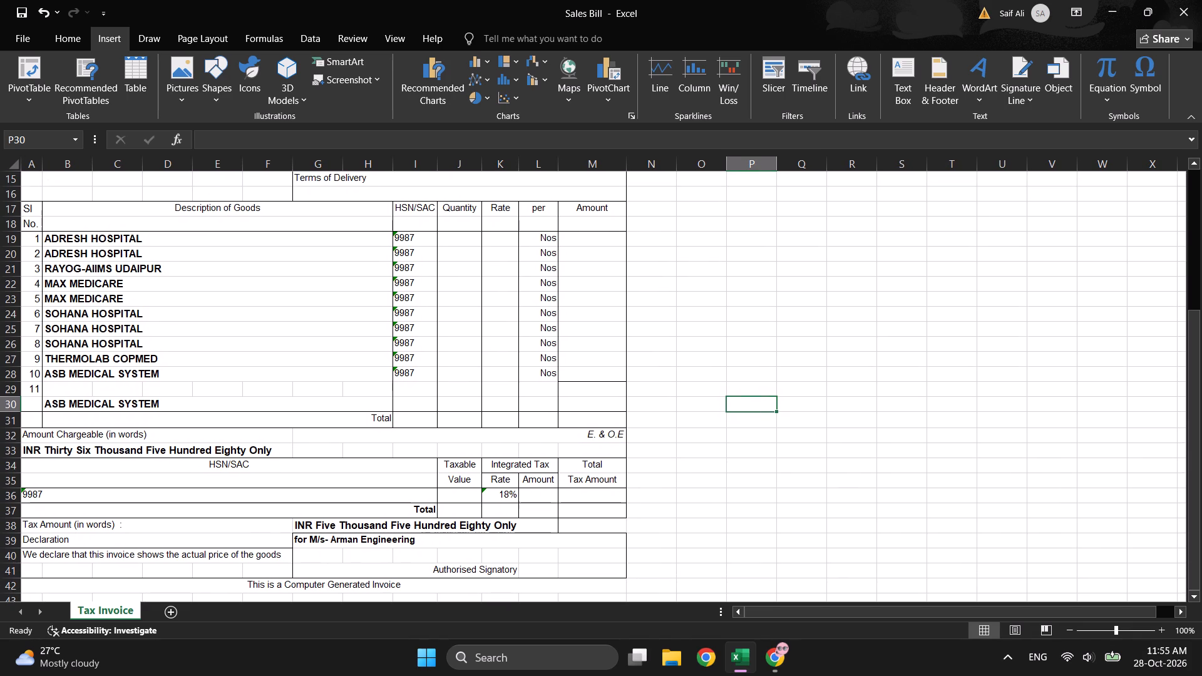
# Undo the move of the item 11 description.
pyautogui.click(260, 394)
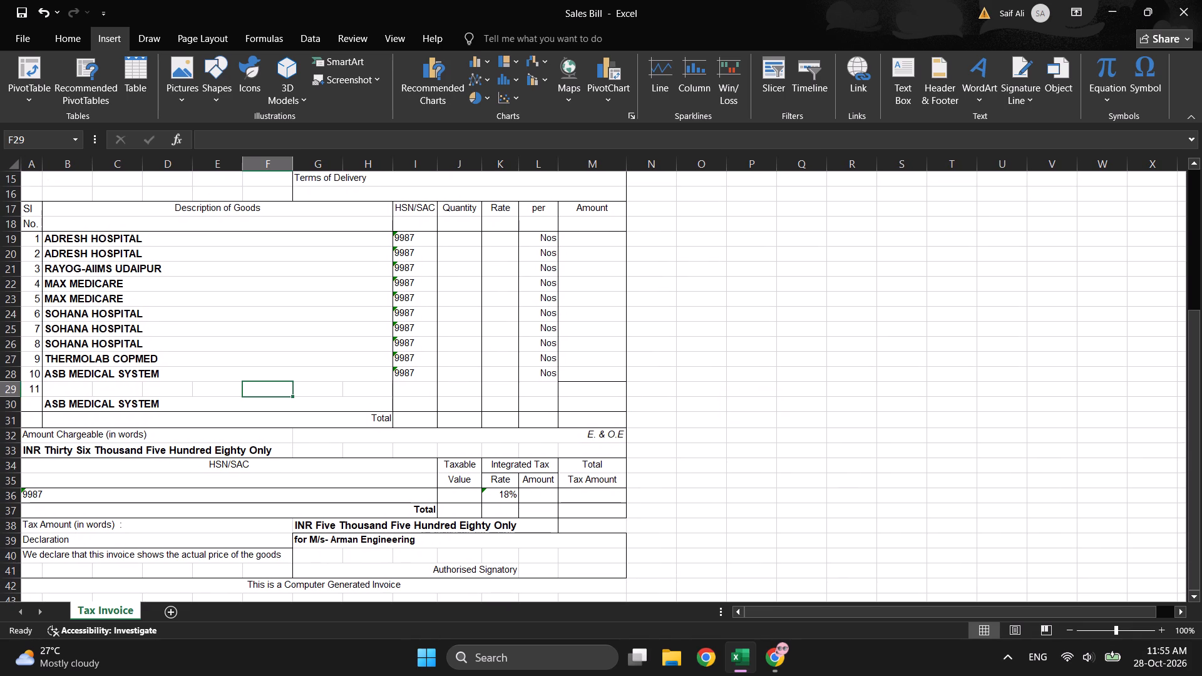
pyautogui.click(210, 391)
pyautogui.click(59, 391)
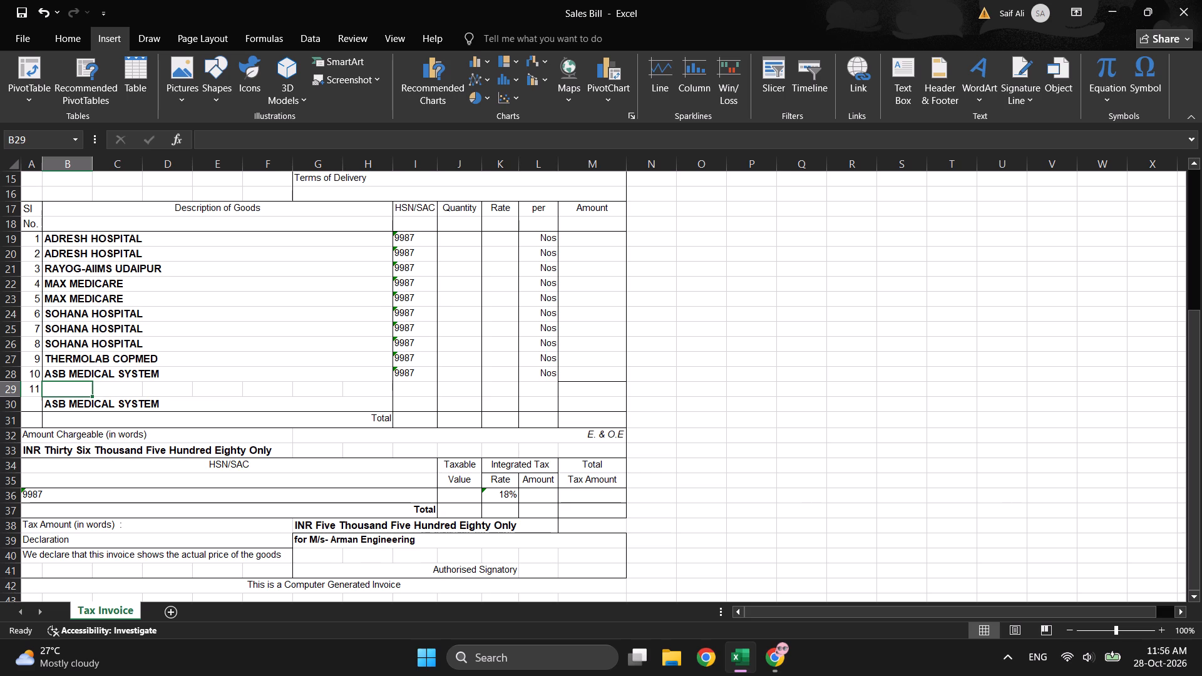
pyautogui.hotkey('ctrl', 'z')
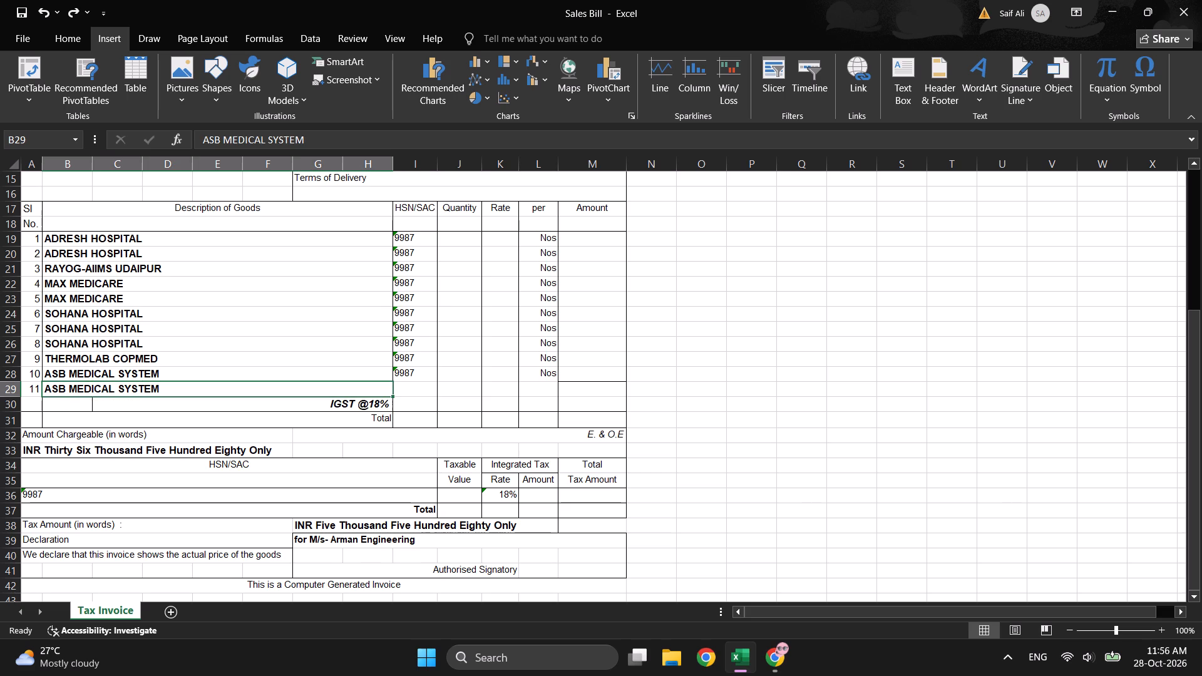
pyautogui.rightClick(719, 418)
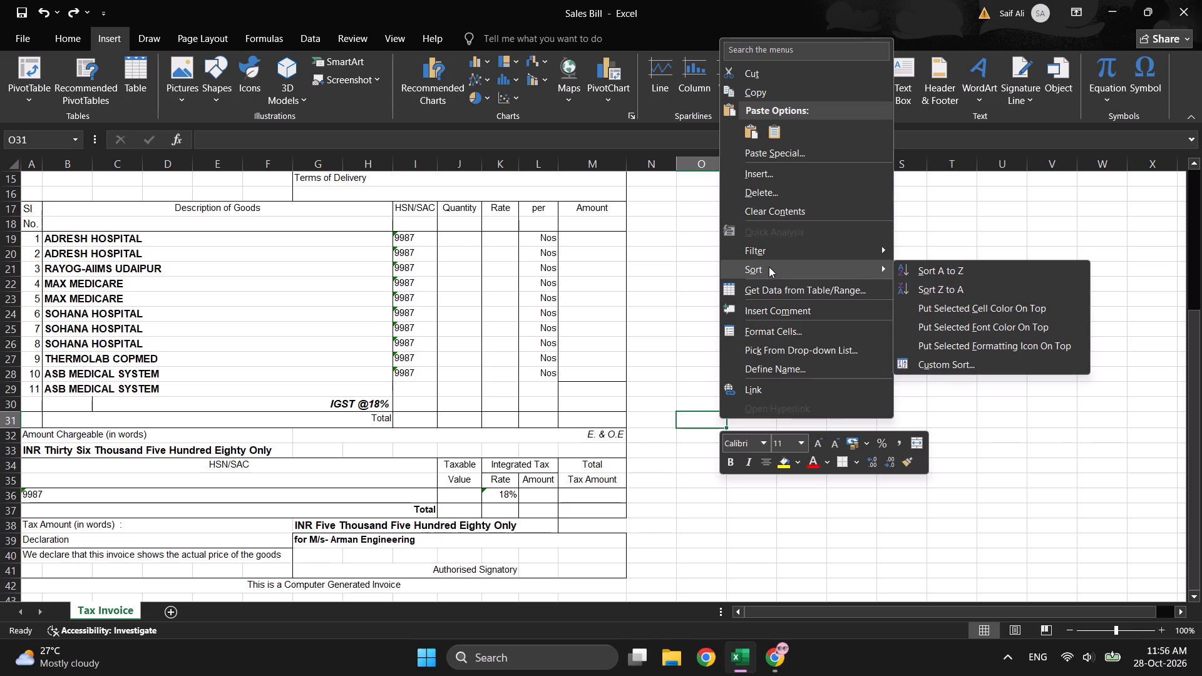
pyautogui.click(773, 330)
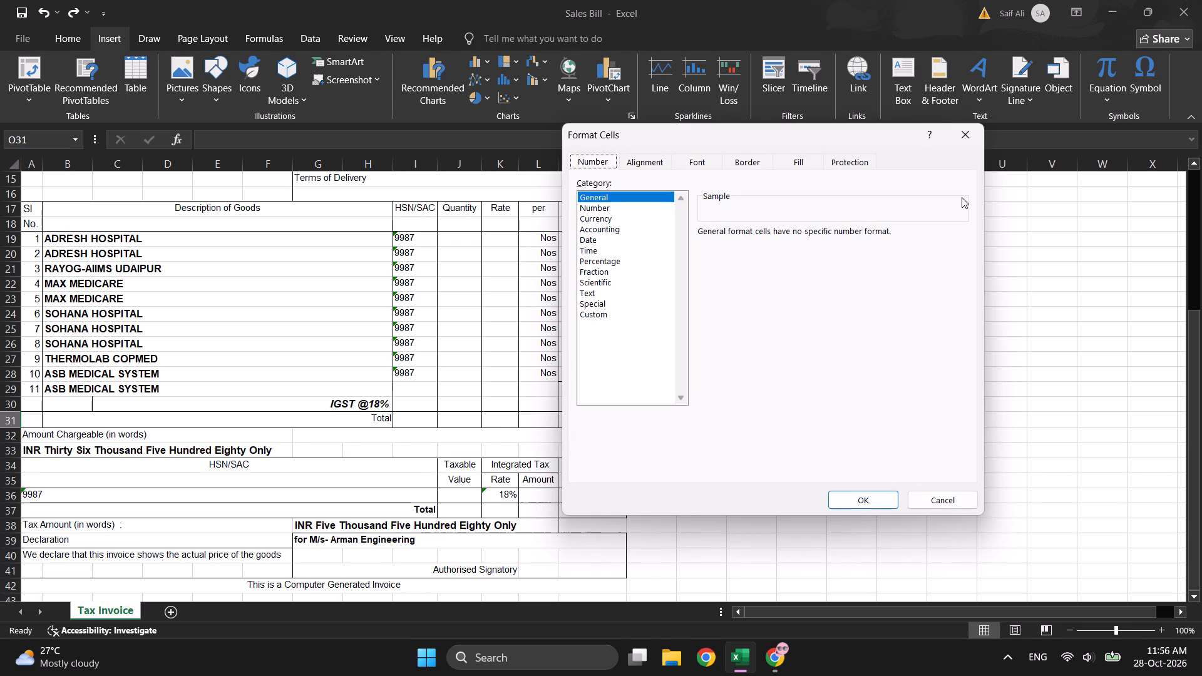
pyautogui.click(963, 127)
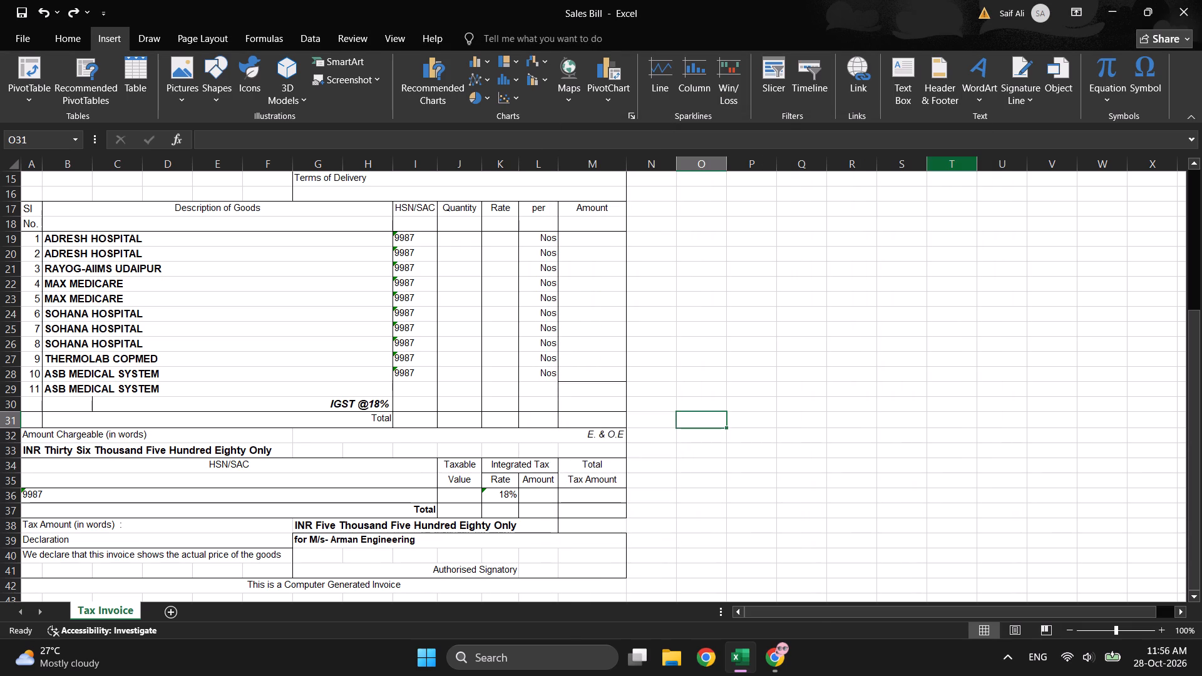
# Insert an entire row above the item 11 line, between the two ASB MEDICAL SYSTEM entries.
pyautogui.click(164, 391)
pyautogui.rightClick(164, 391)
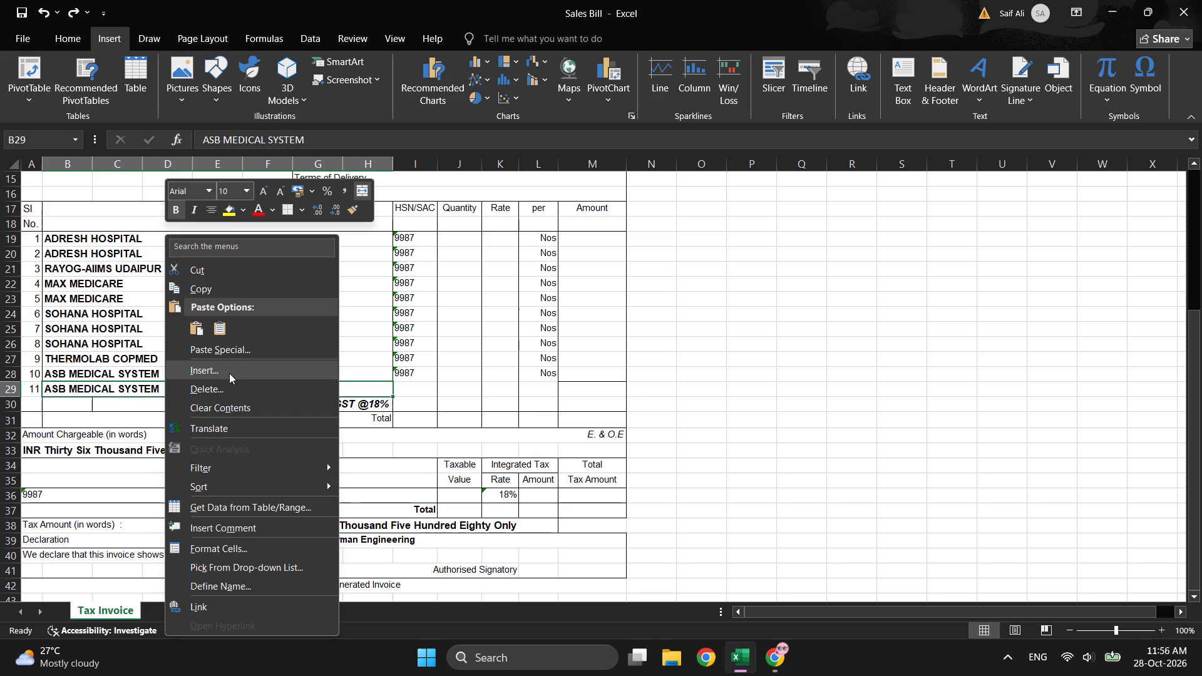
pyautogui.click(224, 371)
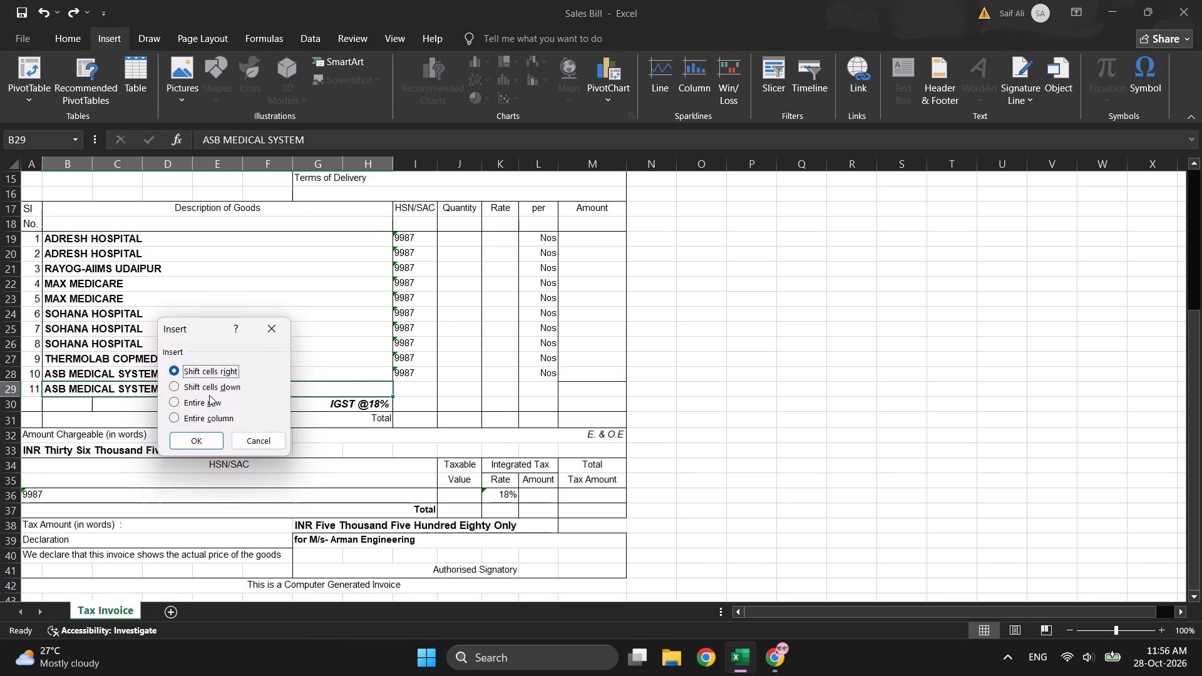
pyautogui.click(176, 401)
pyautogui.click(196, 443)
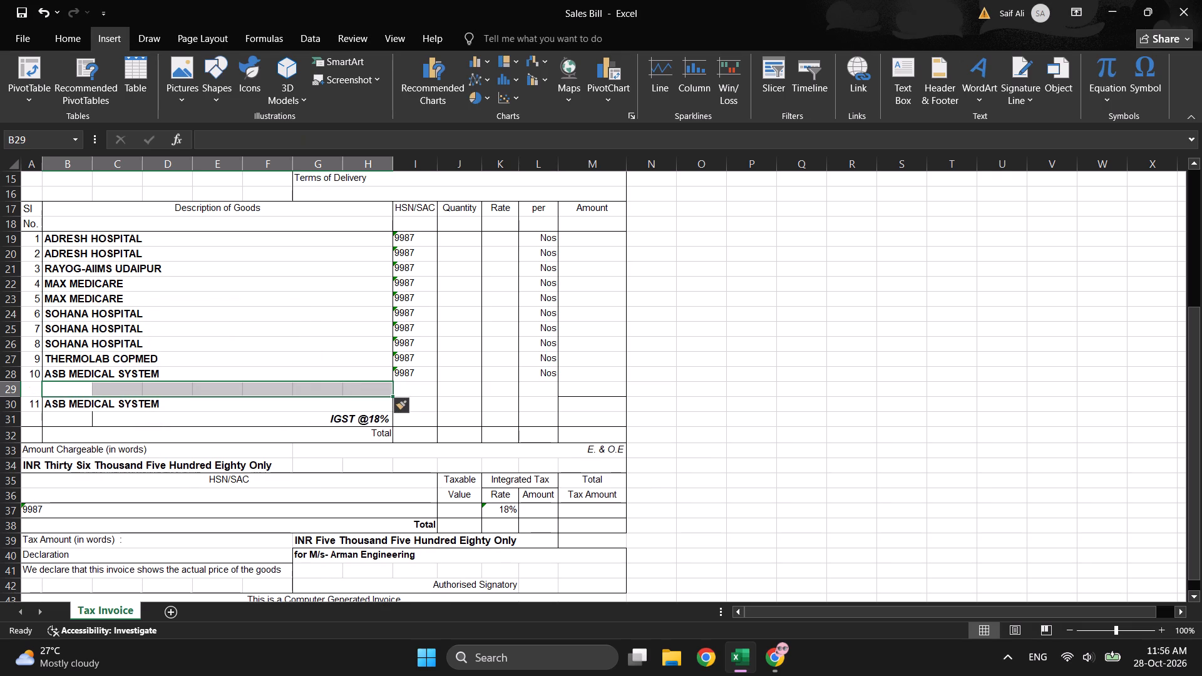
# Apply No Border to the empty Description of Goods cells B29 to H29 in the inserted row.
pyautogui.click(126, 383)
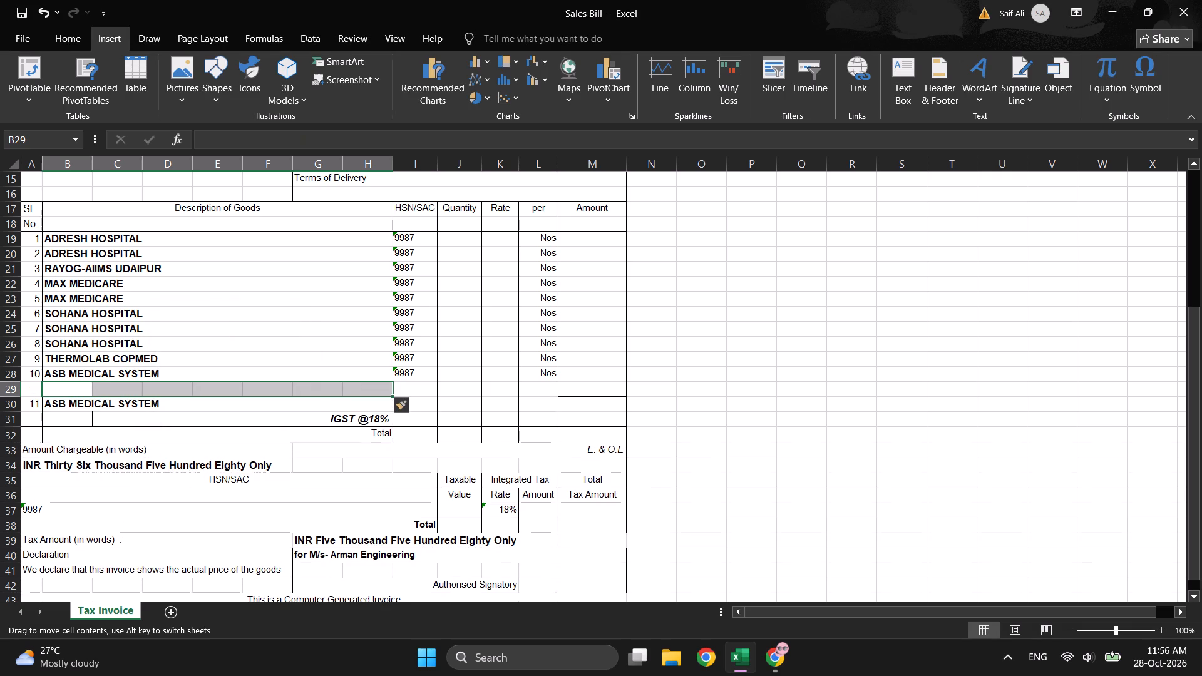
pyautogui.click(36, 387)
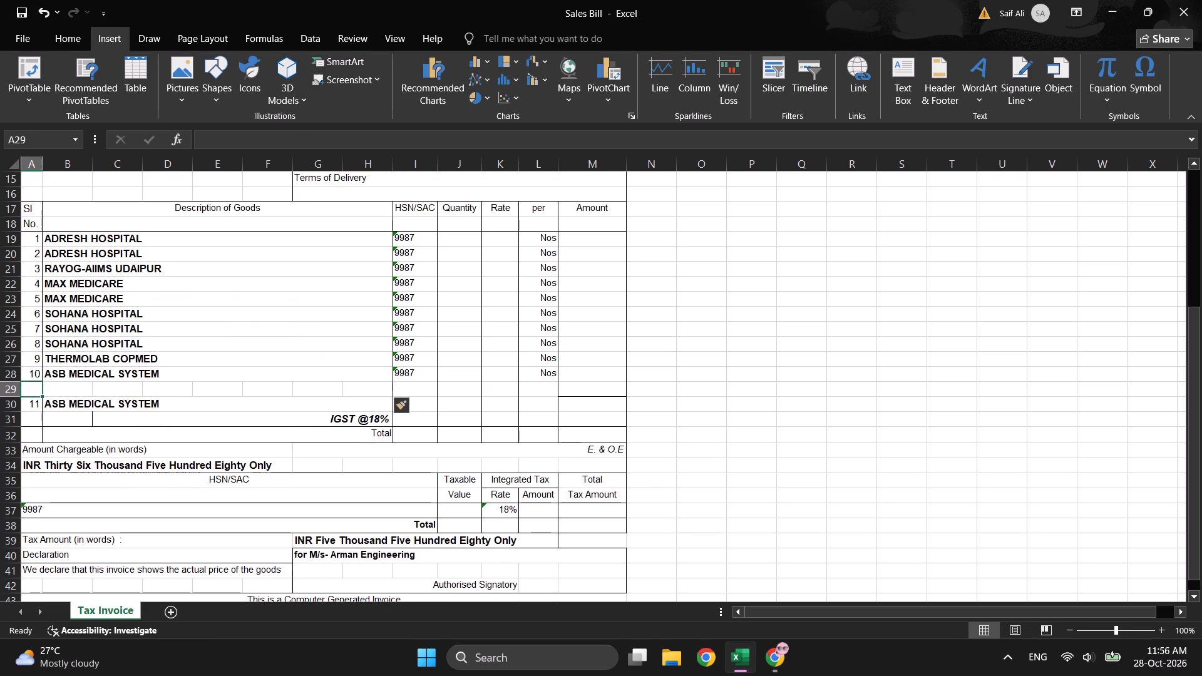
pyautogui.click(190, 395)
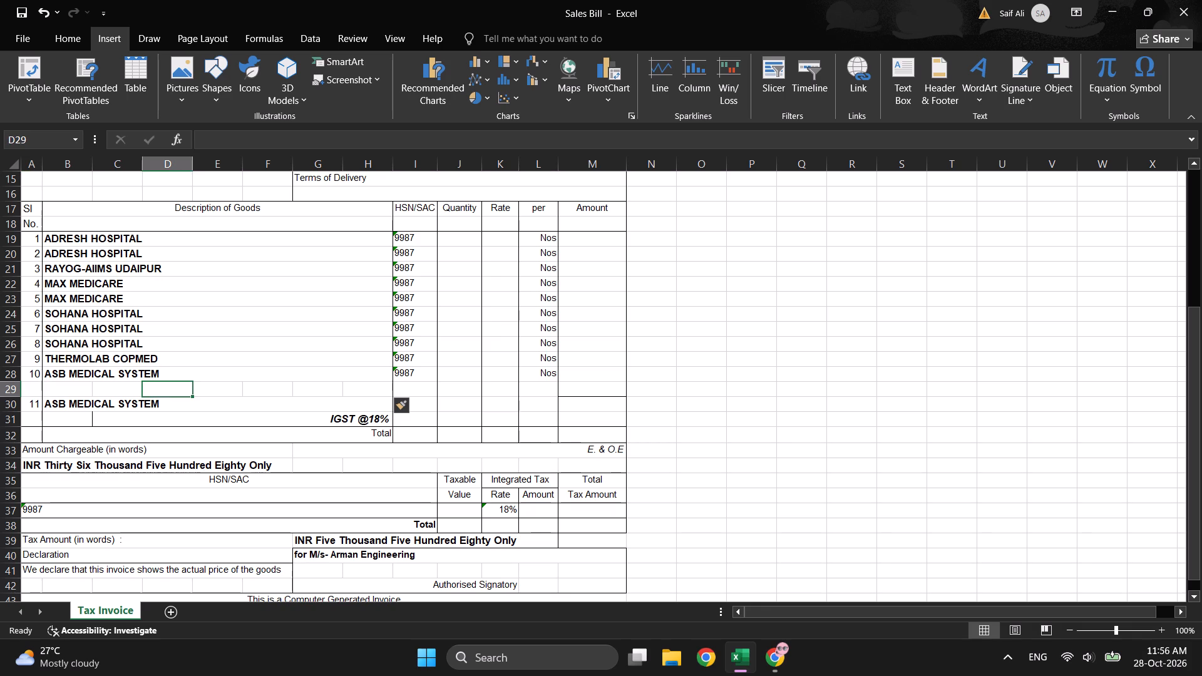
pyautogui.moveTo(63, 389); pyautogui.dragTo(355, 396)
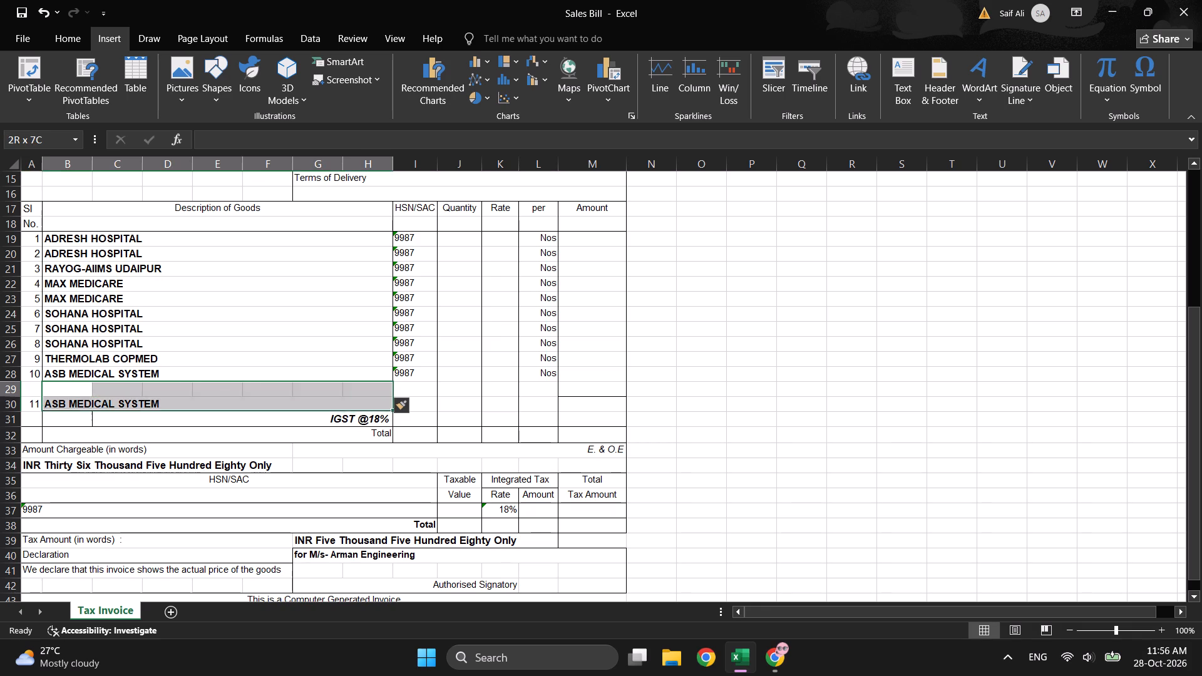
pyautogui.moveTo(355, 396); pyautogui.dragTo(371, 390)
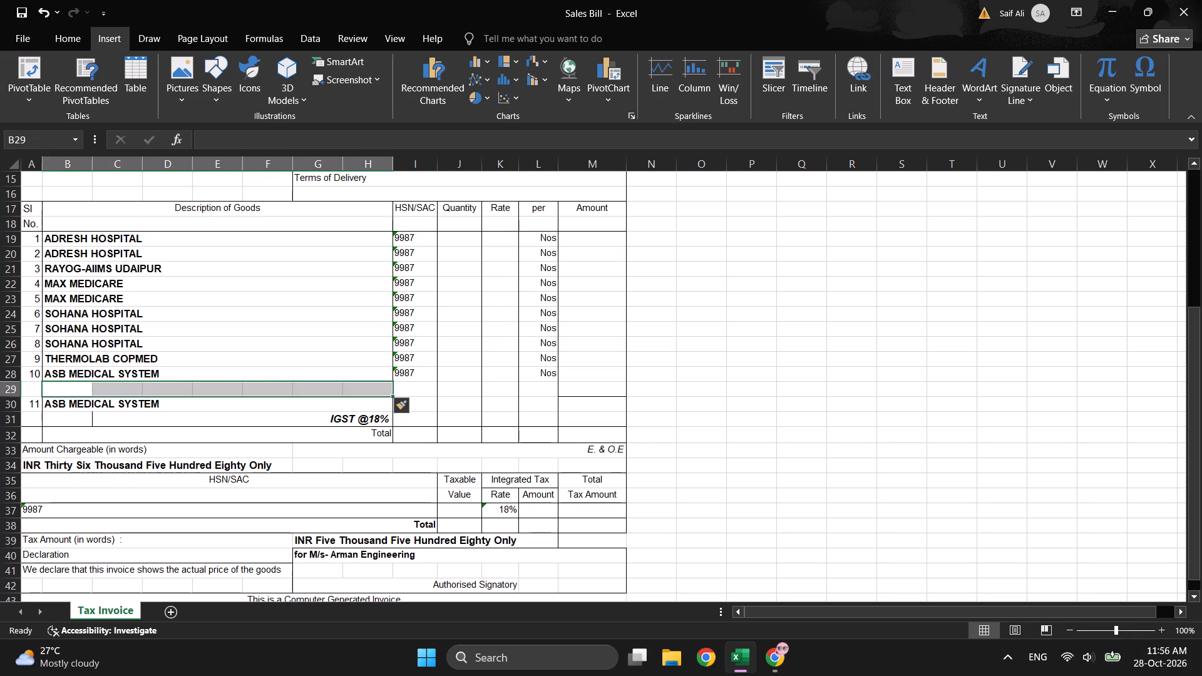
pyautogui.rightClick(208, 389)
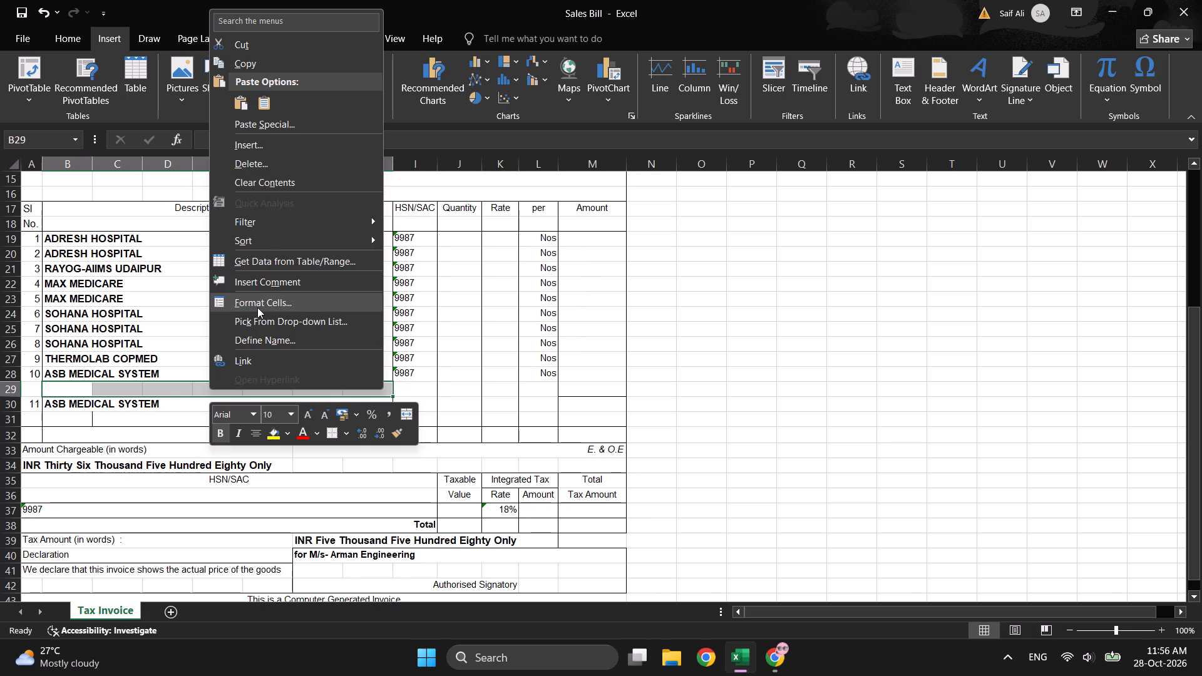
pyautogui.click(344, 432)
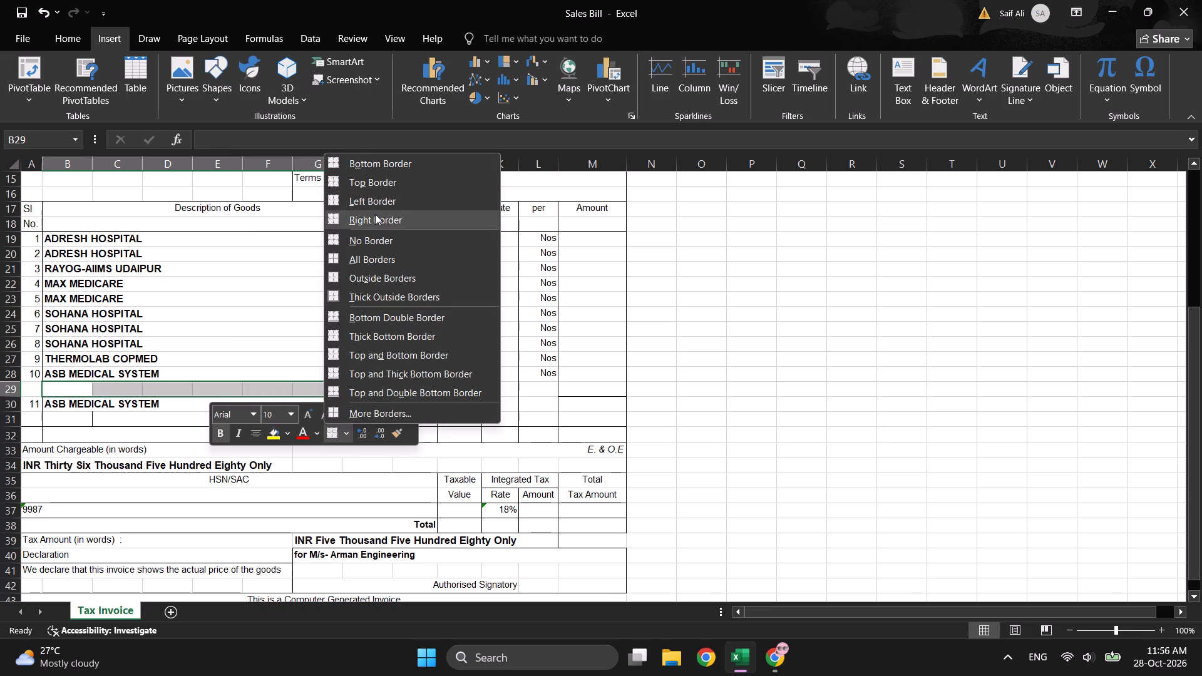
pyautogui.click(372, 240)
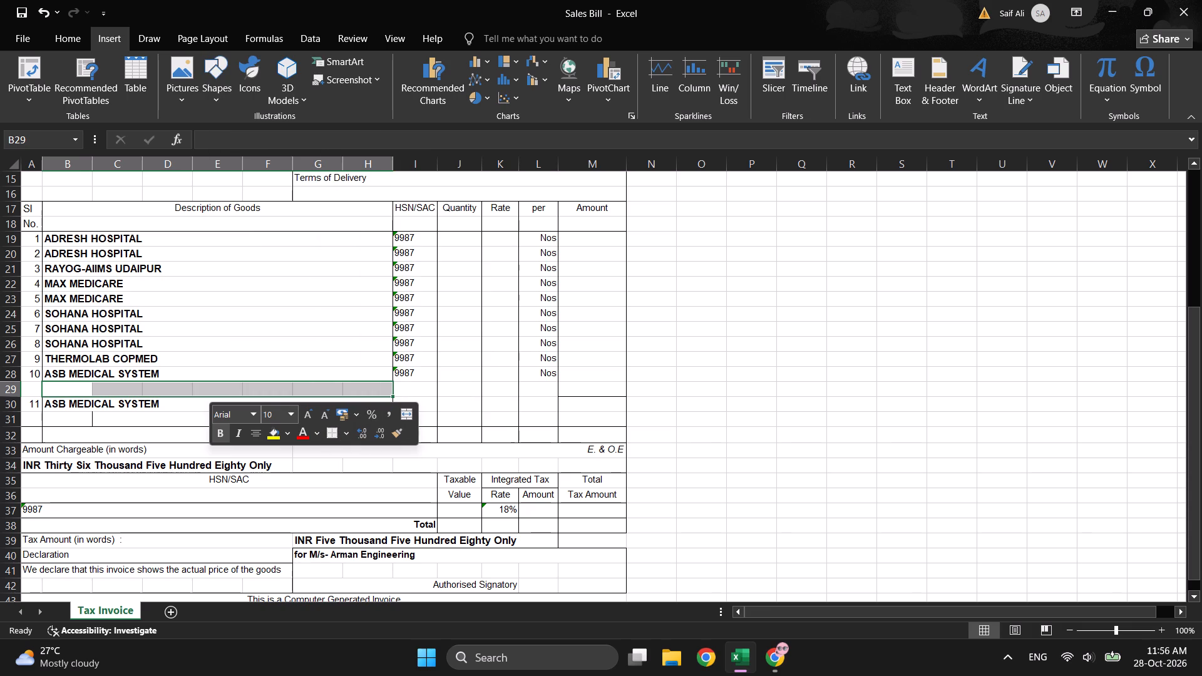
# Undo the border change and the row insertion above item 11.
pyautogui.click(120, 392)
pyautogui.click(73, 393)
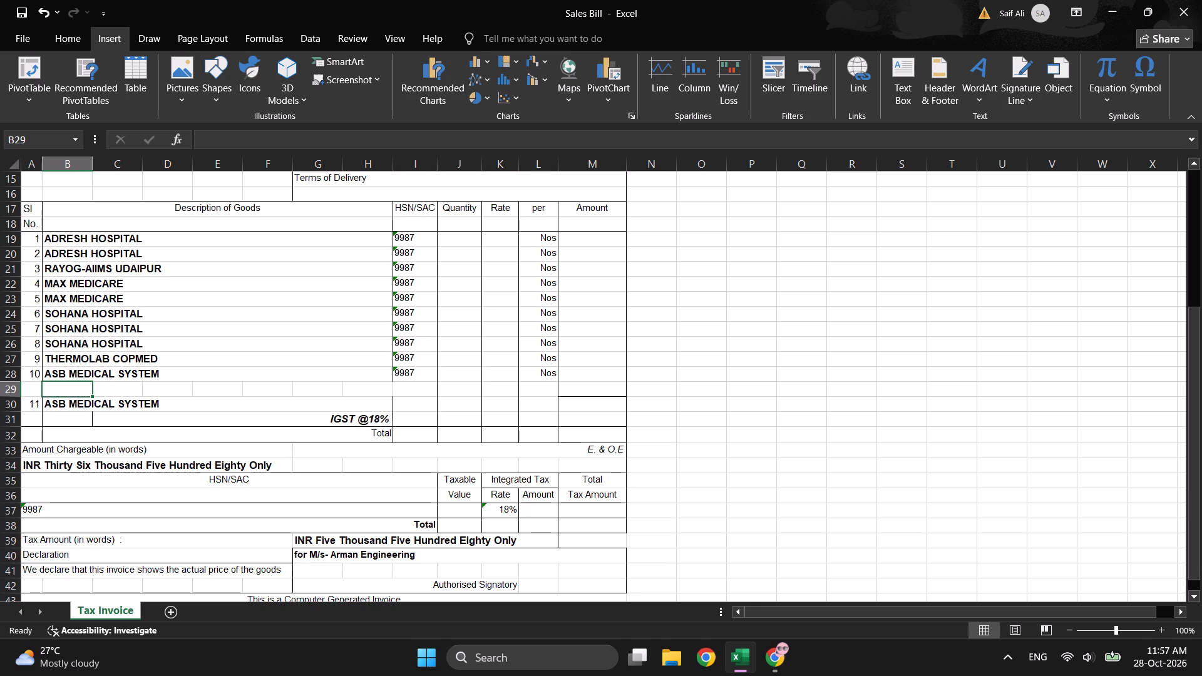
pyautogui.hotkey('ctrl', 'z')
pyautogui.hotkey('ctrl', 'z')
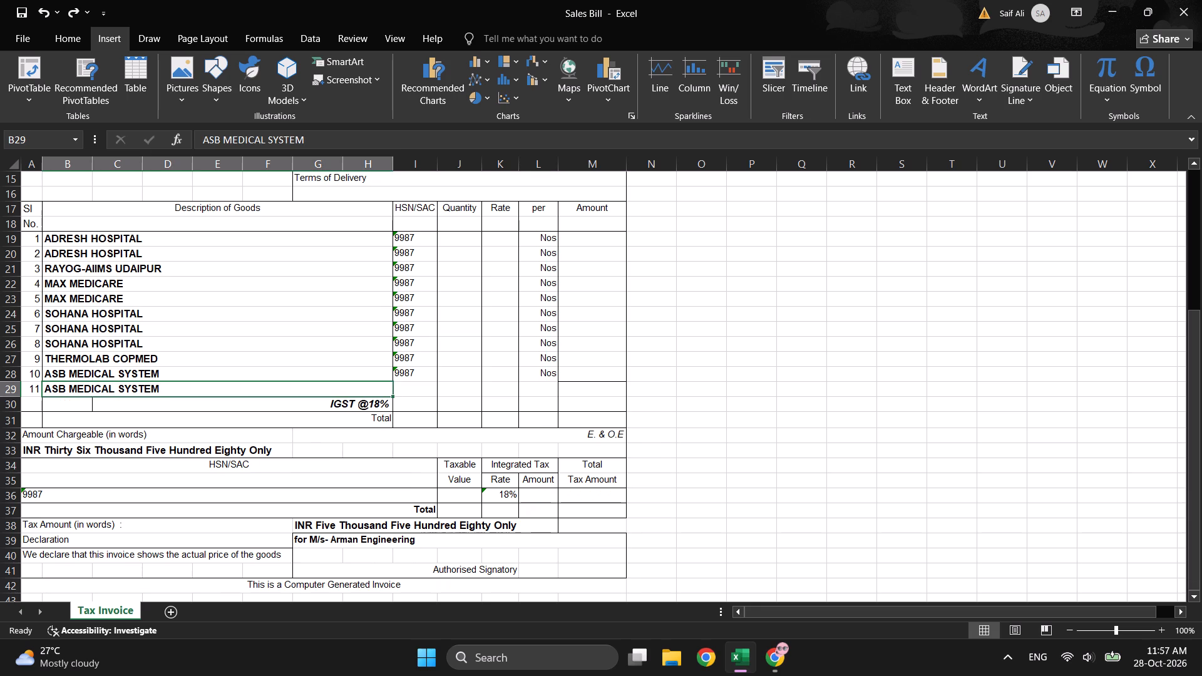
# Insert cells above the item 11 ASB MEDICAL SYSTEM description, shifting cells down and accepting that some merged cells unmerge.
pyautogui.rightClick(172, 385)
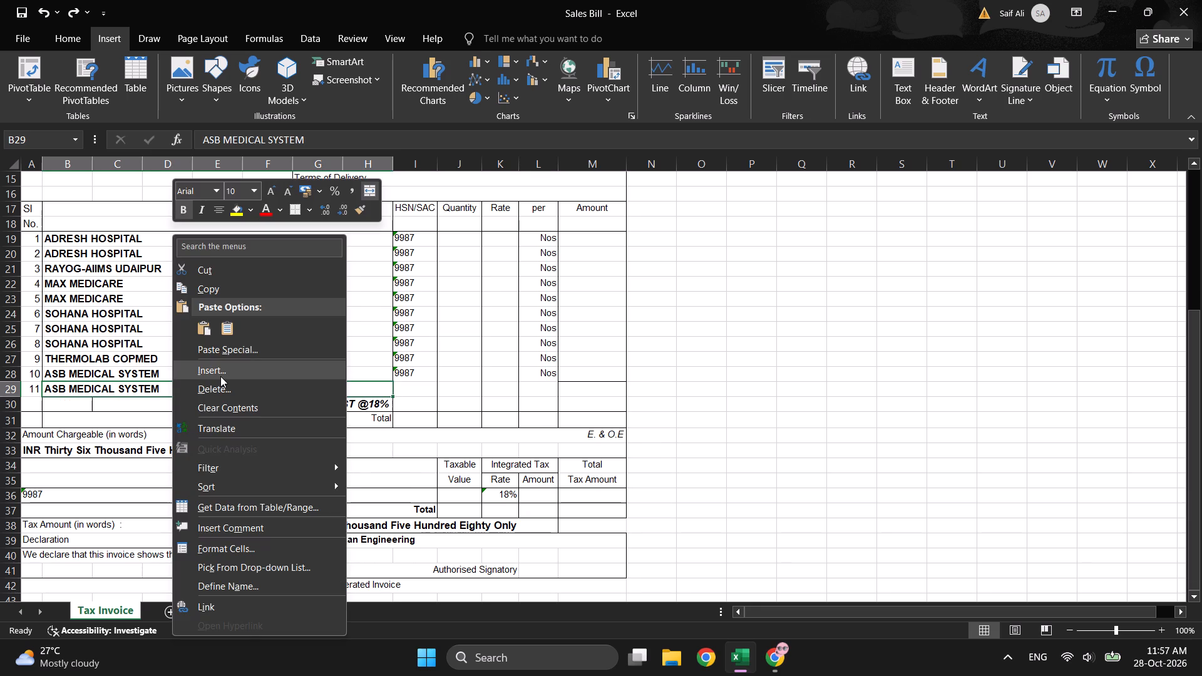
pyautogui.click(220, 376)
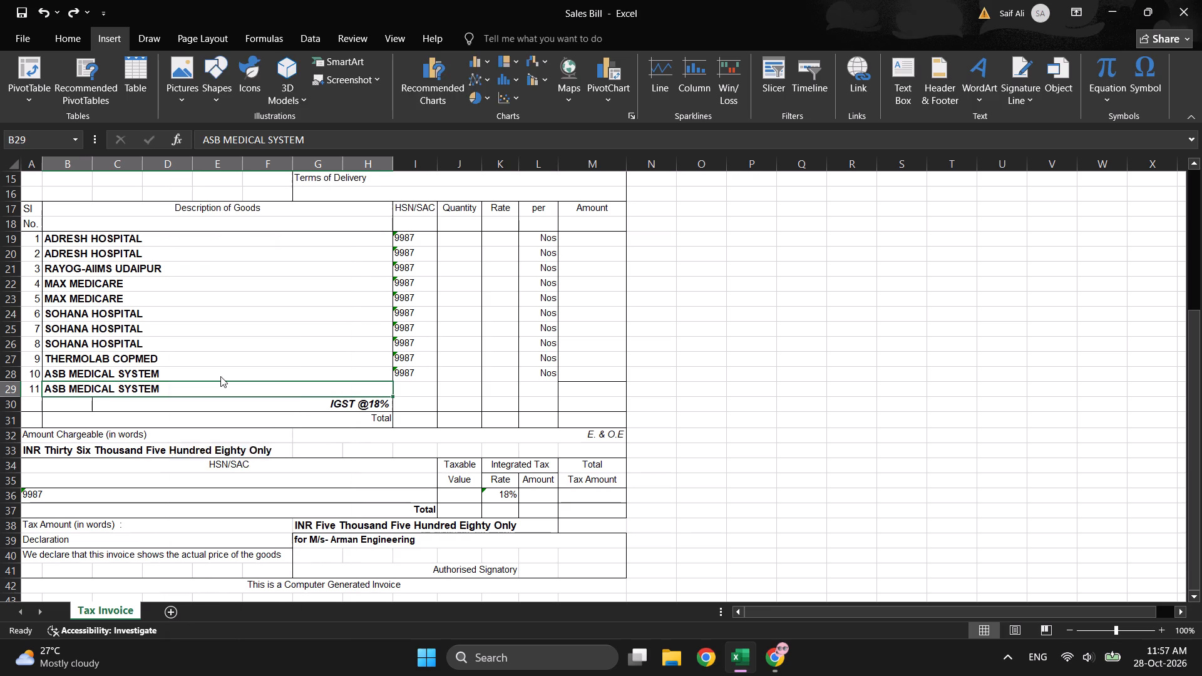
pyautogui.click(205, 391)
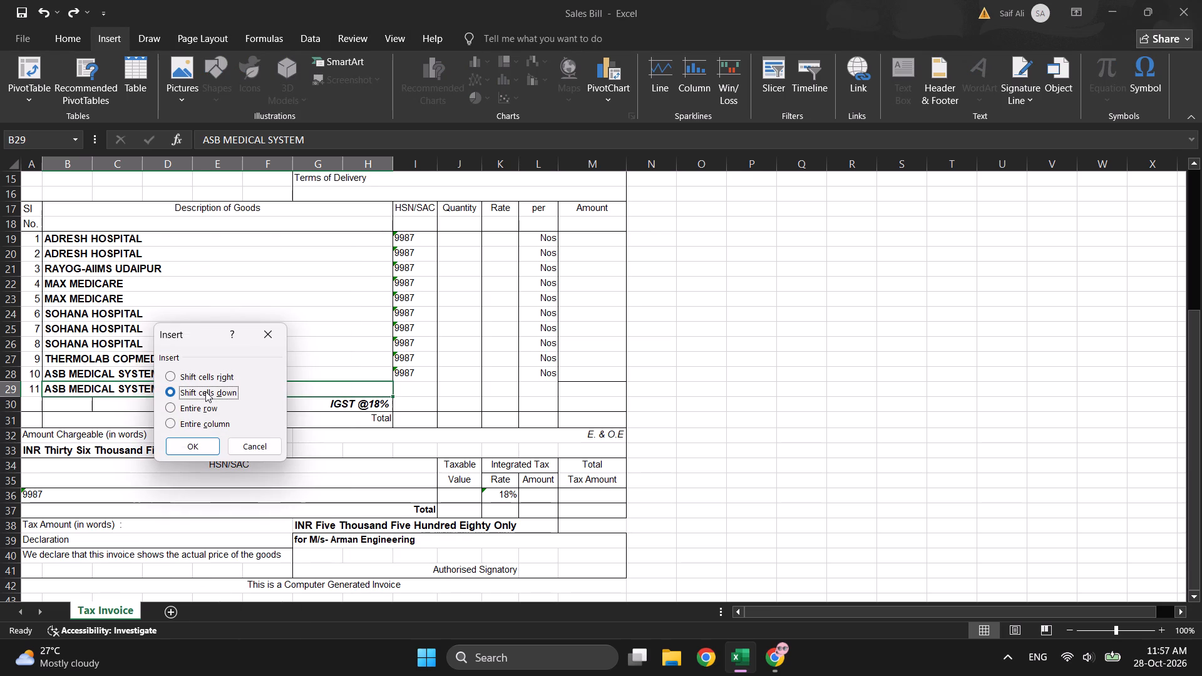
pyautogui.click(207, 444)
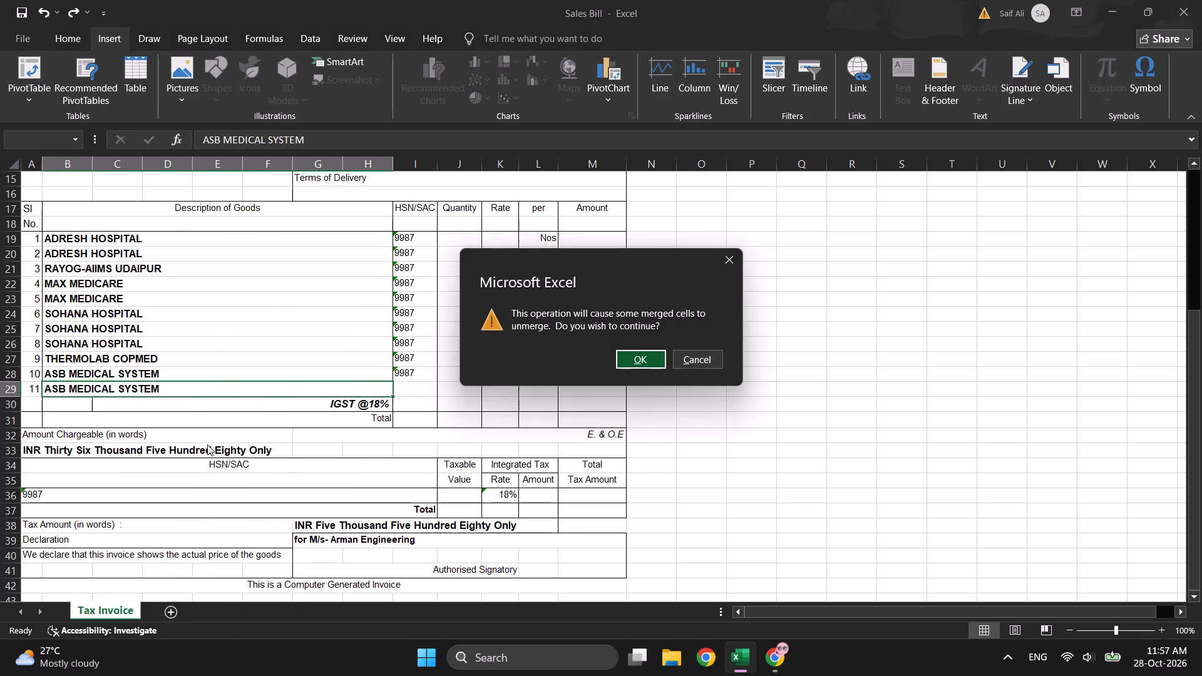
pyautogui.click(647, 366)
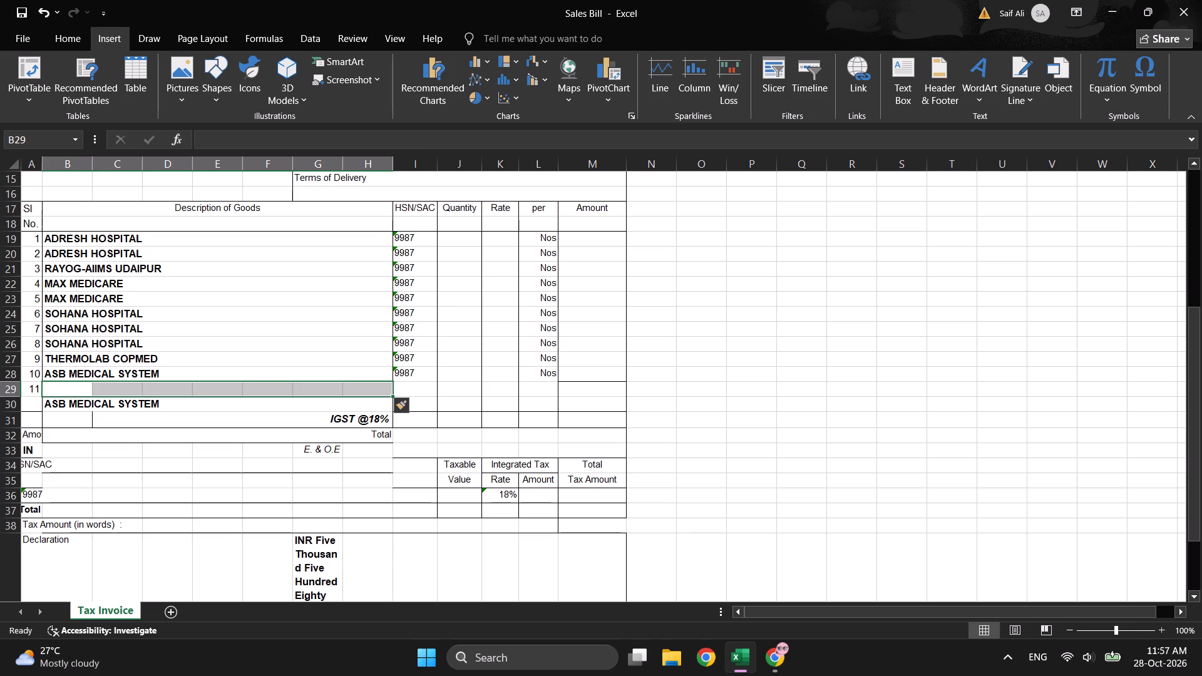
# Enter serial number 12 in cell A30, beside the shifted ASB MEDICAL SYSTEM description.
pyautogui.click(36, 406)
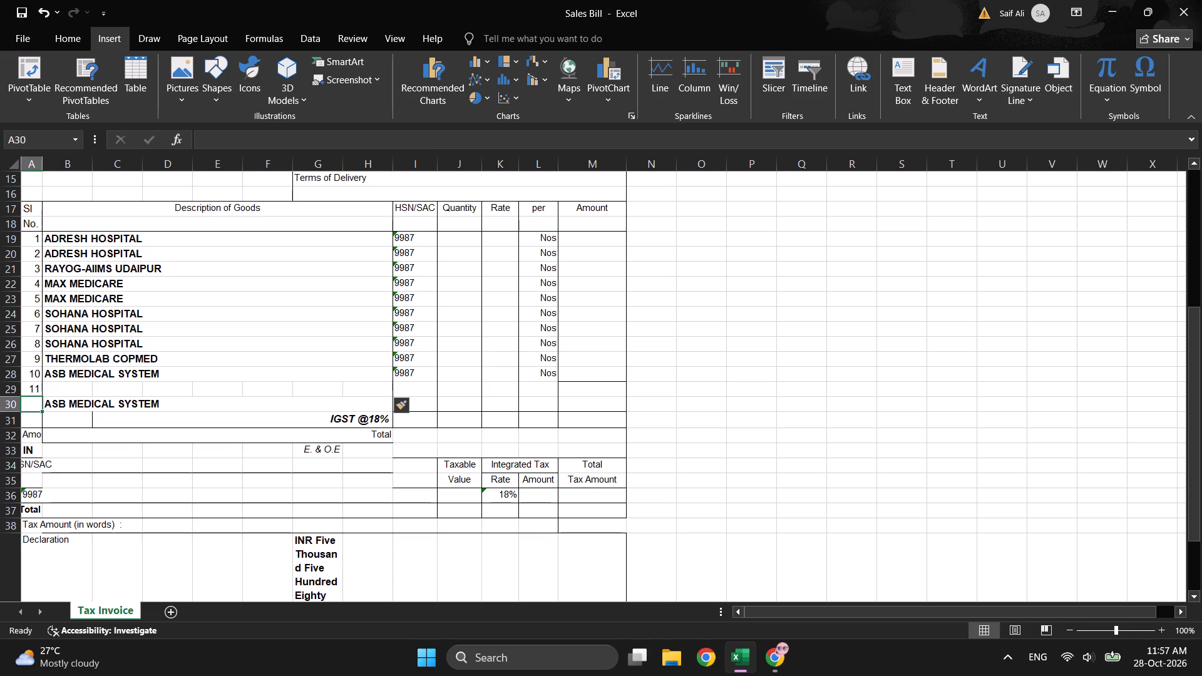
pyautogui.click(36, 406)
pyautogui.click(36, 406)
pyautogui.doubleClick(36, 405)
pyautogui.write('12')
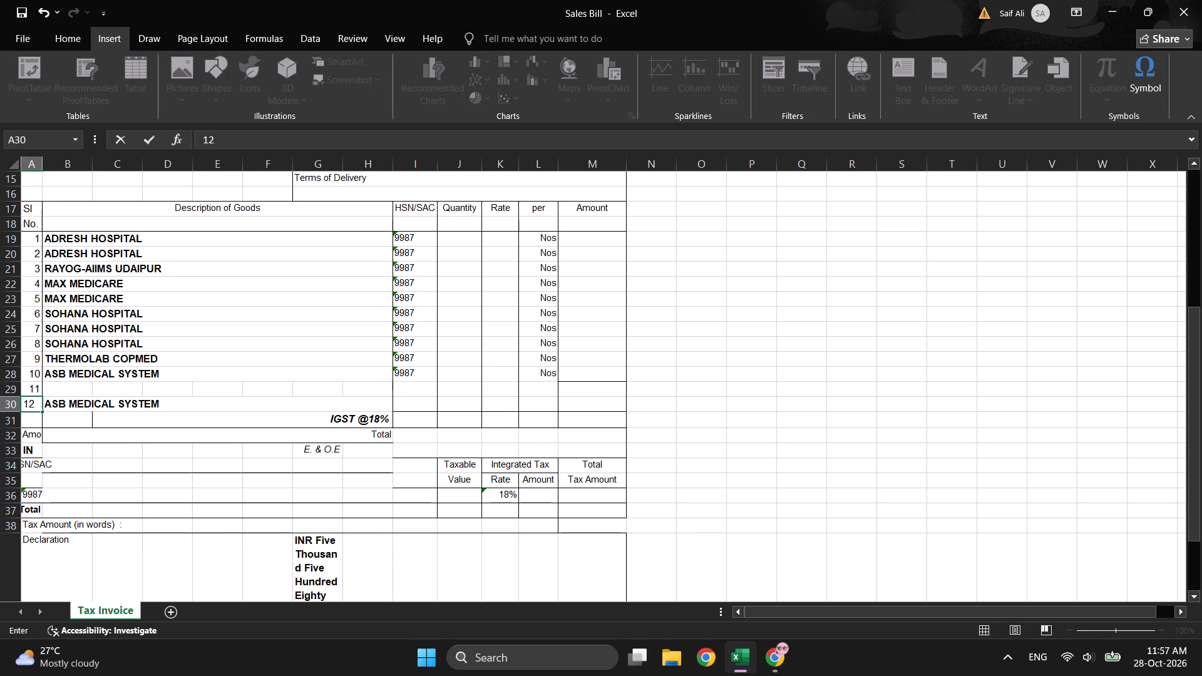
# Merge and center the blank description cells B29 to H29 on the item 11 line.
pyautogui.click(54, 389)
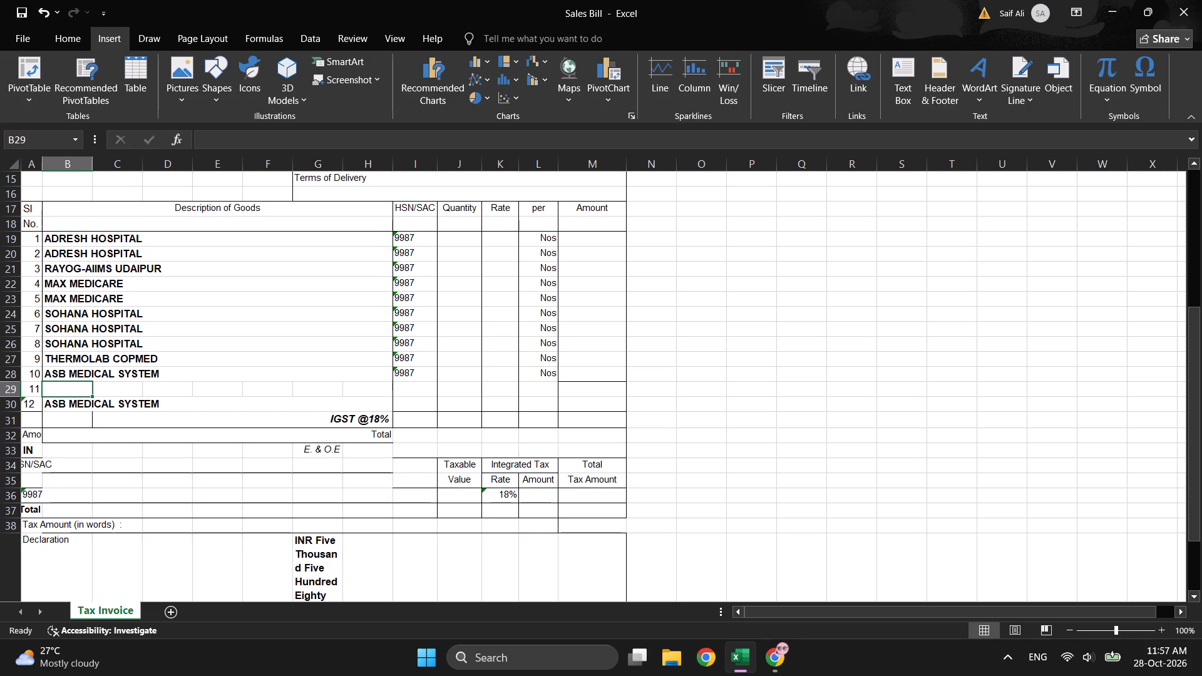
pyautogui.moveTo(90, 394); pyautogui.dragTo(377, 387)
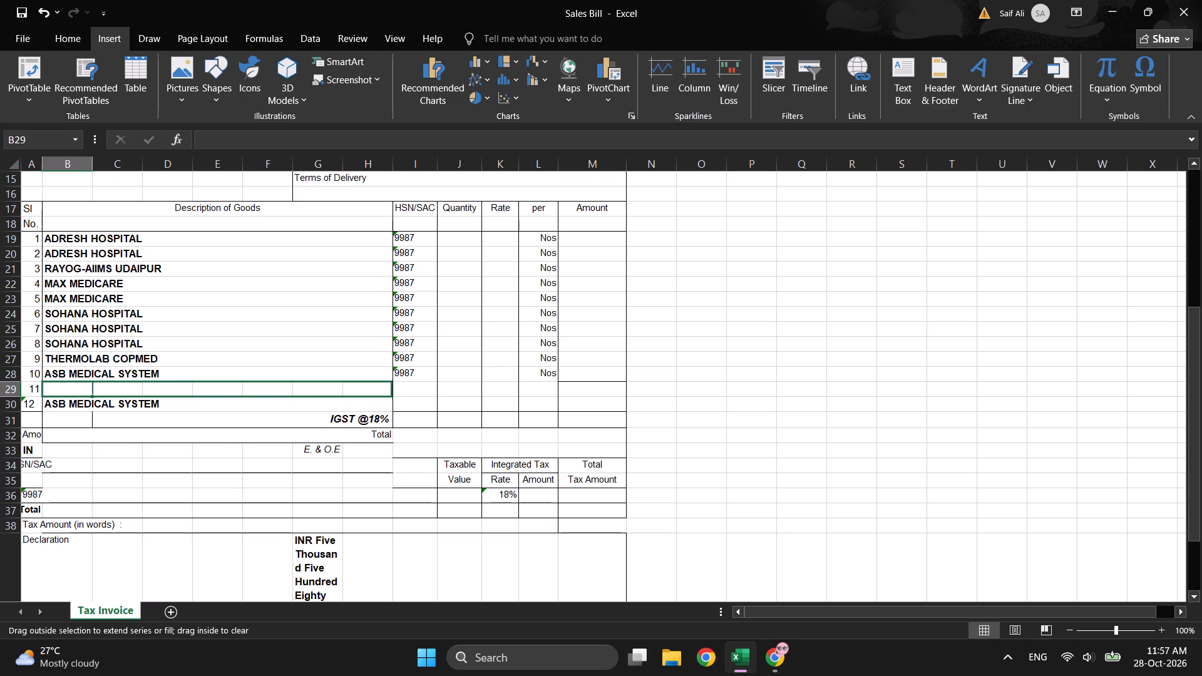
pyautogui.moveTo(377, 387); pyautogui.dragTo(388, 387)
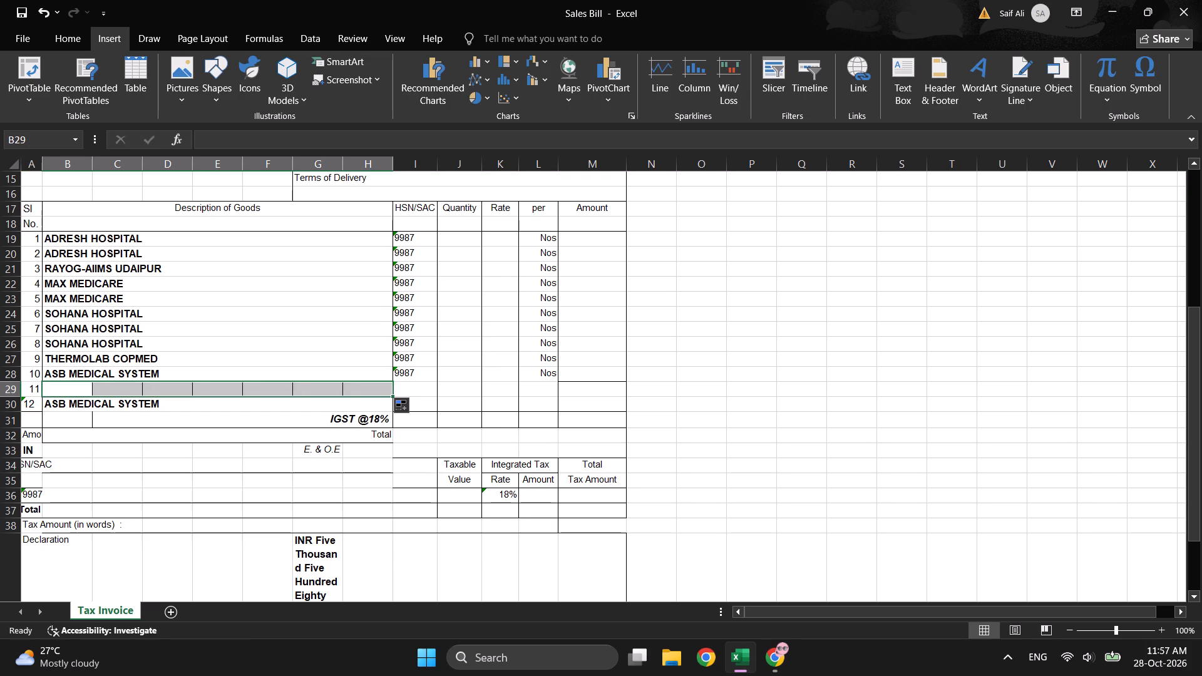
pyautogui.rightClick(207, 392)
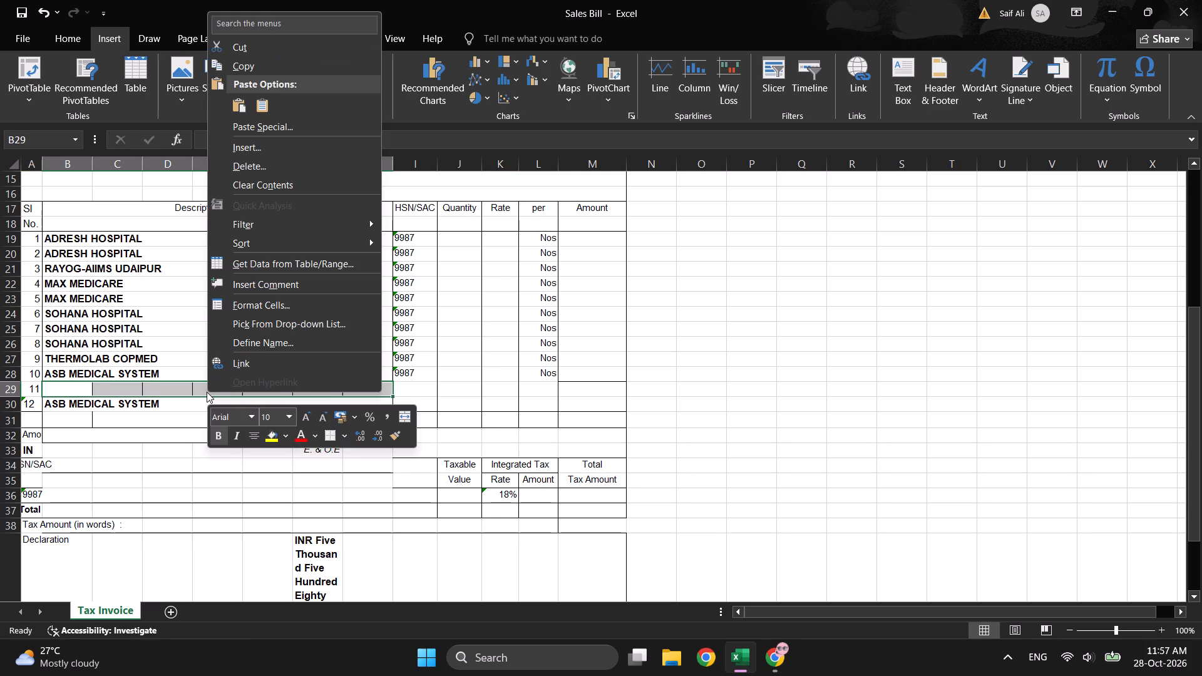
pyautogui.click(406, 417)
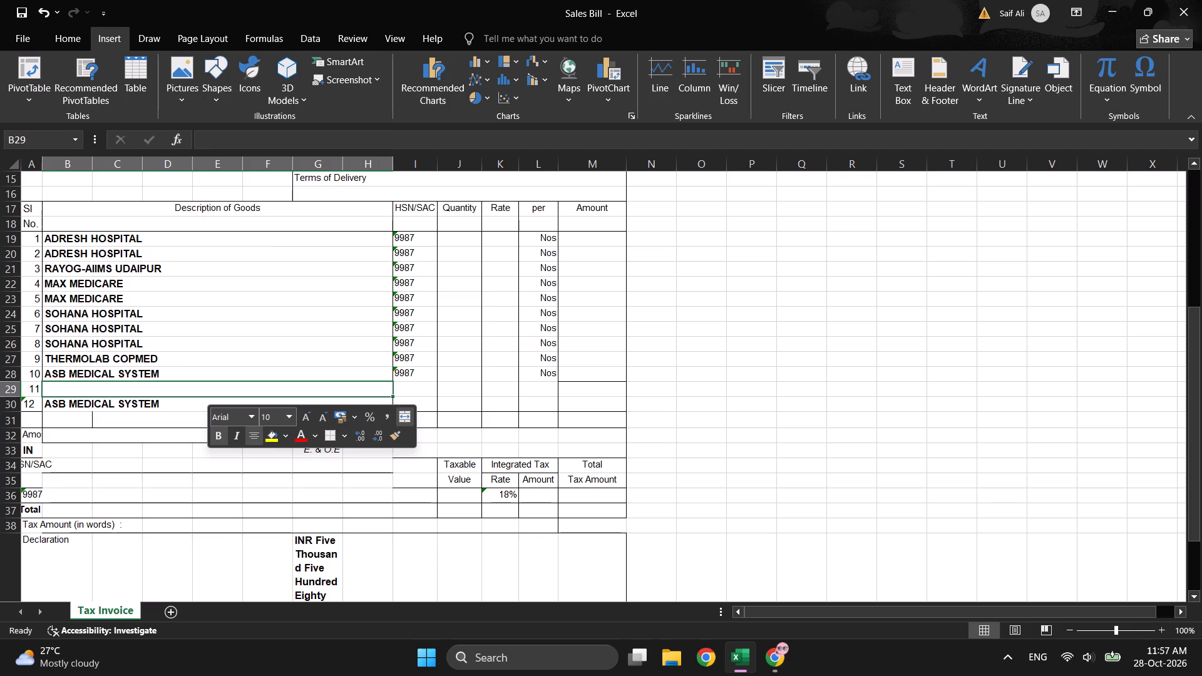
pyautogui.click(702, 366)
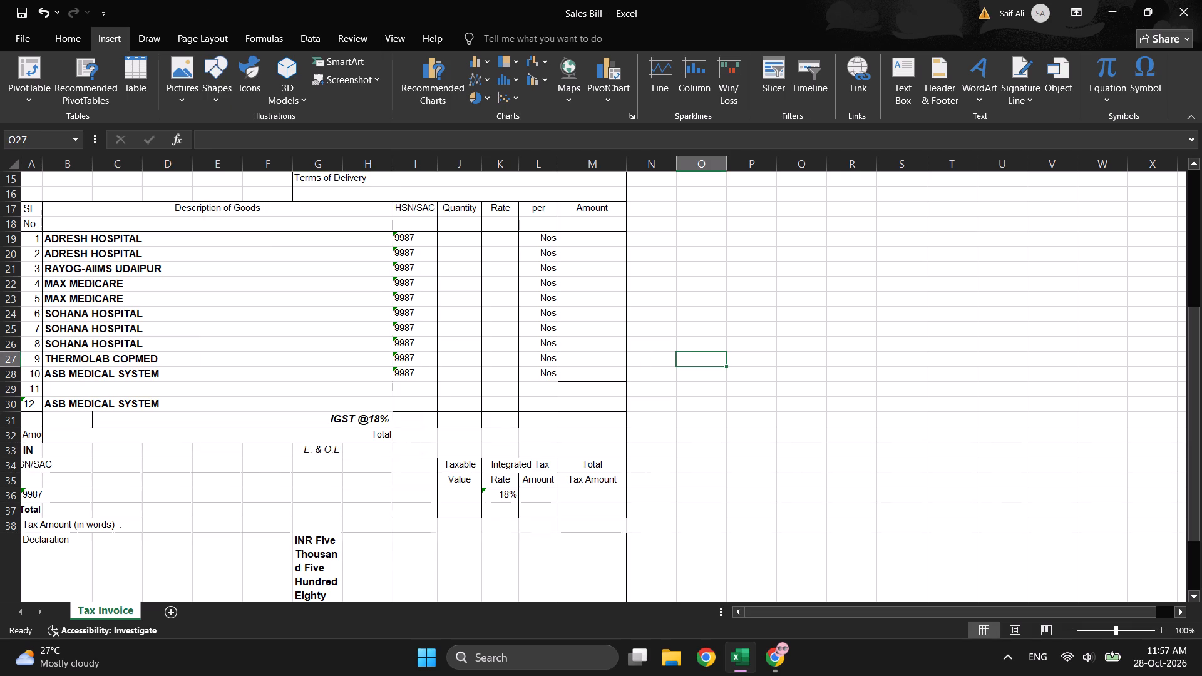
# Insert another set of cells at the merged blank item 11 description, shifting cells down.
pyautogui.click(106, 389)
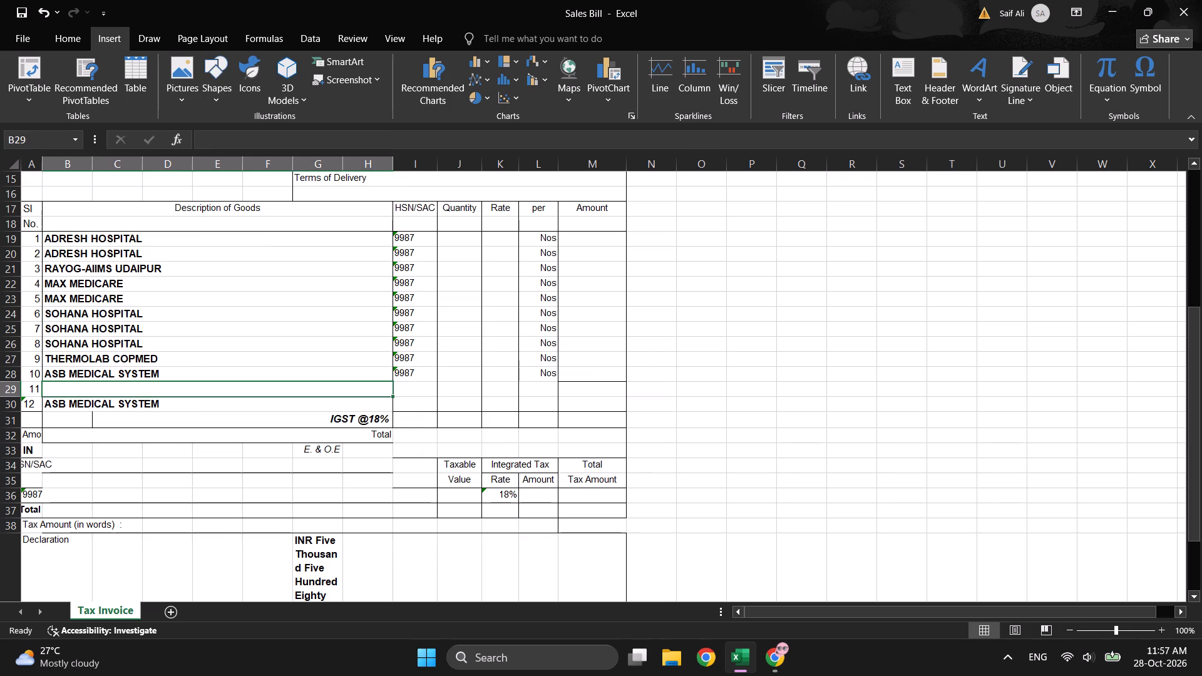
pyautogui.rightClick(159, 387)
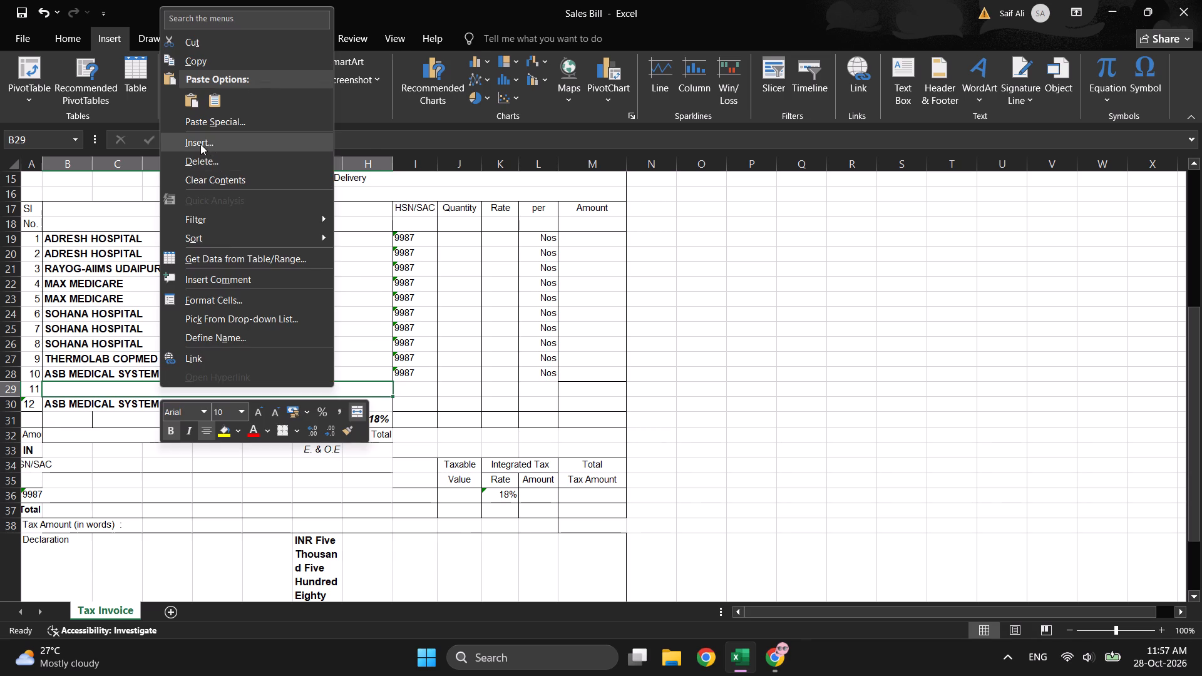
pyautogui.click(200, 144)
pyautogui.click(191, 161)
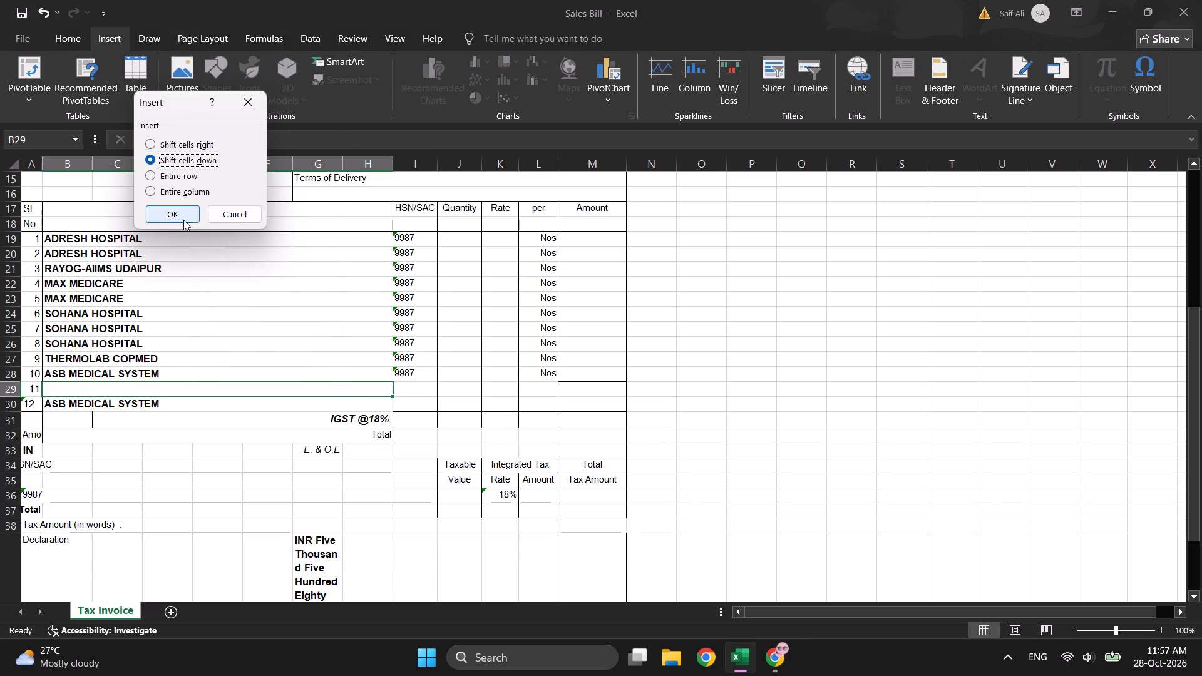
pyautogui.click(179, 215)
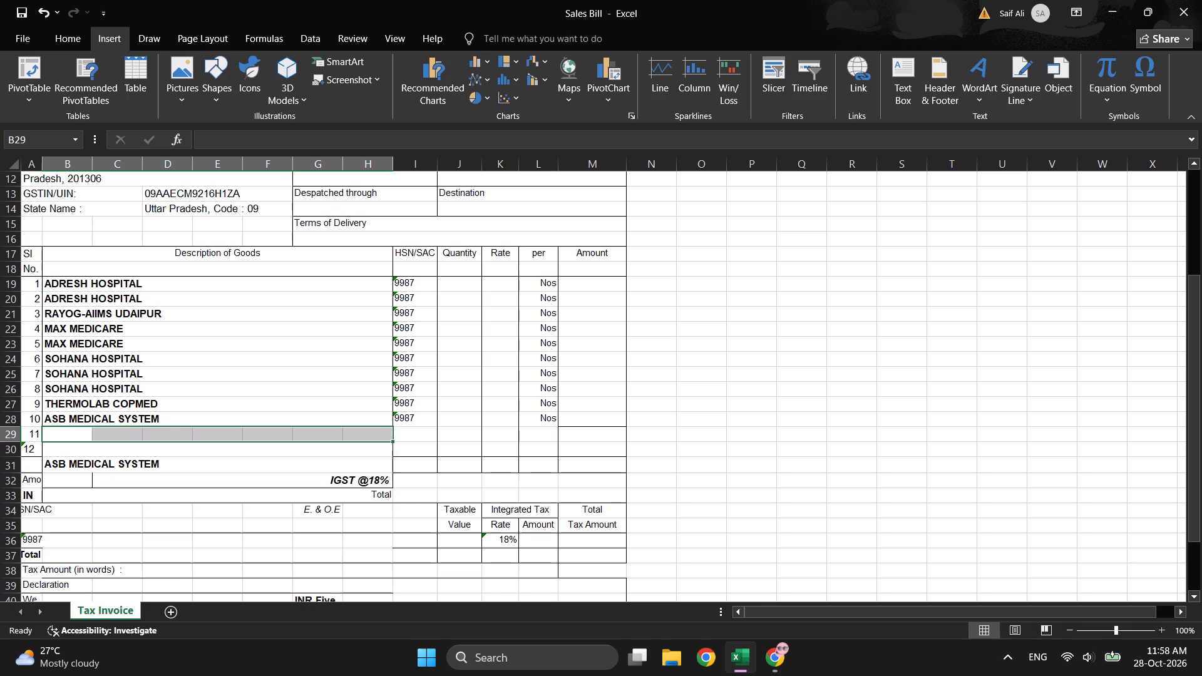
# Merge and center the newly inserted blank cells B29 to H29 on the item 11 line.
pyautogui.scroll(1, 650, 463)
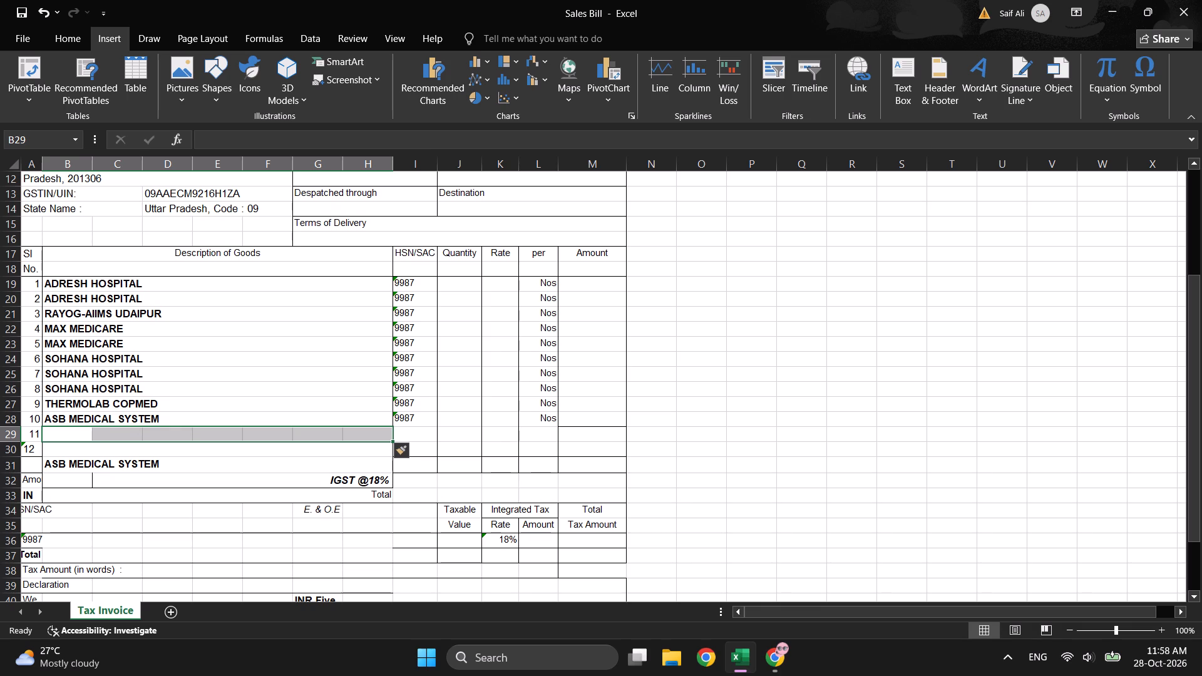
pyautogui.click(86, 432)
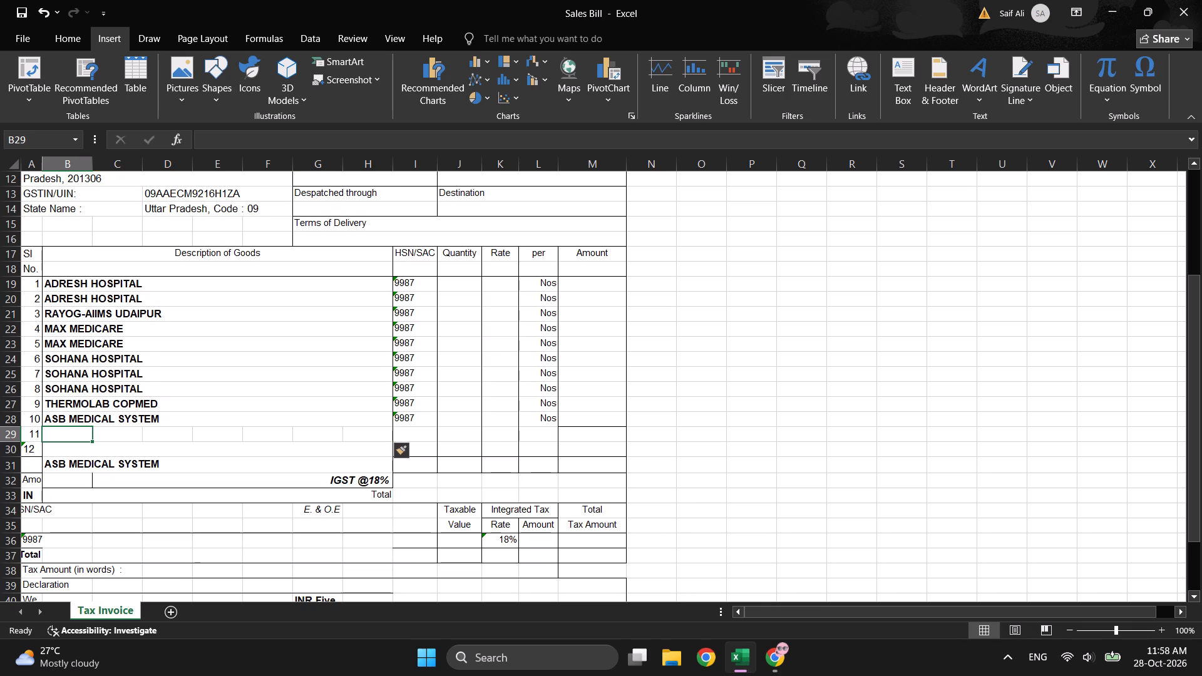
pyautogui.moveTo(90, 441); pyautogui.dragTo(388, 434)
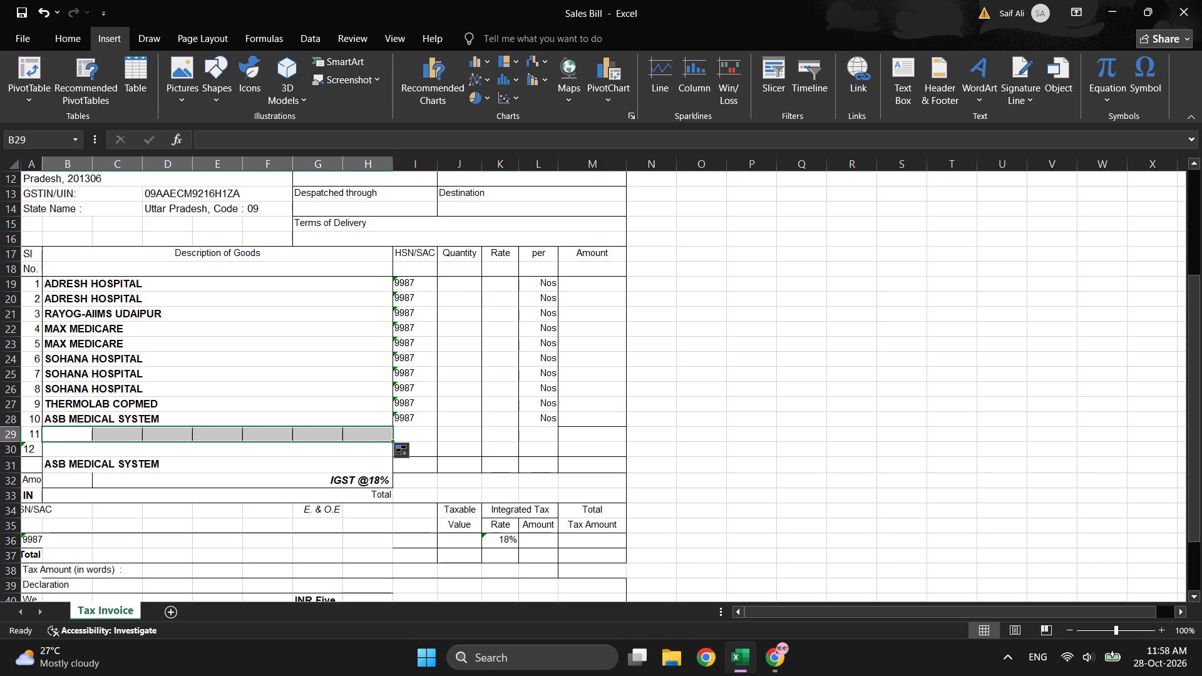
pyautogui.rightClick(376, 439)
pyautogui.rightClick(369, 433)
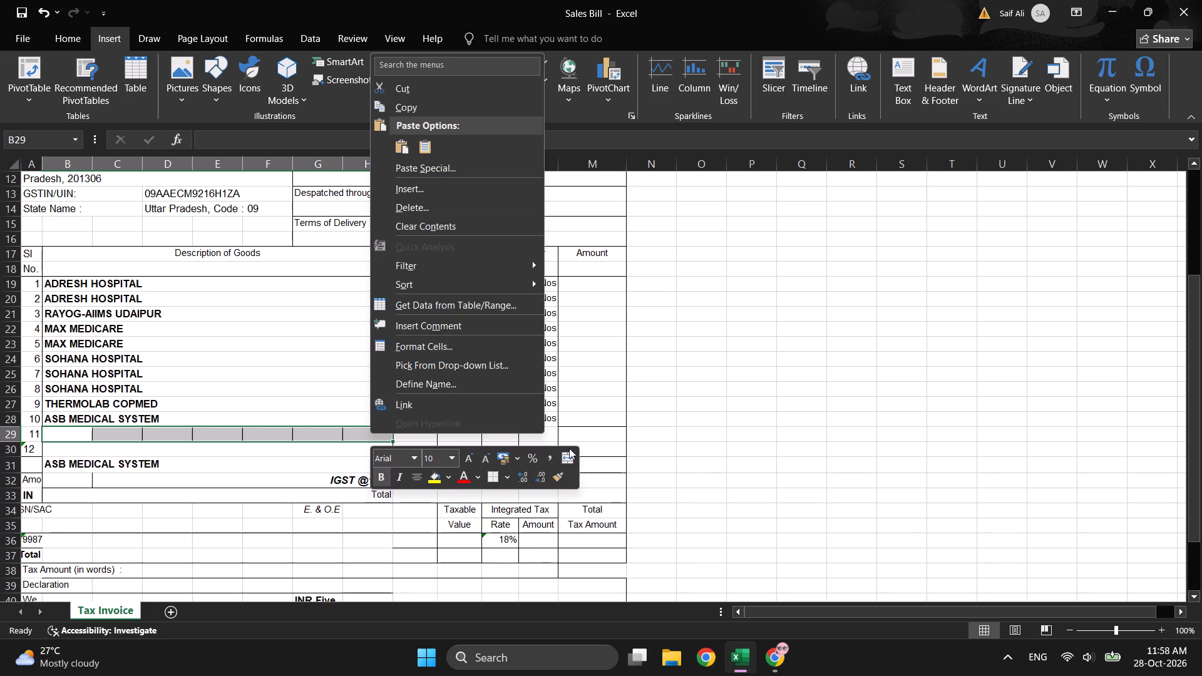
pyautogui.click(571, 462)
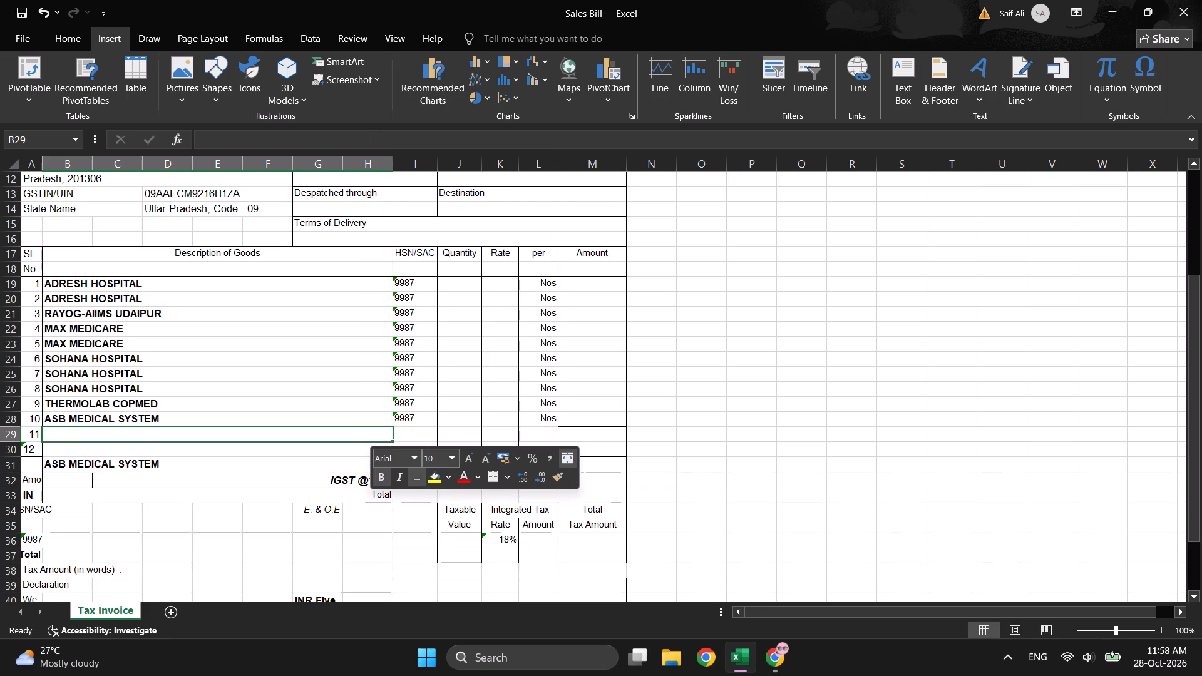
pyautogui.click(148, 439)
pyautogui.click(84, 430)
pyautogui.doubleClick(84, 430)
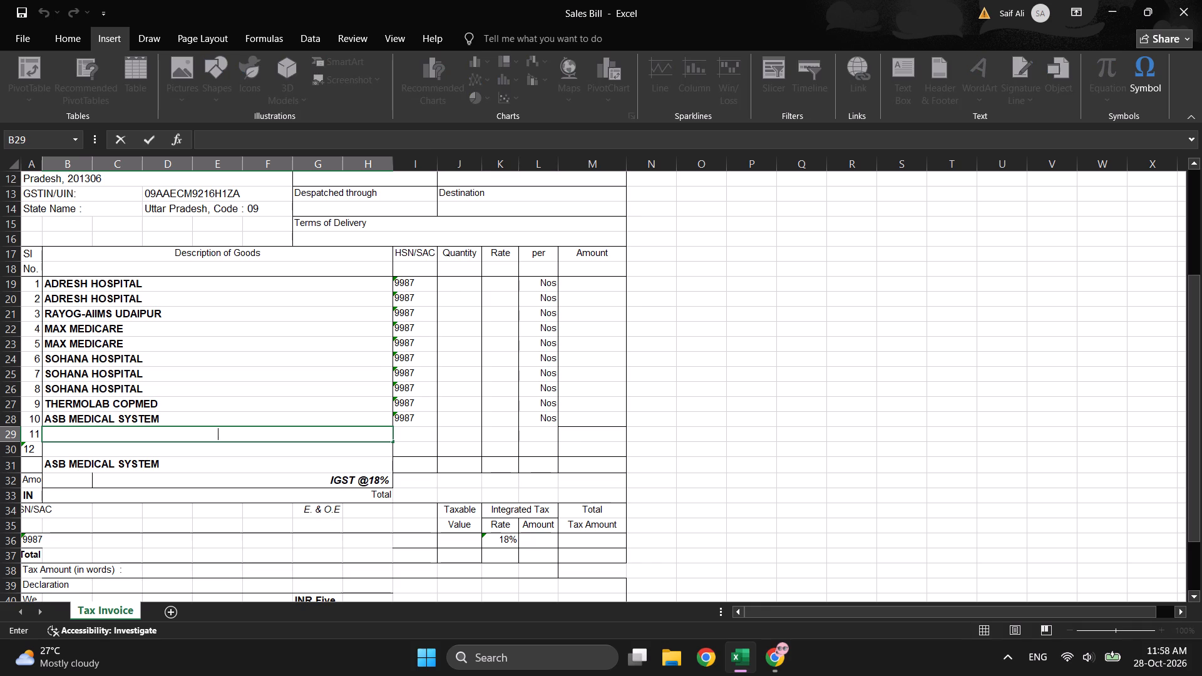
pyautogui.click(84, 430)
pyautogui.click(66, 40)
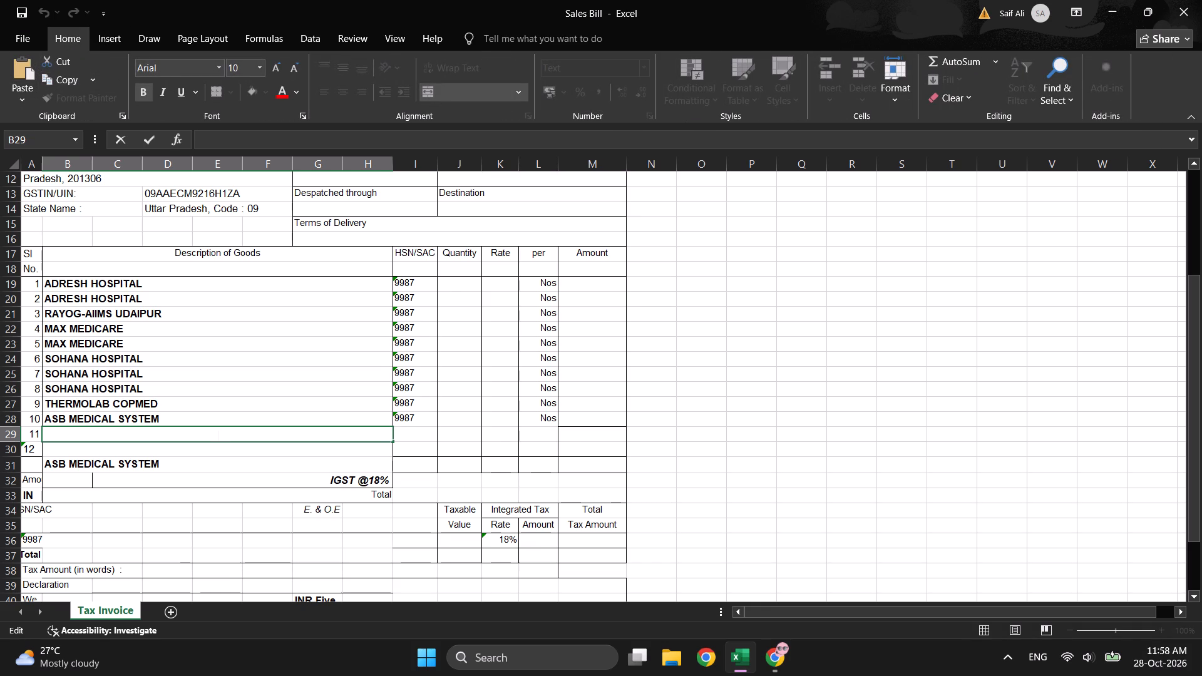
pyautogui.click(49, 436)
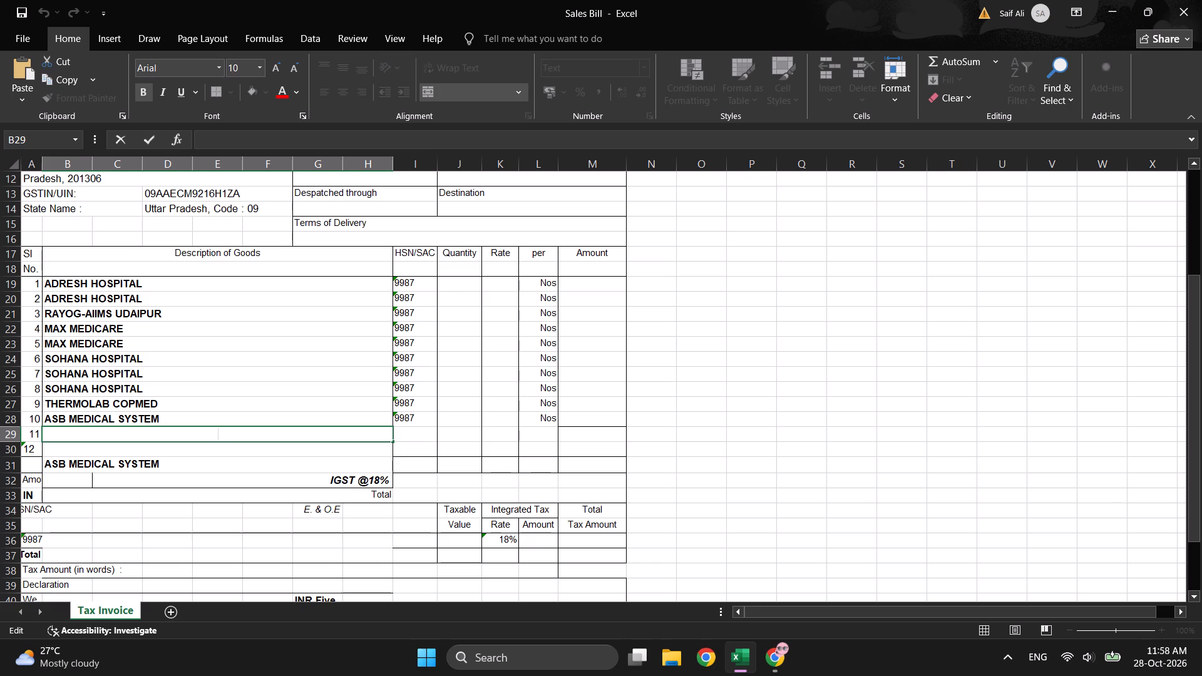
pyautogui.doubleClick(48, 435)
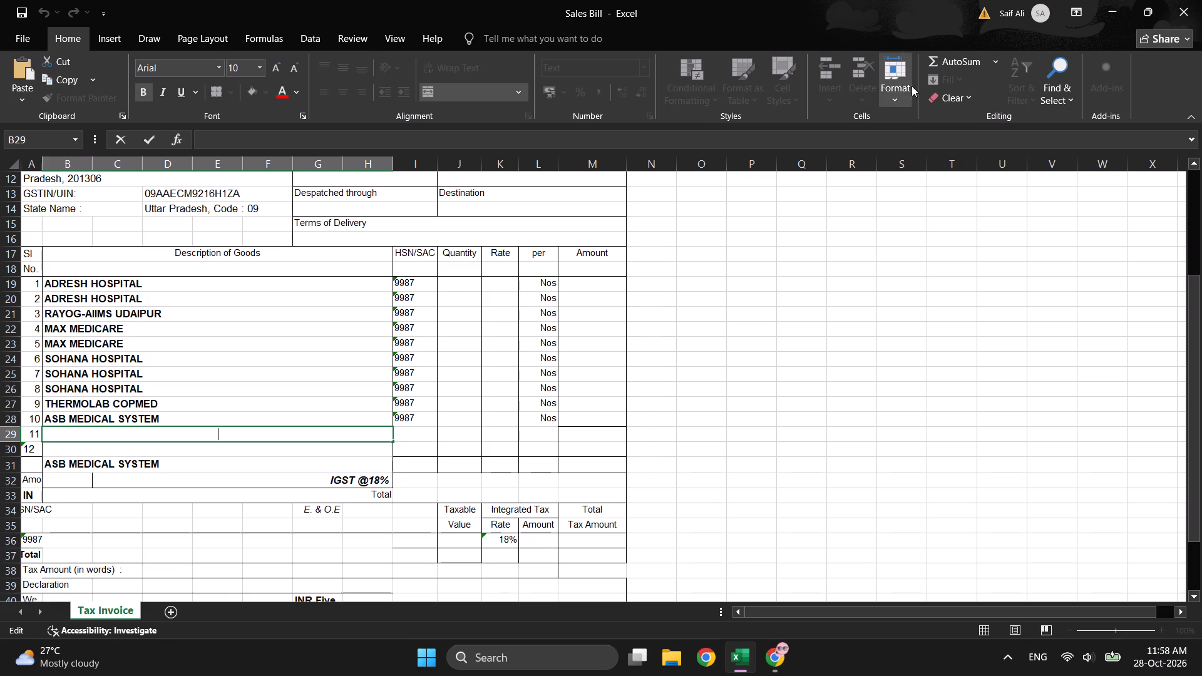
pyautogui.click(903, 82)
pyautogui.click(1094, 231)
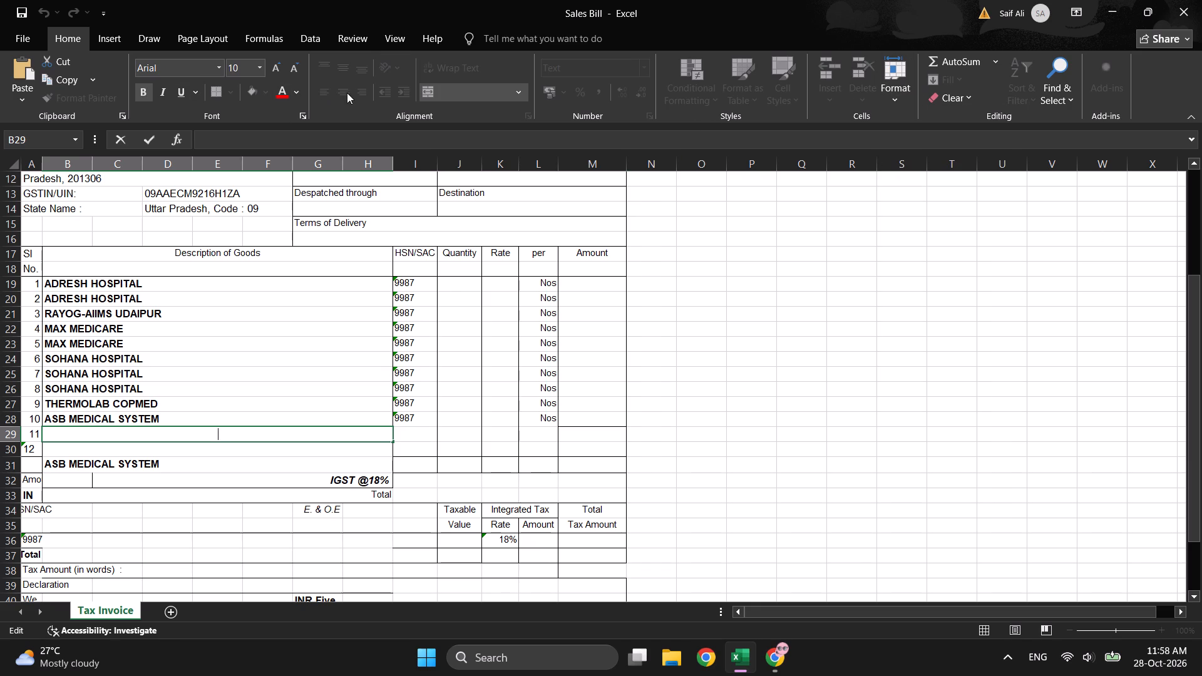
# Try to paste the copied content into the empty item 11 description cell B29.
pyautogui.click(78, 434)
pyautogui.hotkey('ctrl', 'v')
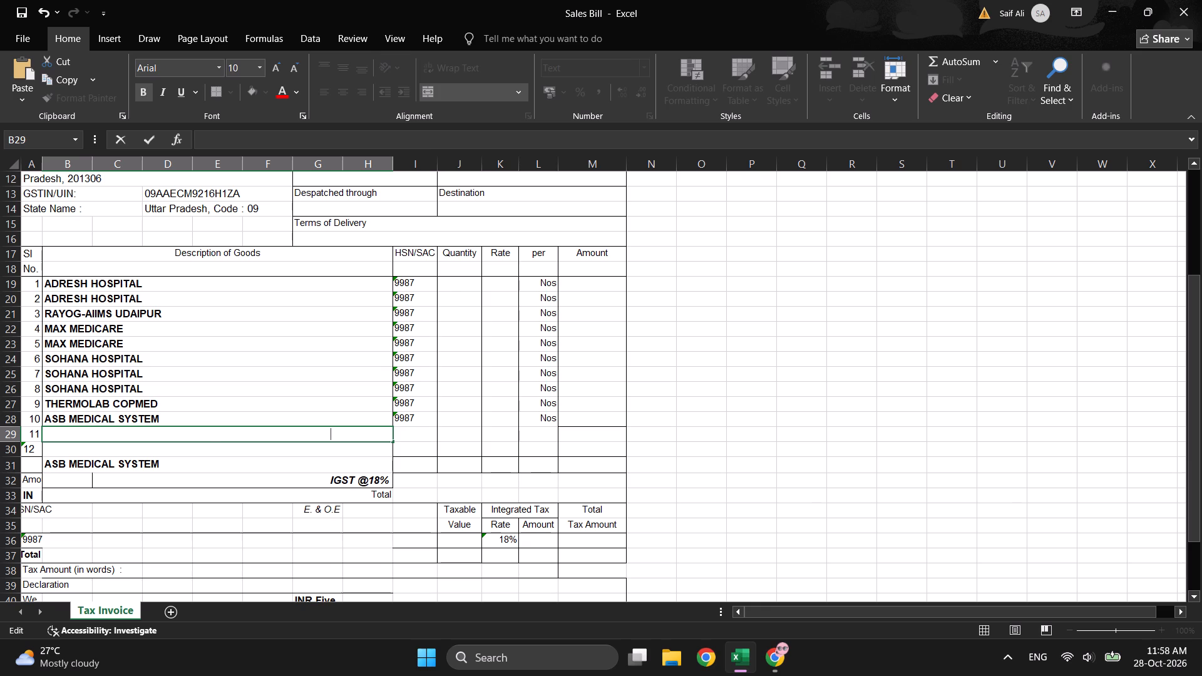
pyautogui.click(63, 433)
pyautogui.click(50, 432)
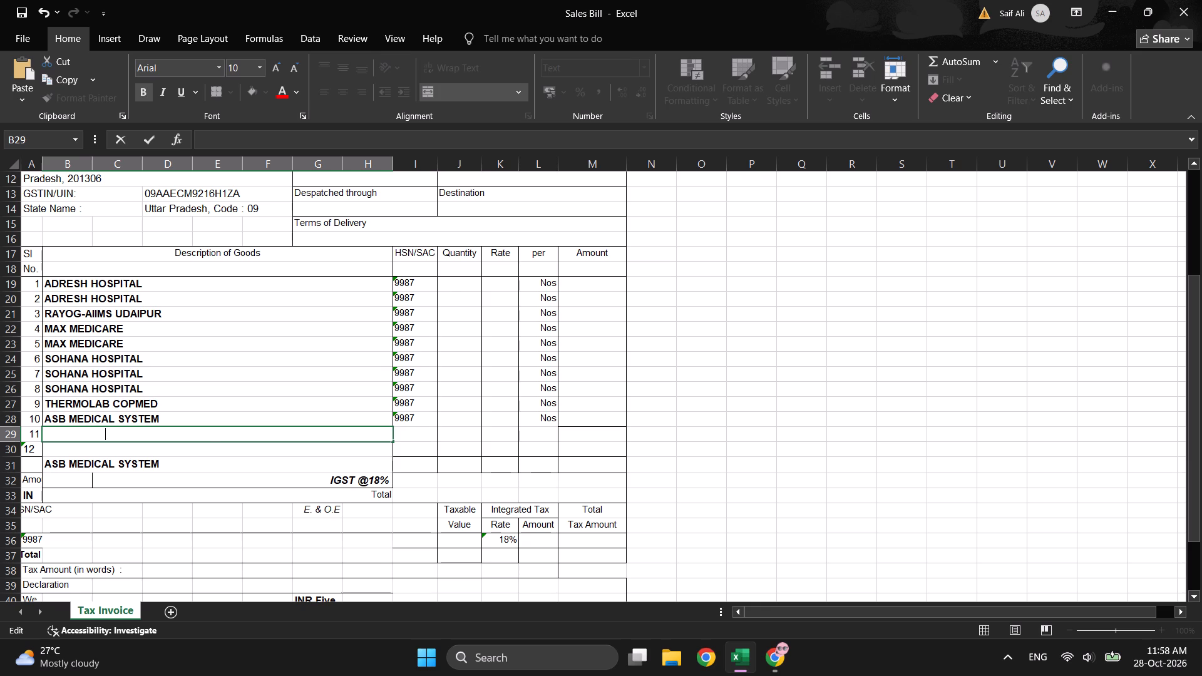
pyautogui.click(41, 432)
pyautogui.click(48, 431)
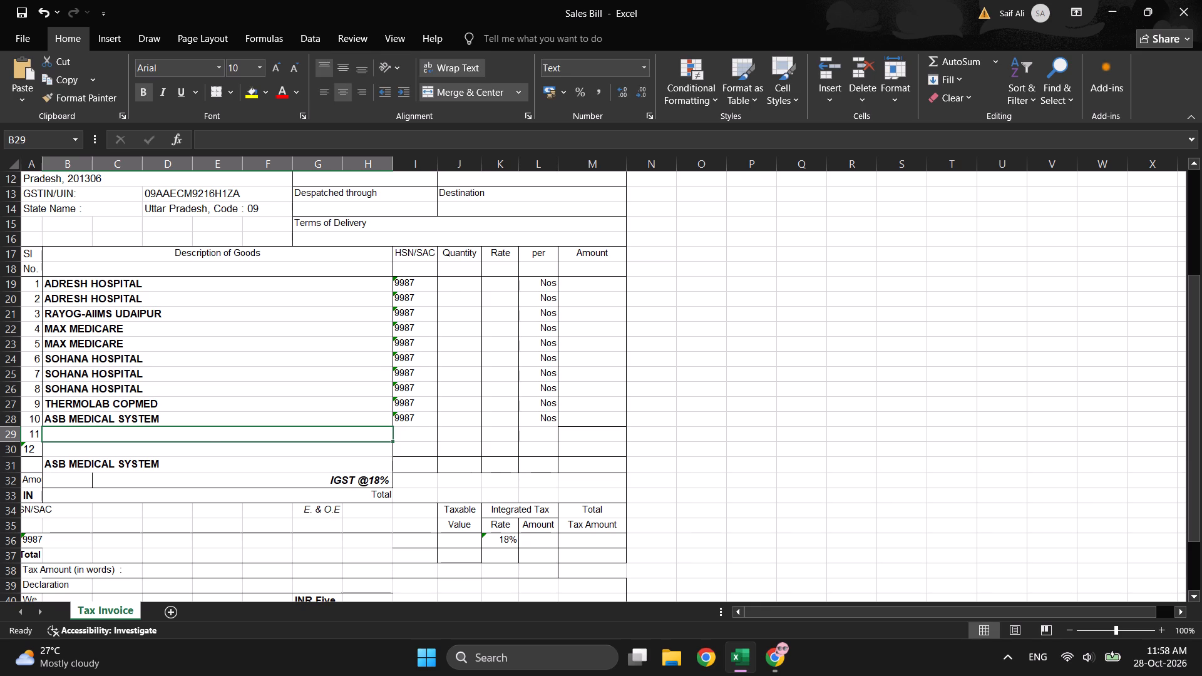
# Left-align the merged item 11 description cell B29.
pyautogui.click(321, 93)
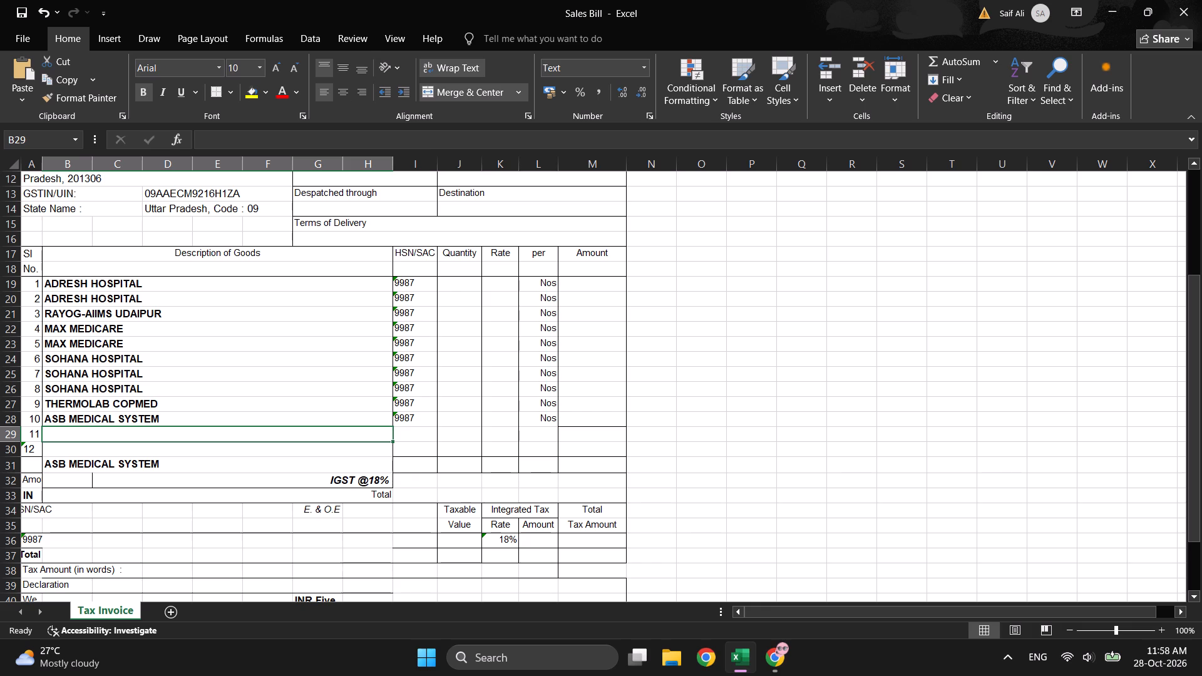
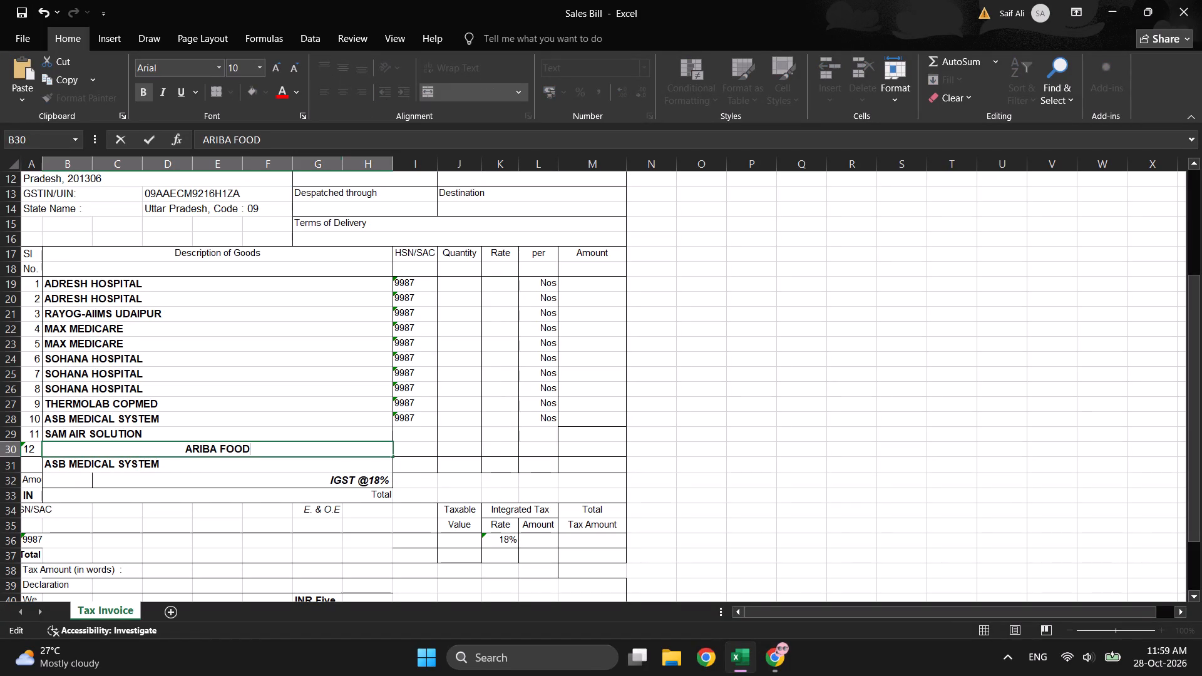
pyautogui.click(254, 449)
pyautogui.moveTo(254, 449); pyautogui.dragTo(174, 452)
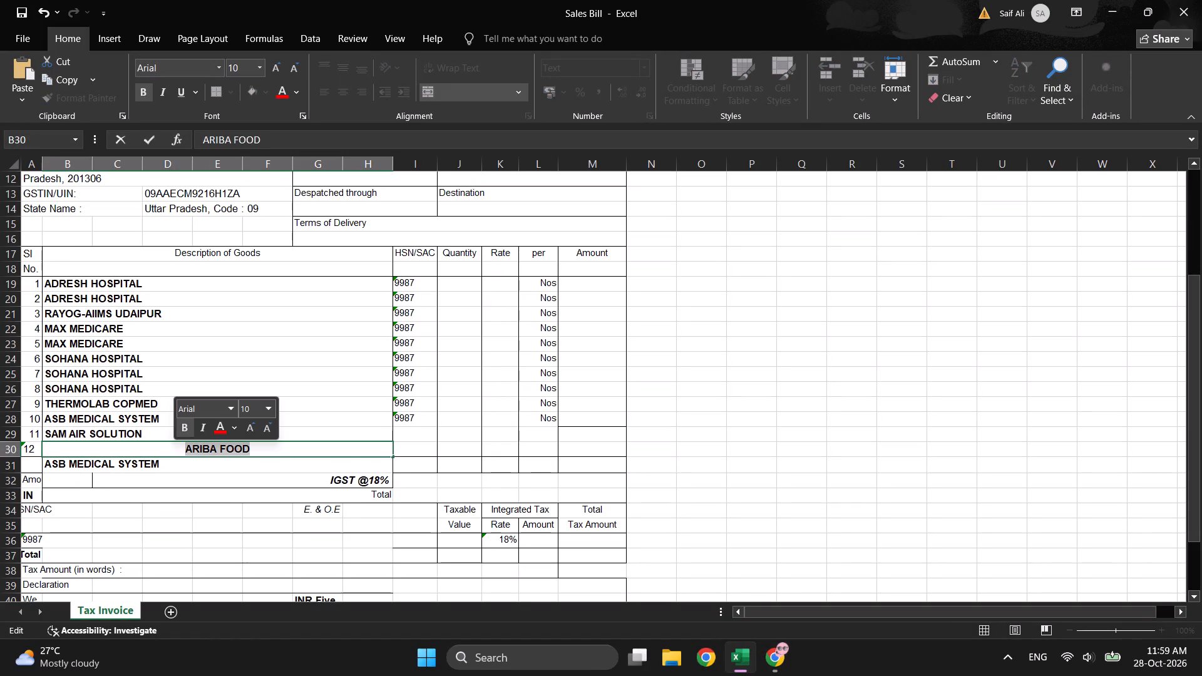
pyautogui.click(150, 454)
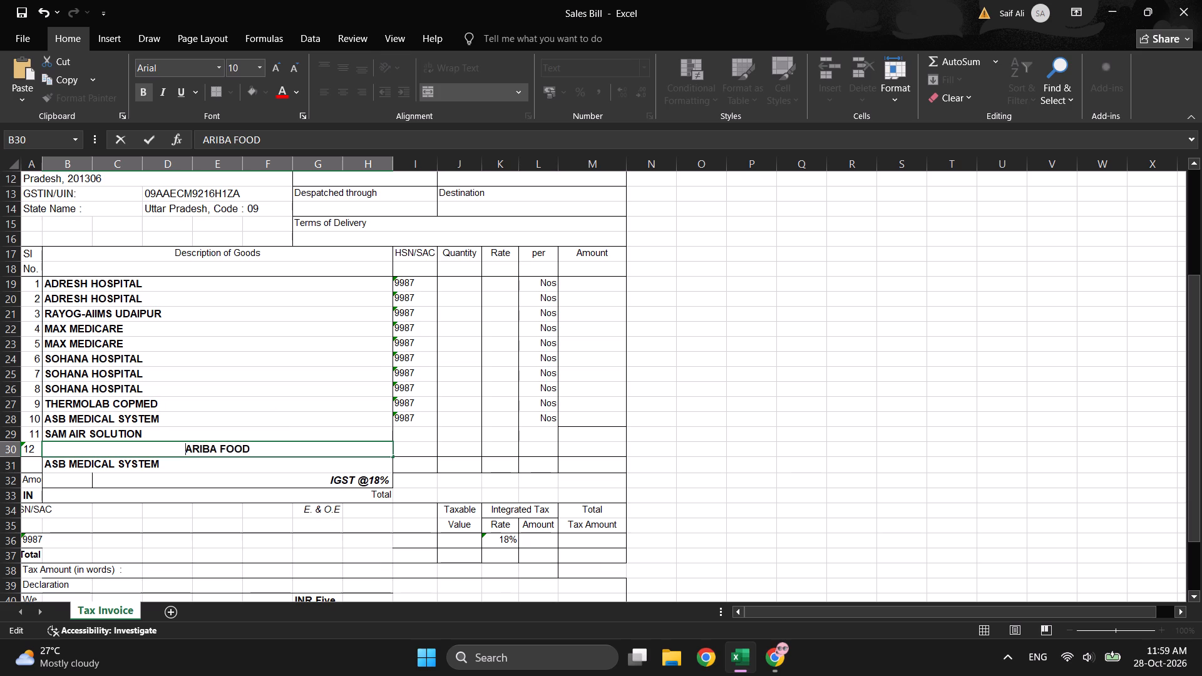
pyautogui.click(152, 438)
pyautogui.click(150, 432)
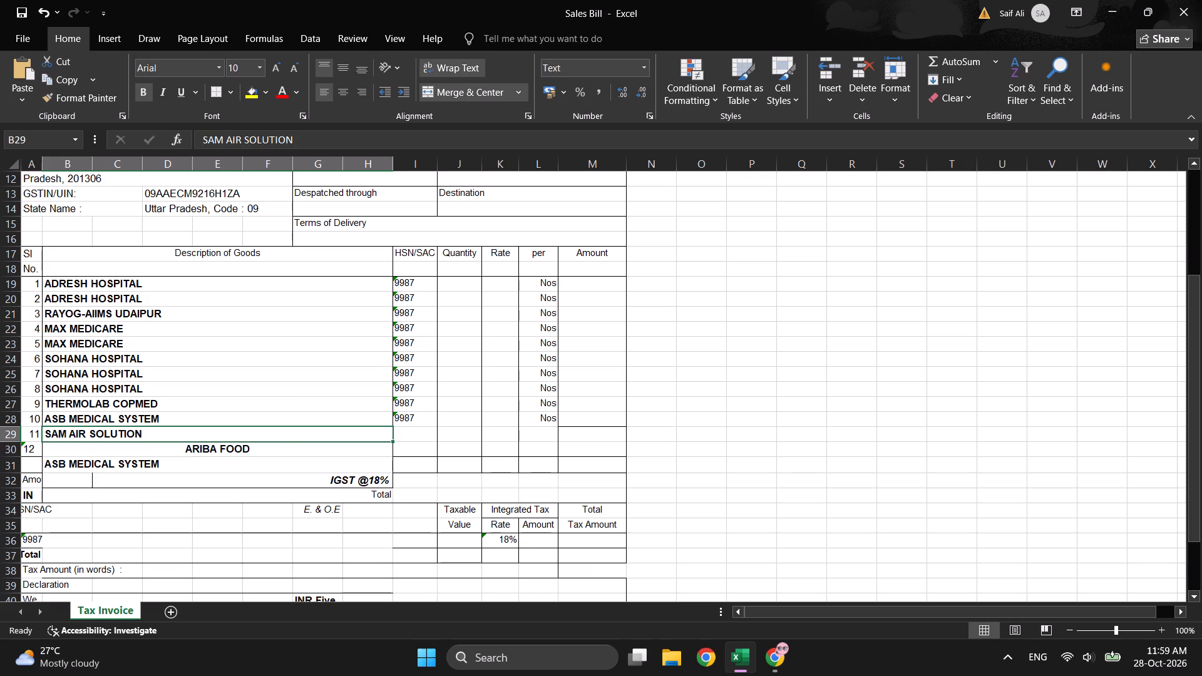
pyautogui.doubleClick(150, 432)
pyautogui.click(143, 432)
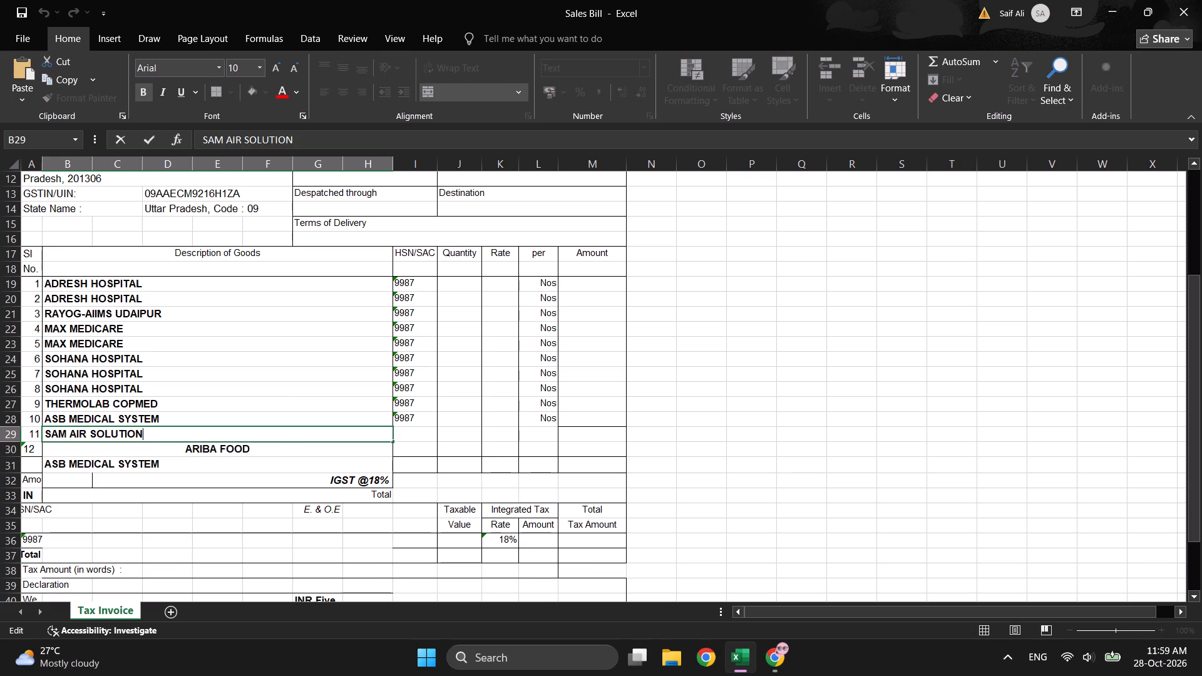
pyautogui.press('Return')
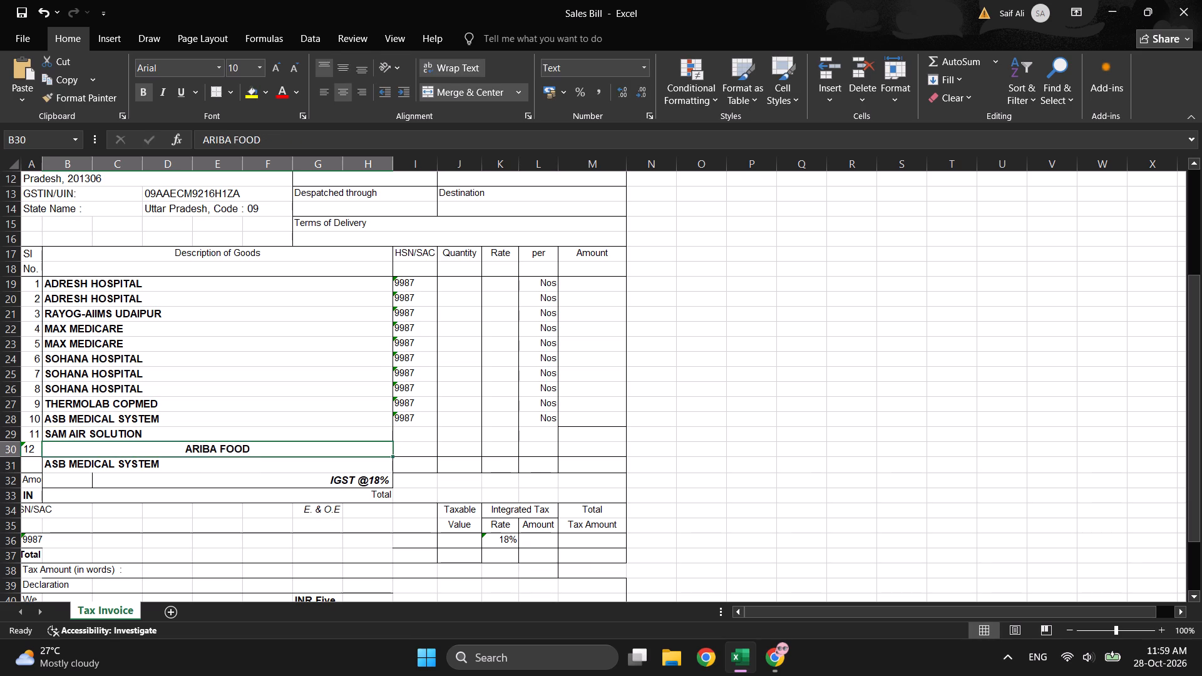
# Delete the ARIBA FOOD text from the item 12 description cell B30.
pyautogui.doubleClick(50, 448)
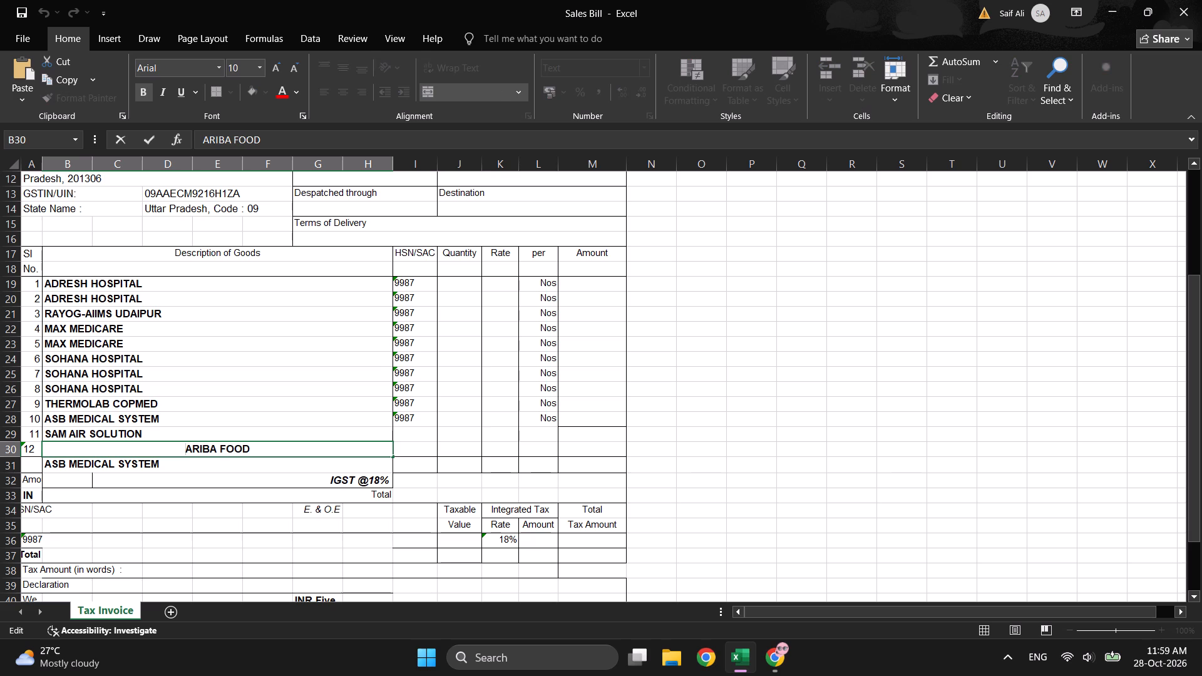
pyautogui.moveTo(250, 446); pyautogui.dragTo(149, 448)
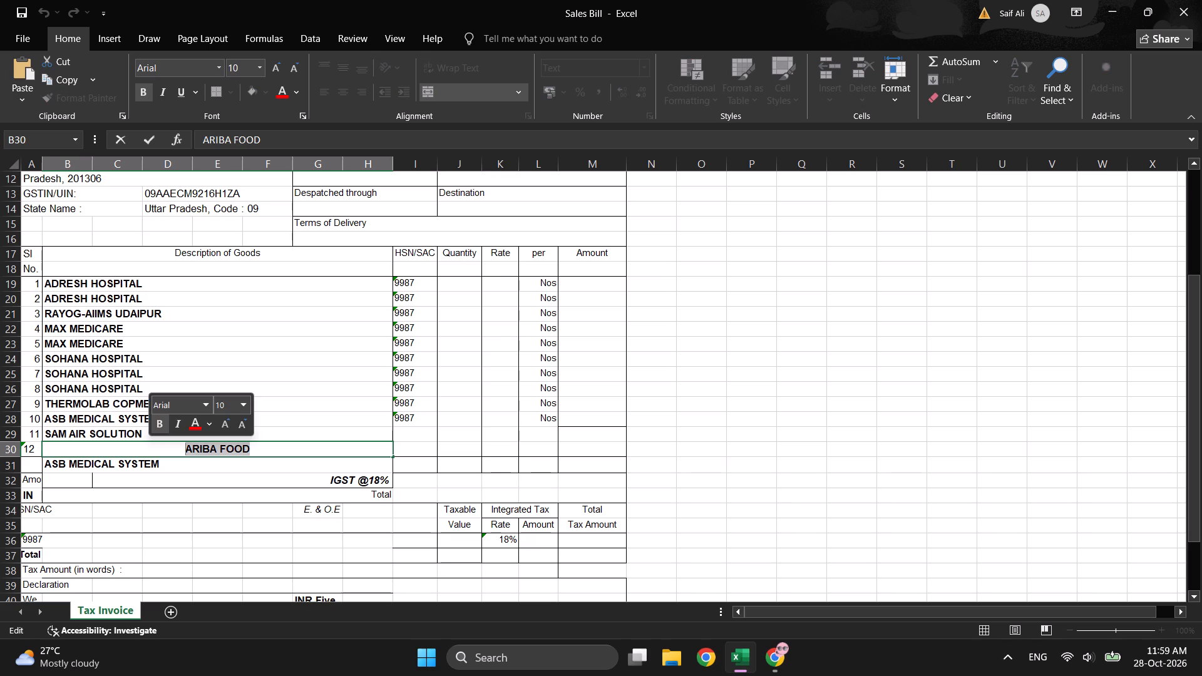
pyautogui.press('BackSpace')
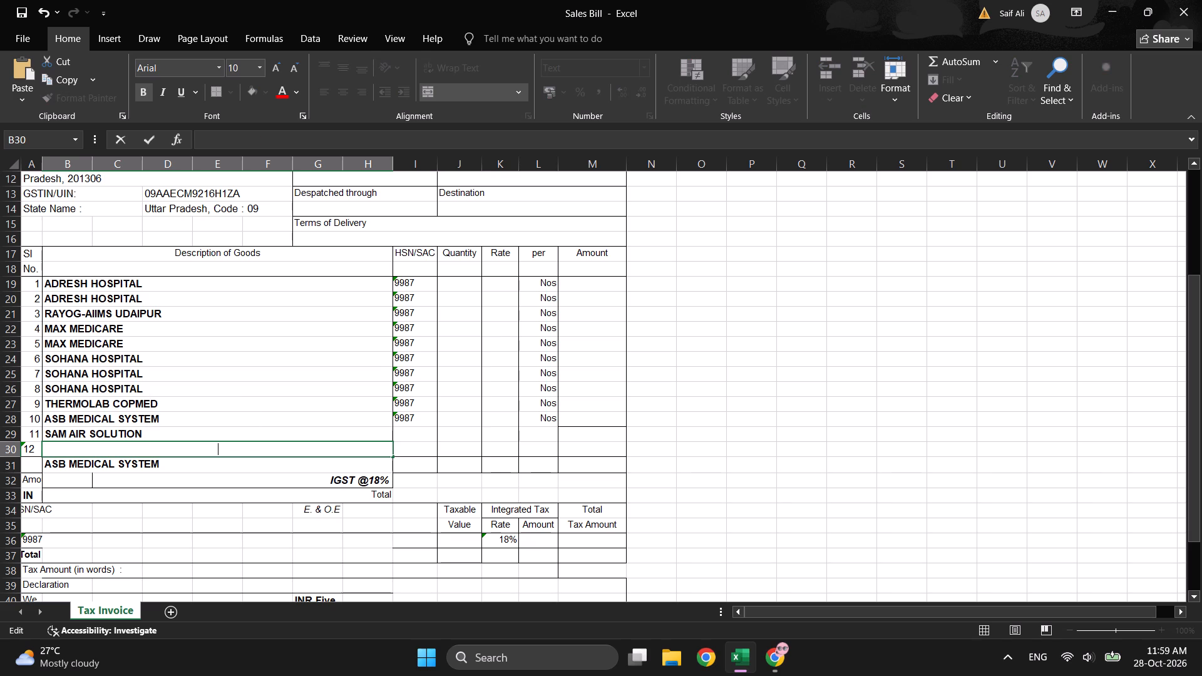
pyautogui.click(188, 479)
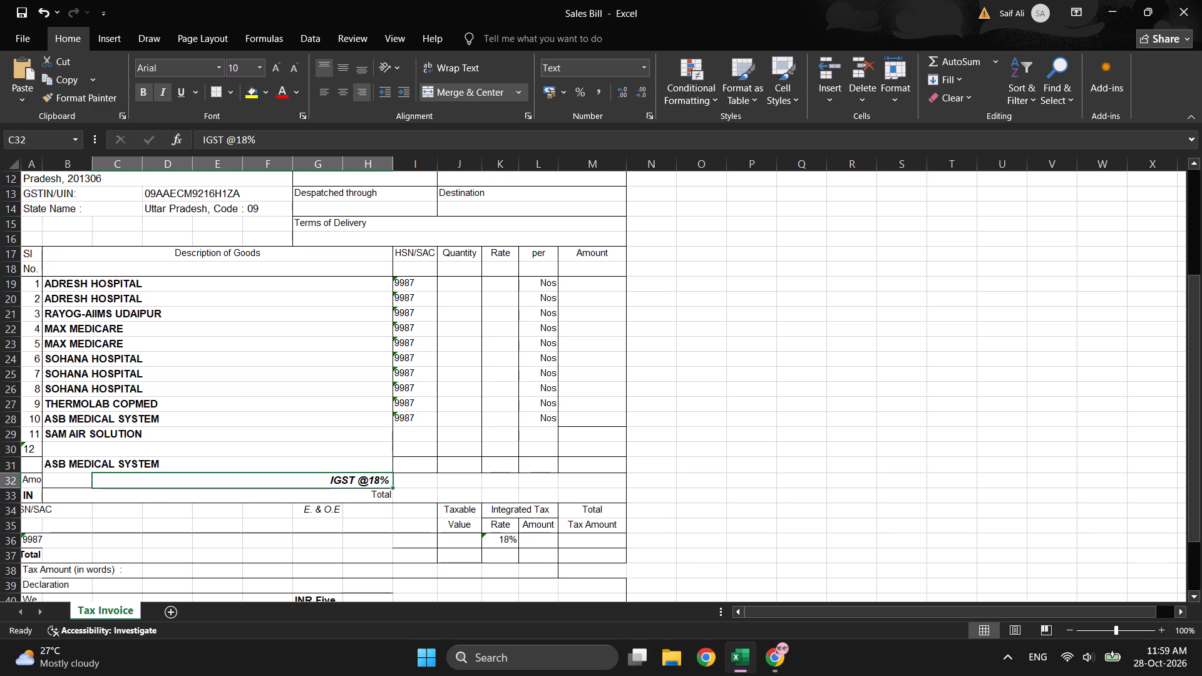
# Enter serial number 13 in cell A31, beside the ASB MEDICAL SYSTEM line below item 12.
pyautogui.click(66, 466)
pyautogui.doubleClick(31, 465)
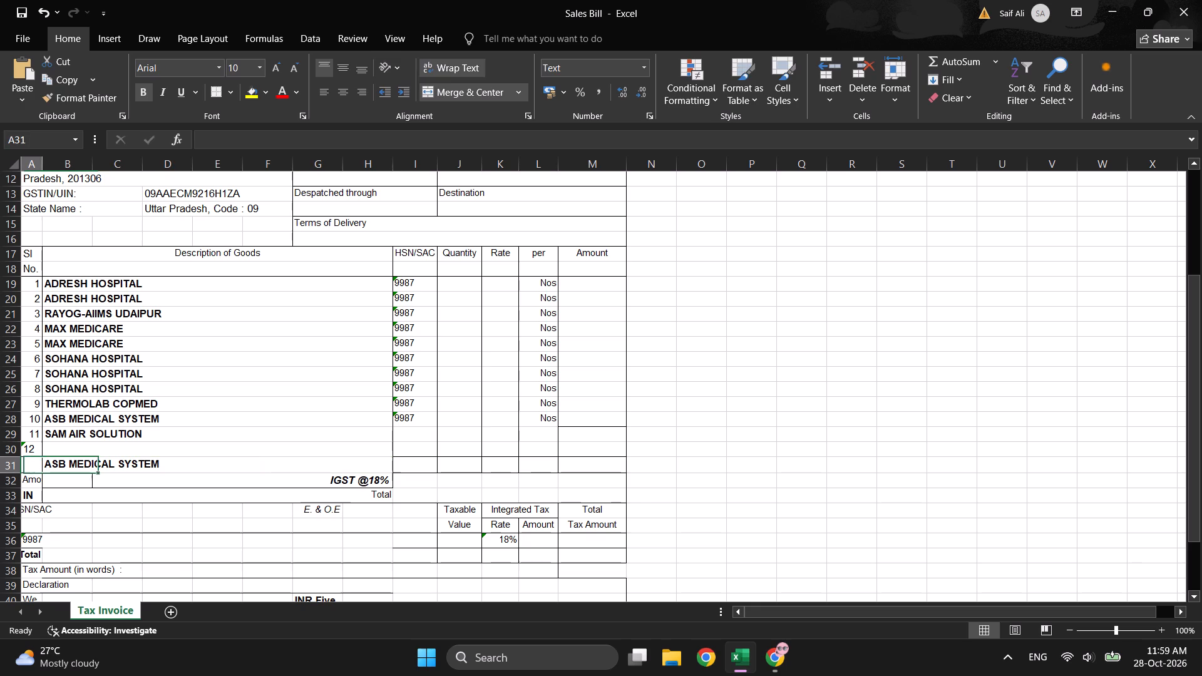
pyautogui.write('13')
pyautogui.click(60, 449)
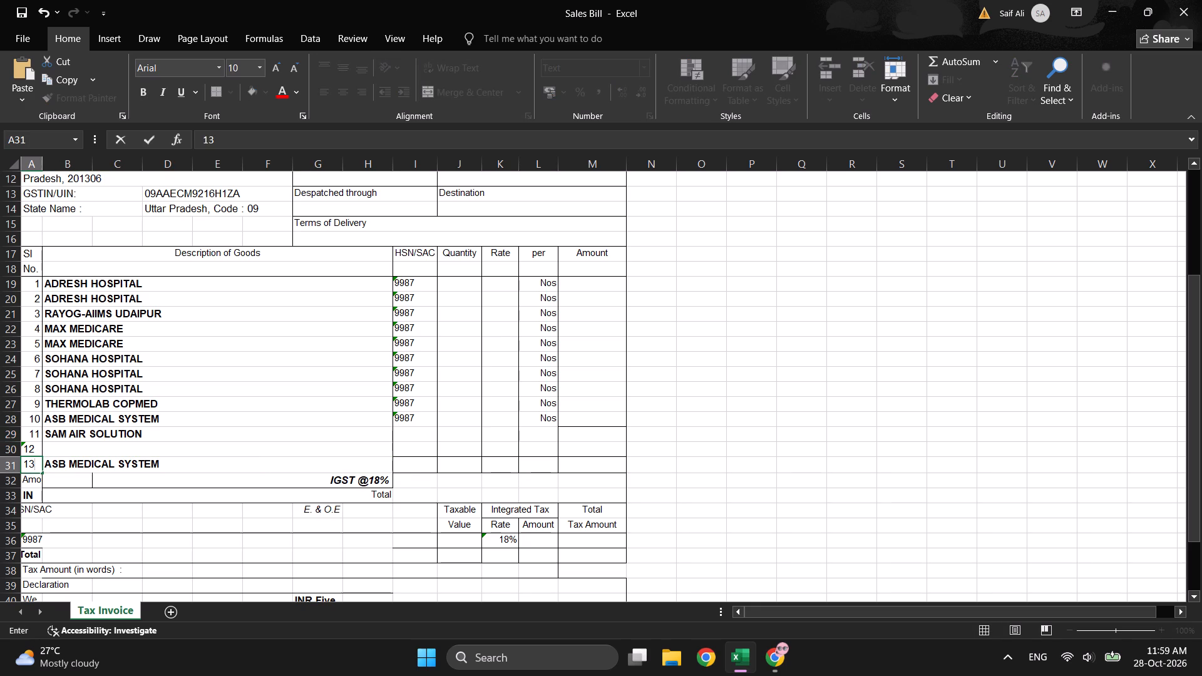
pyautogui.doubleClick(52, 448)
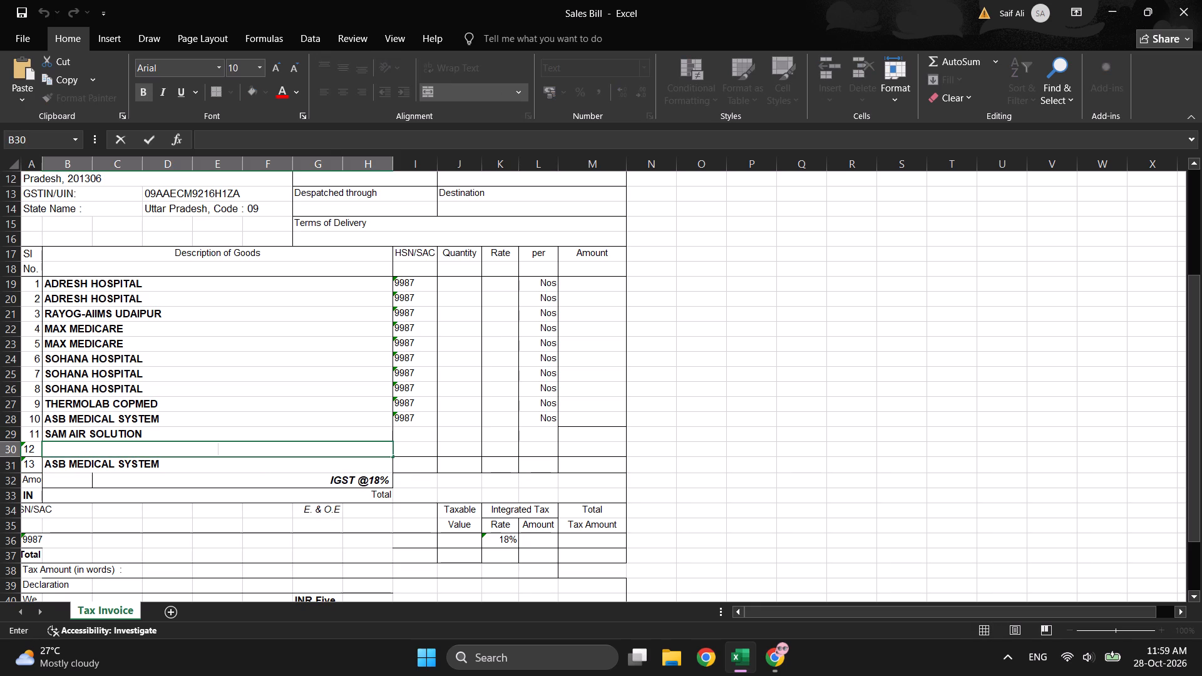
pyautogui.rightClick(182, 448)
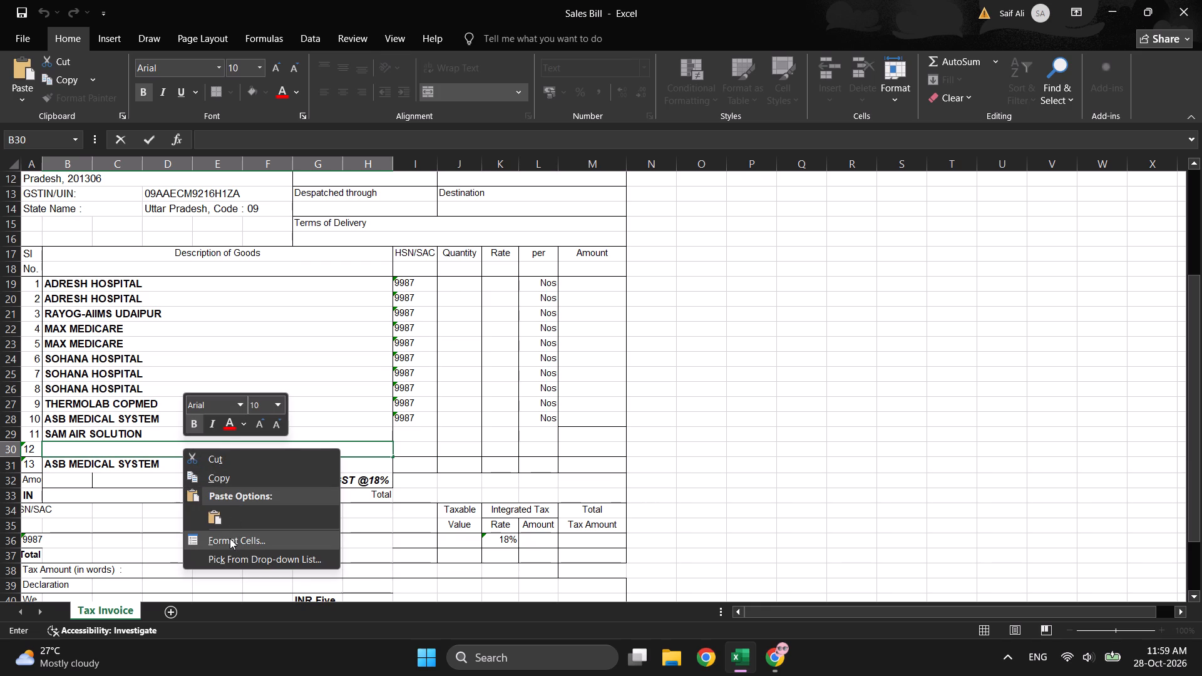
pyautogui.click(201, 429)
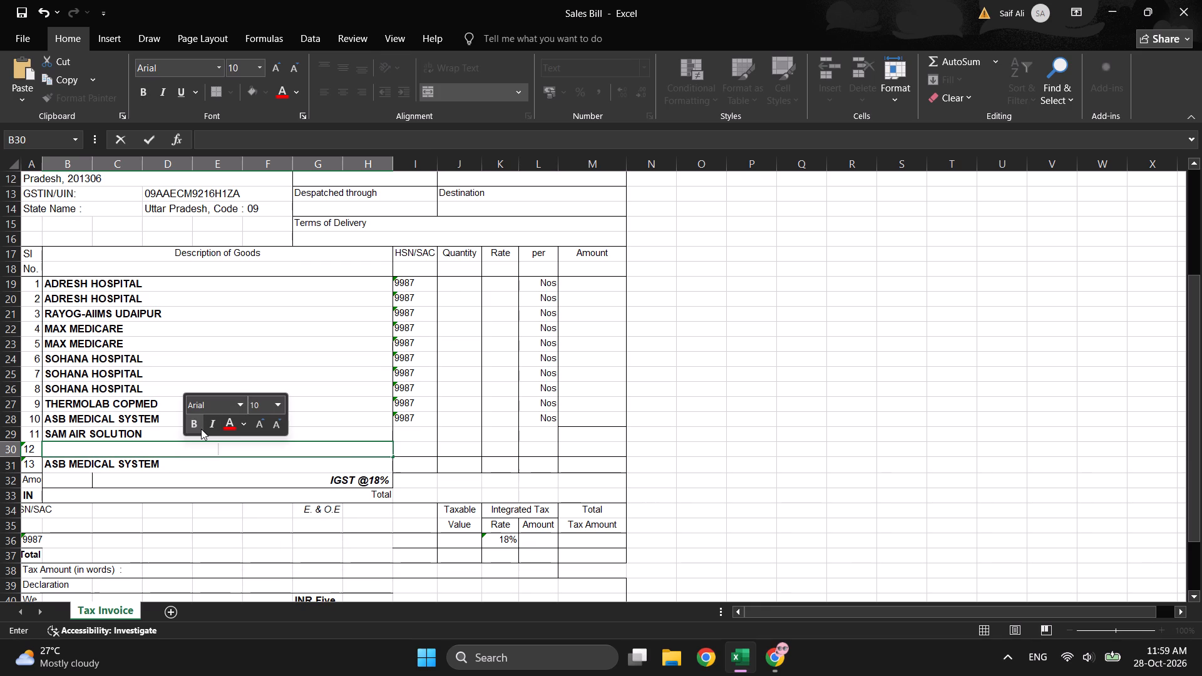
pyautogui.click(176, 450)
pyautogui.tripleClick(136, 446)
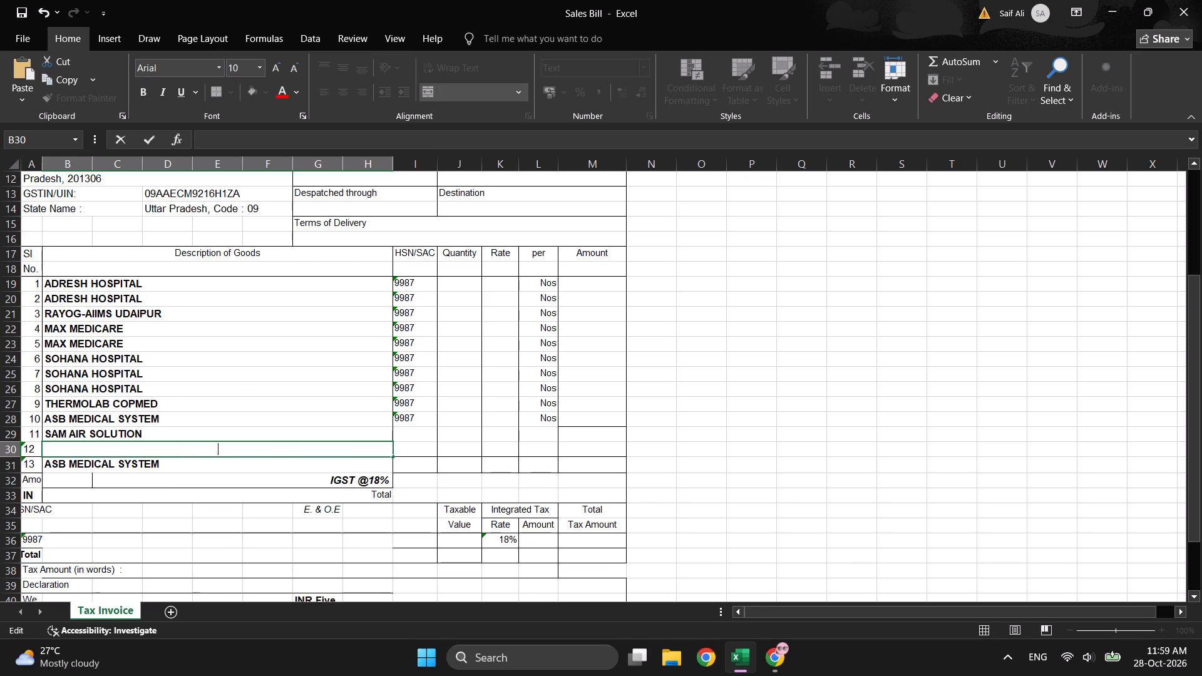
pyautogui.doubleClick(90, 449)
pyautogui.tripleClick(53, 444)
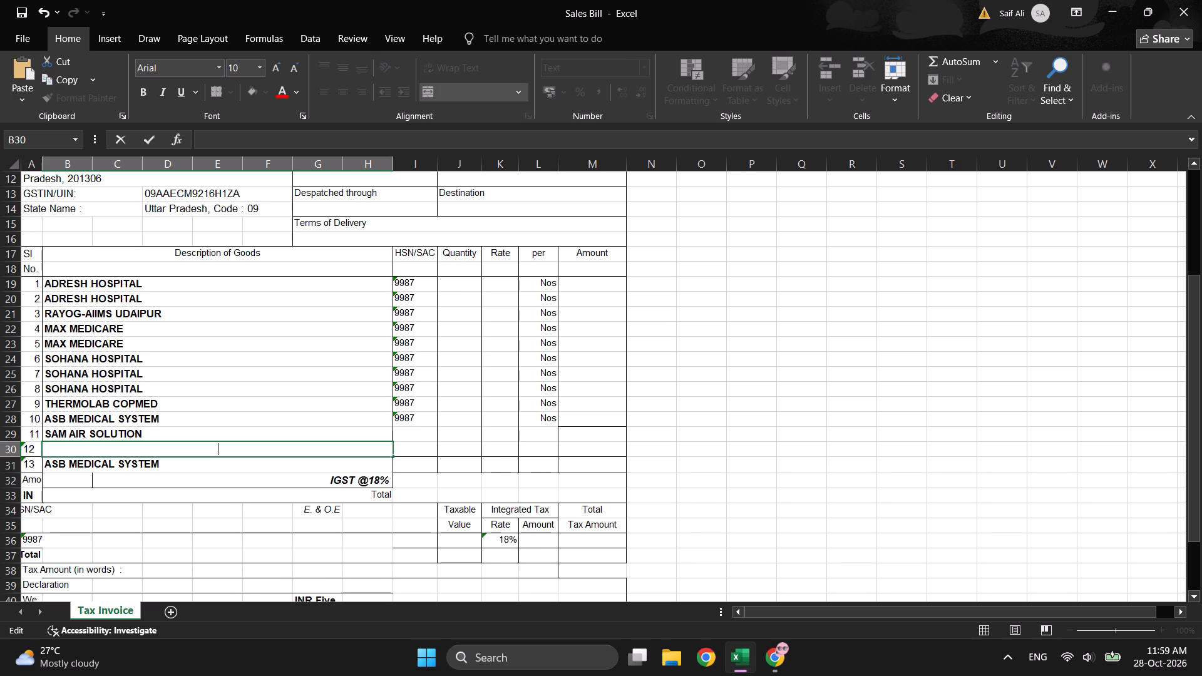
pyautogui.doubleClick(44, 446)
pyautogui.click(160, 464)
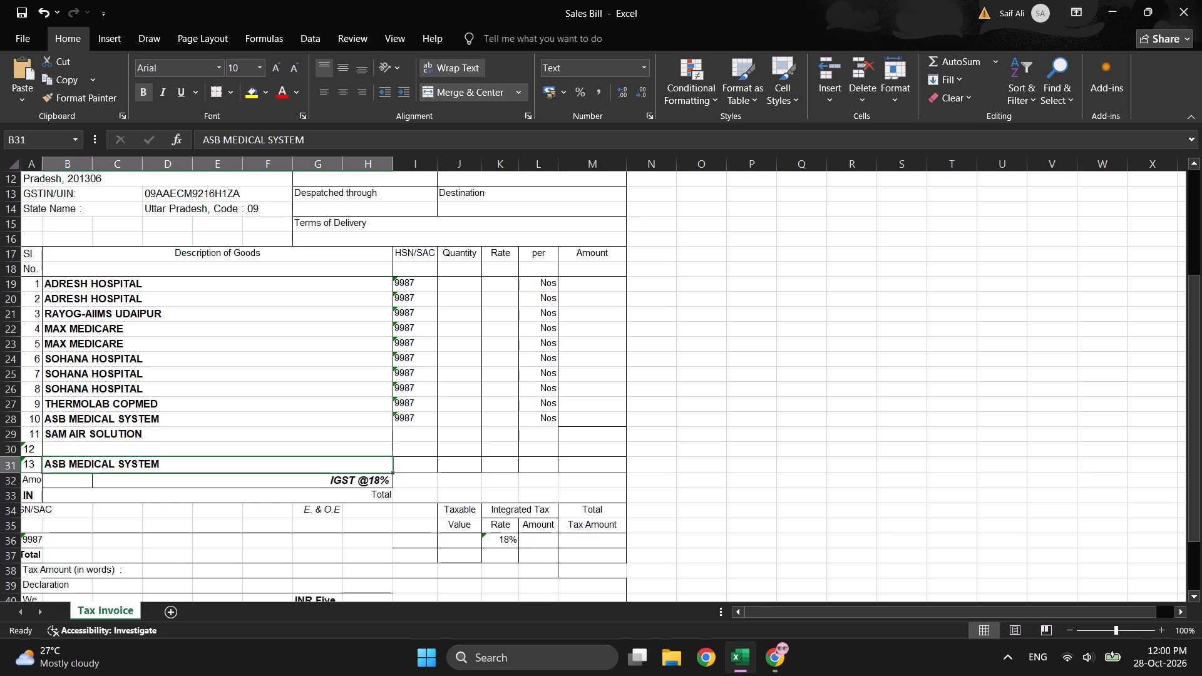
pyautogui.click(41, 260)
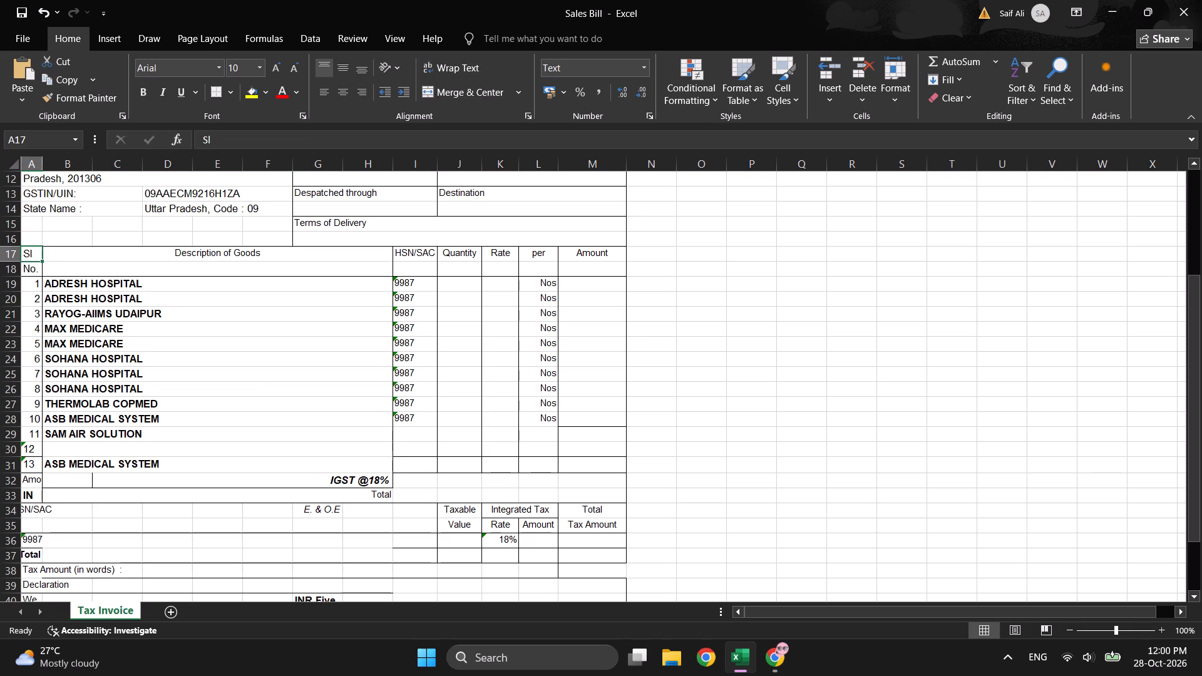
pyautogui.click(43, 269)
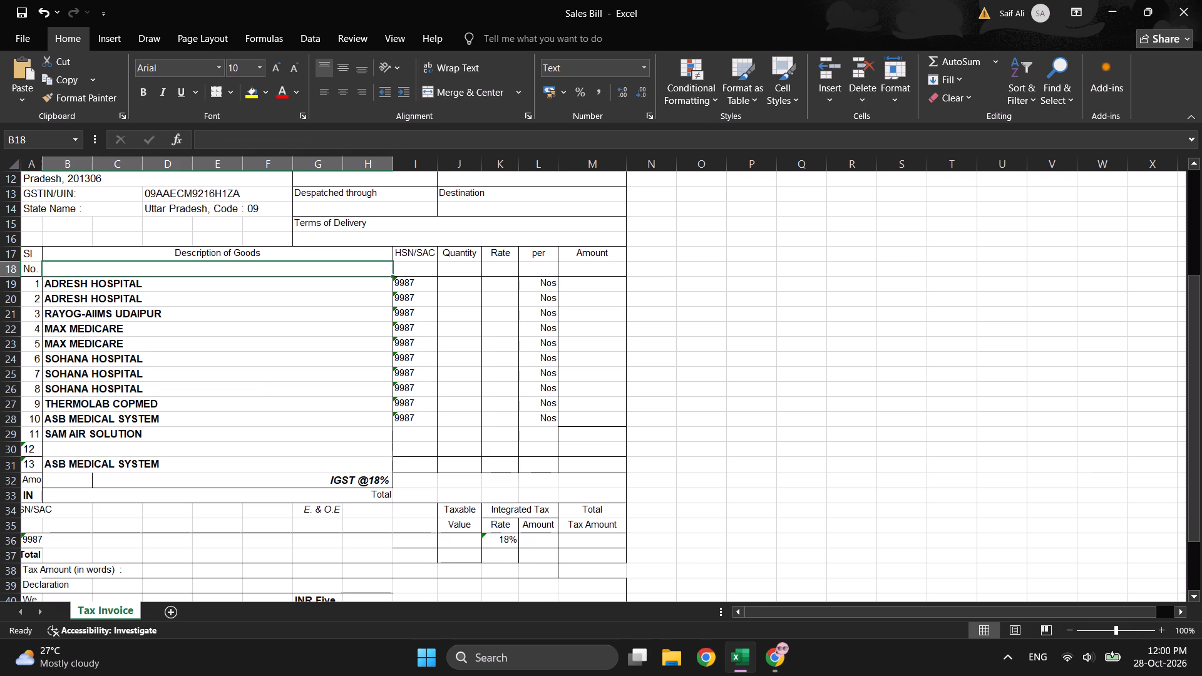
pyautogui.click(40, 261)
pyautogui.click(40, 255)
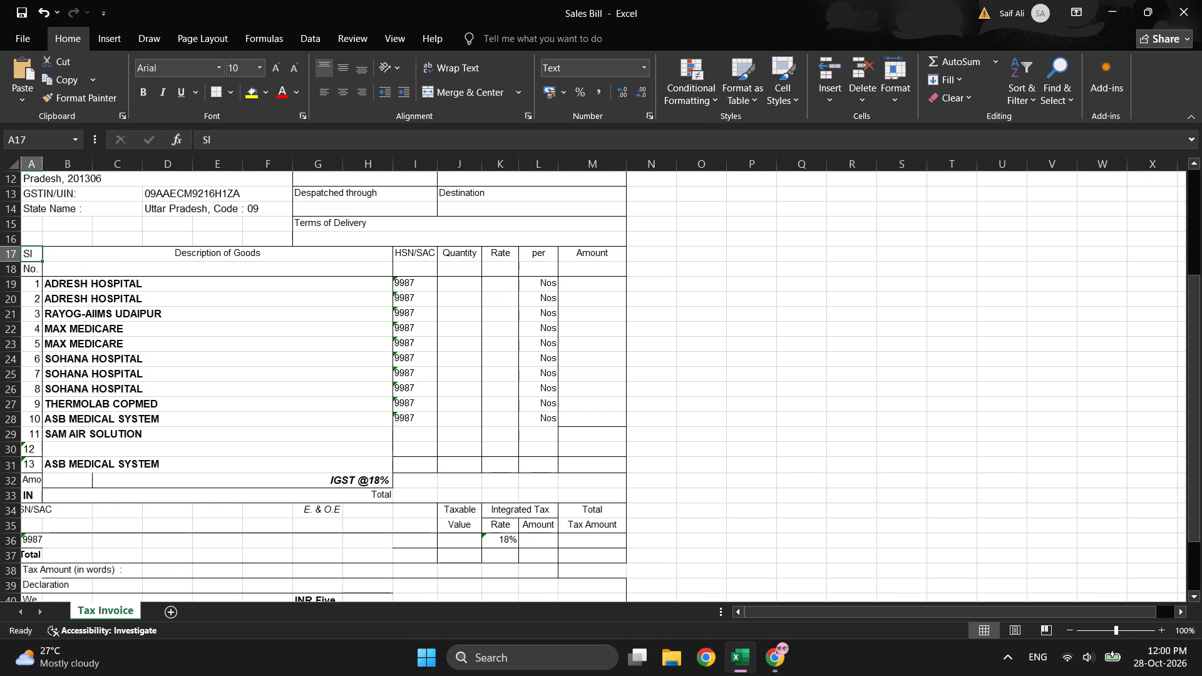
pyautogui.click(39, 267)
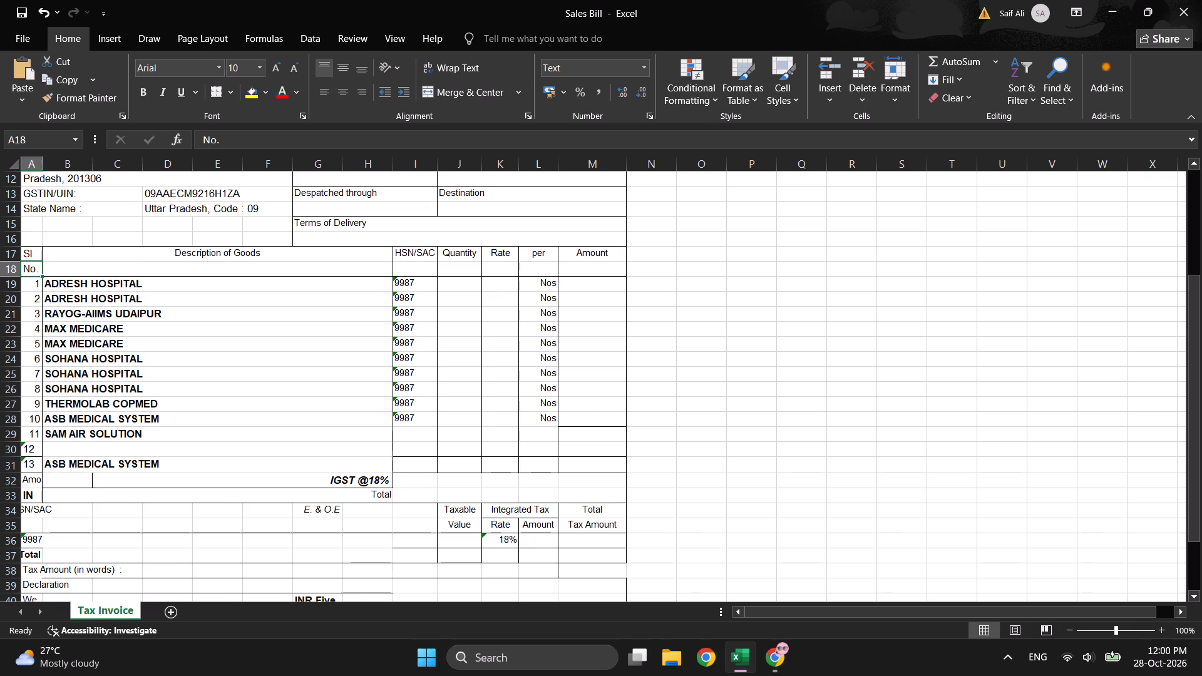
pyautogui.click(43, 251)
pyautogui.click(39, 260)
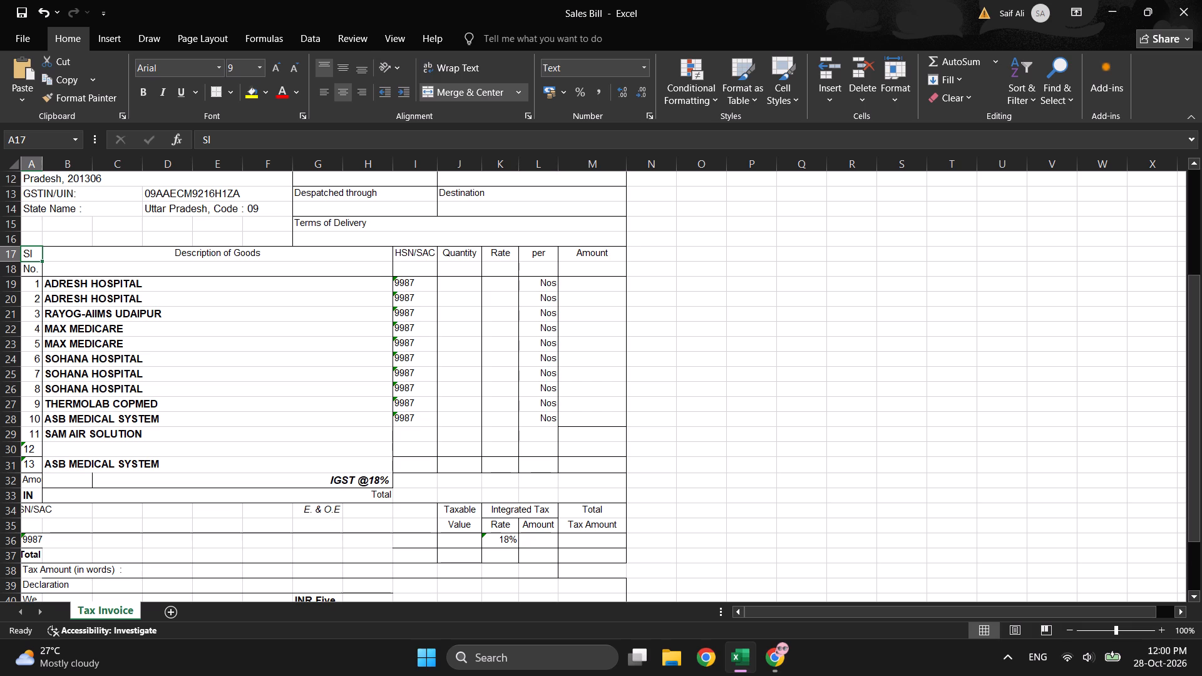
# Cut the ASB MEDICAL SYSTEM text out of the item 13 description cell B31.
pyautogui.click(141, 464)
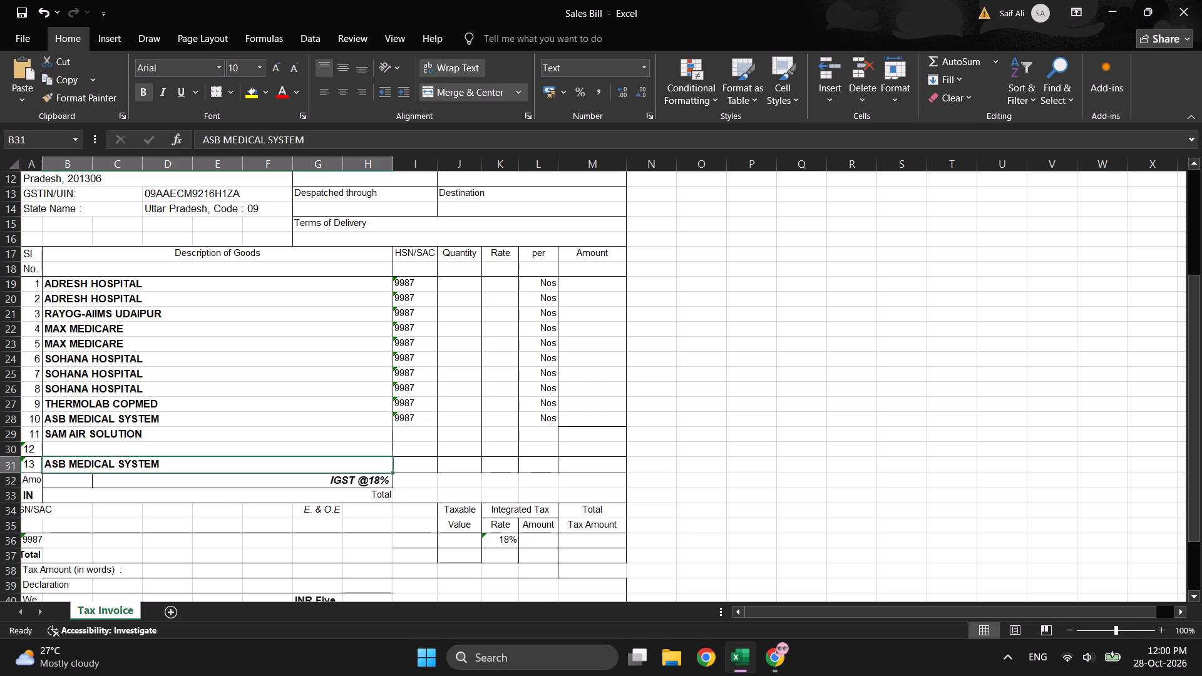
pyautogui.doubleClick(131, 466)
pyautogui.moveTo(163, 463); pyautogui.dragTo(43, 464)
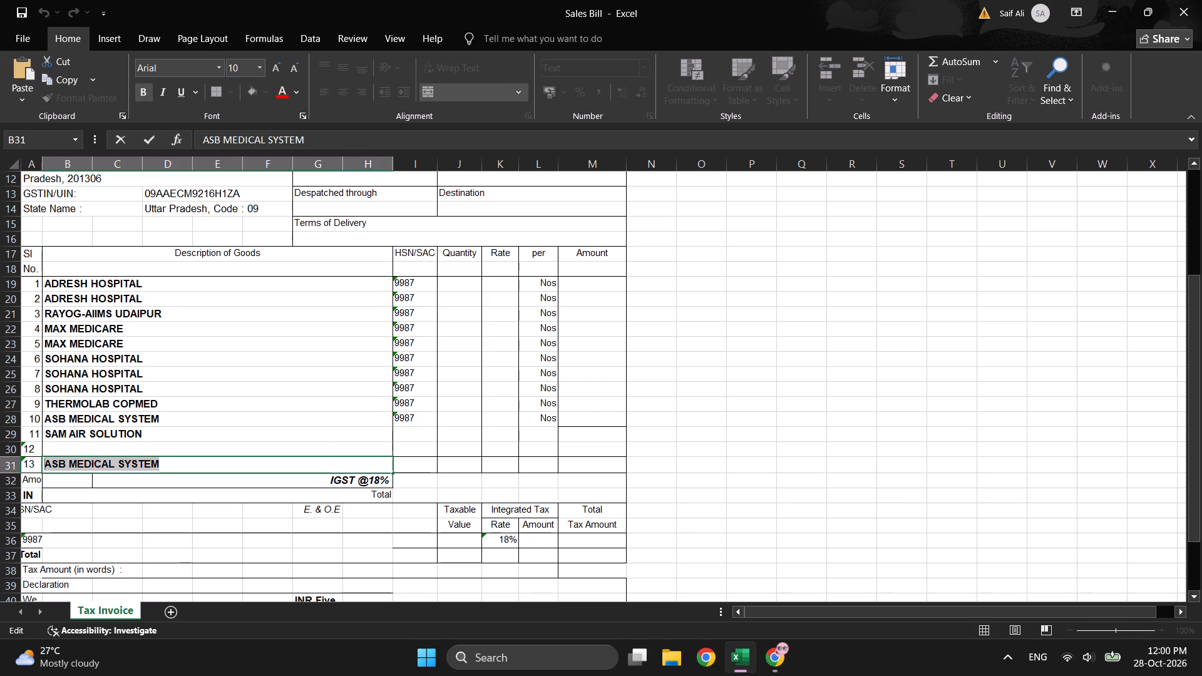
pyautogui.moveTo(43, 464); pyautogui.dragTo(33, 464)
pyautogui.rightClick(47, 465)
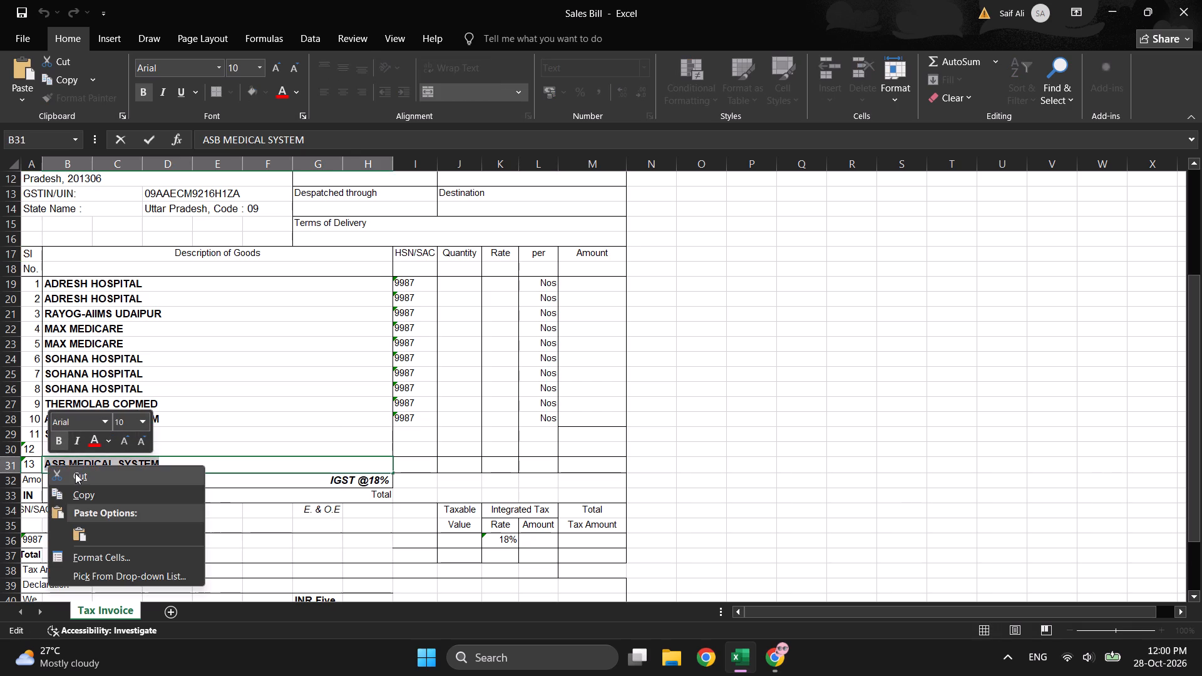
pyautogui.click(75, 478)
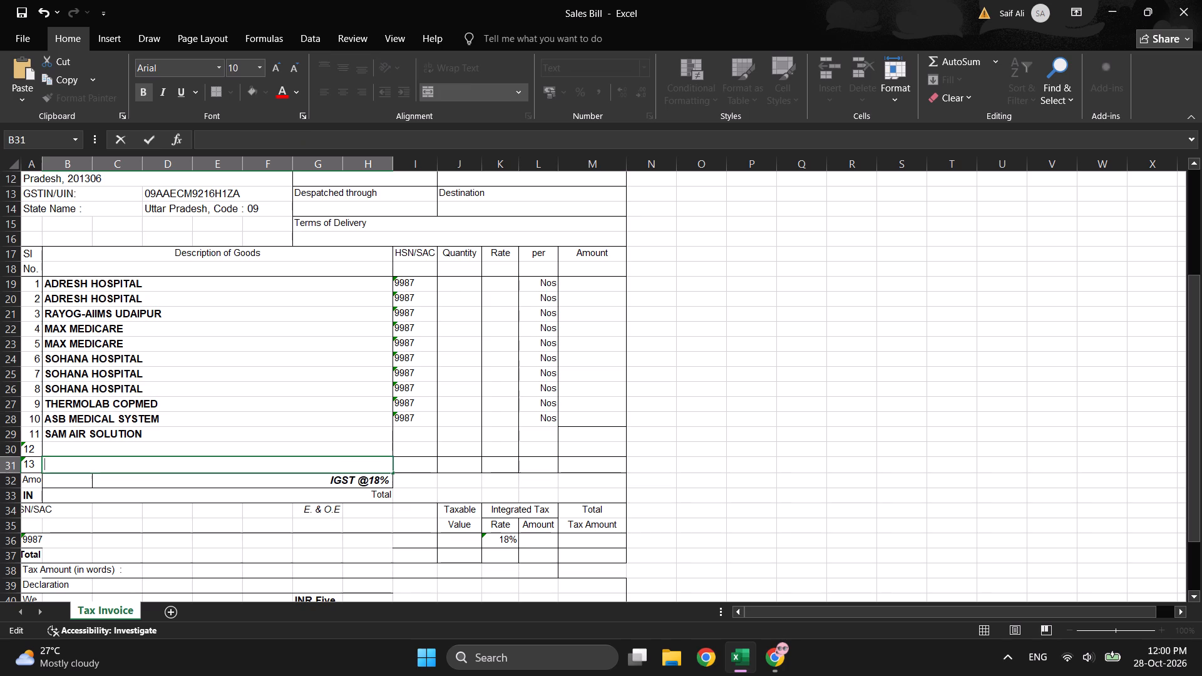
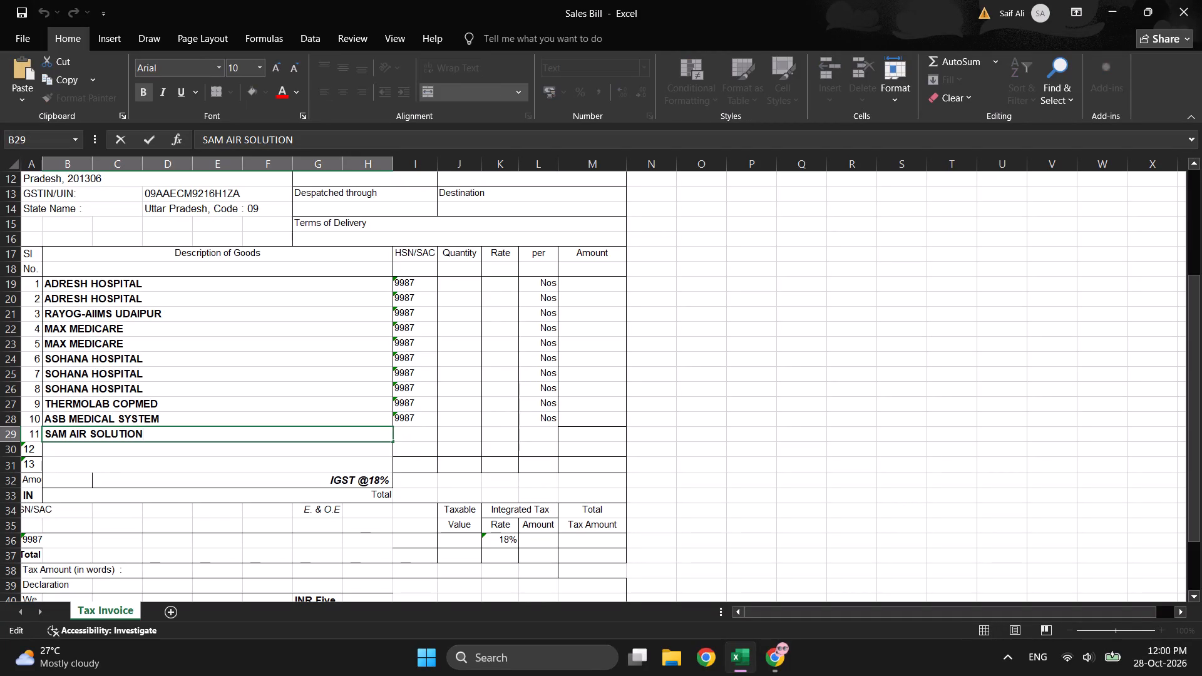
# Replace the entire item 11 description in cell B29 with the cut text ASB MEDICAL SYSTEM.
pyautogui.hotkey('ctrl', 'a')
pyautogui.hotkey('ctrl', 'v')
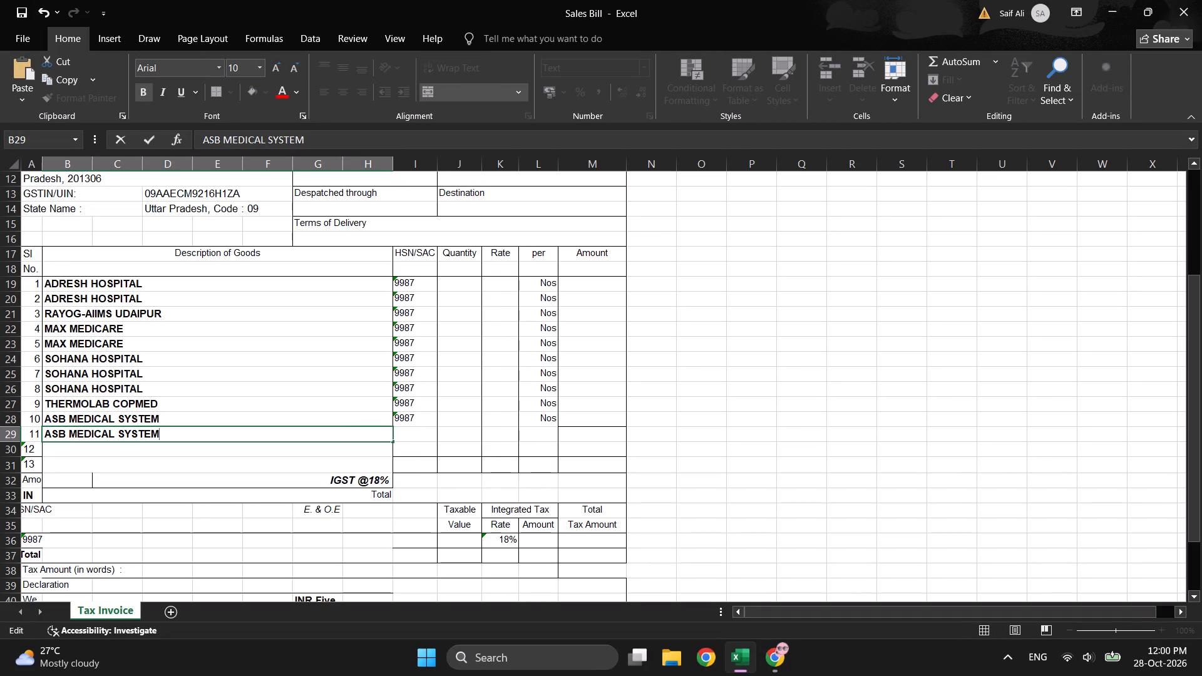
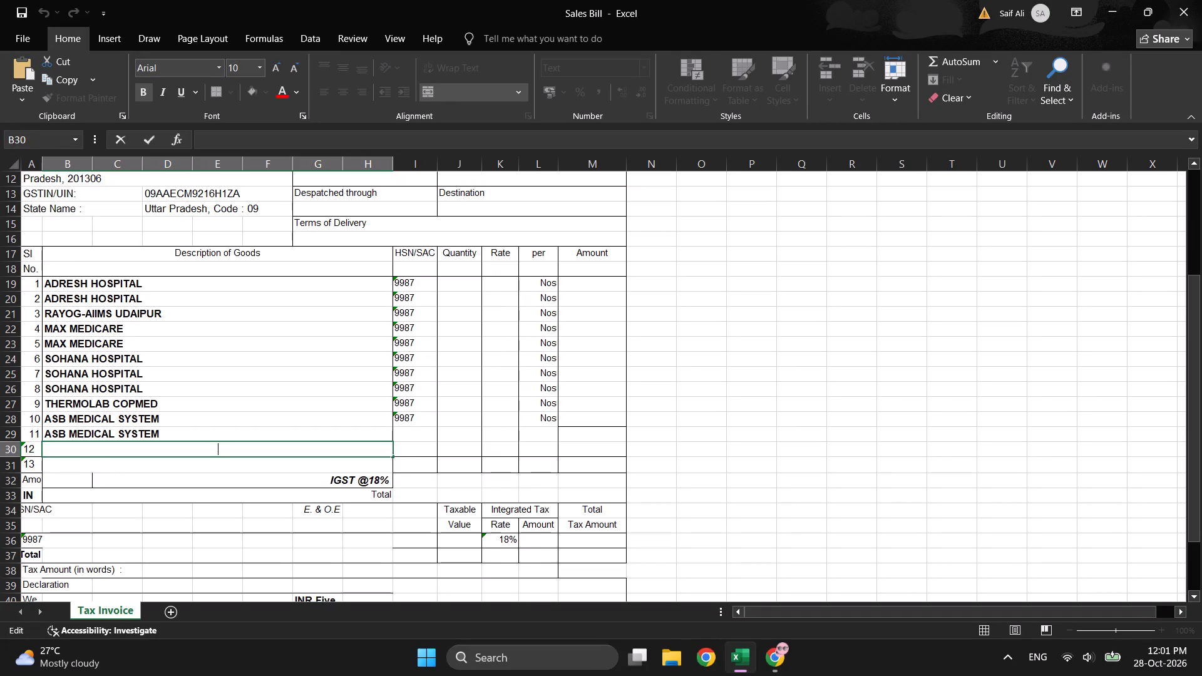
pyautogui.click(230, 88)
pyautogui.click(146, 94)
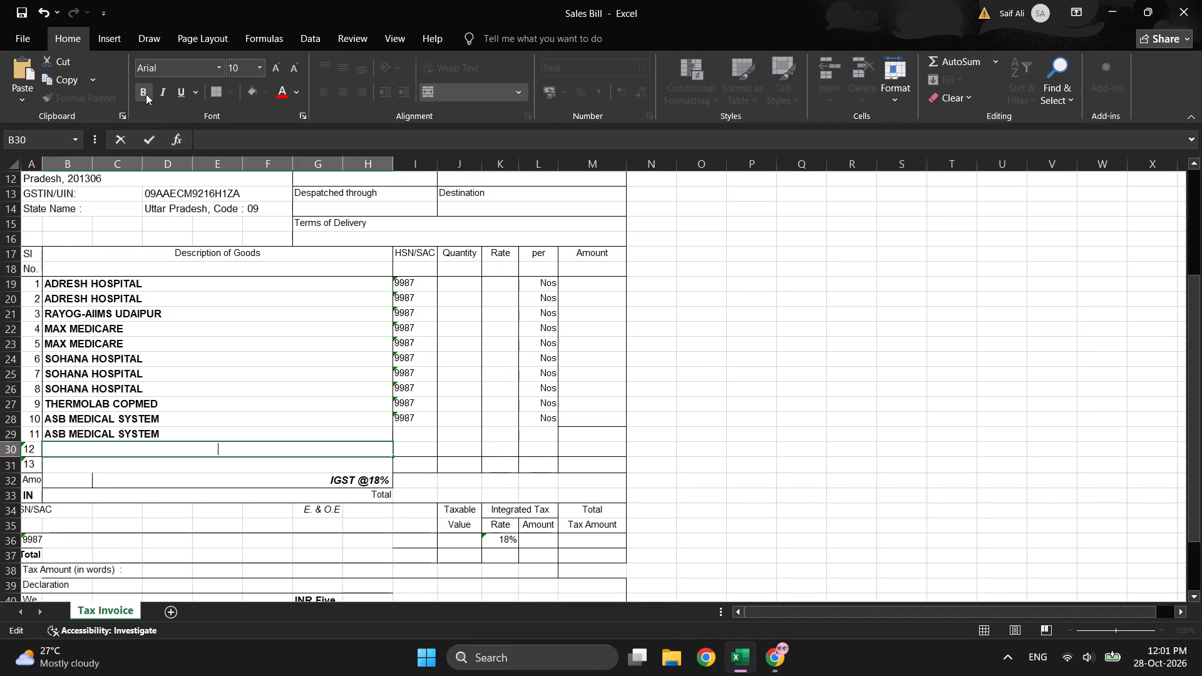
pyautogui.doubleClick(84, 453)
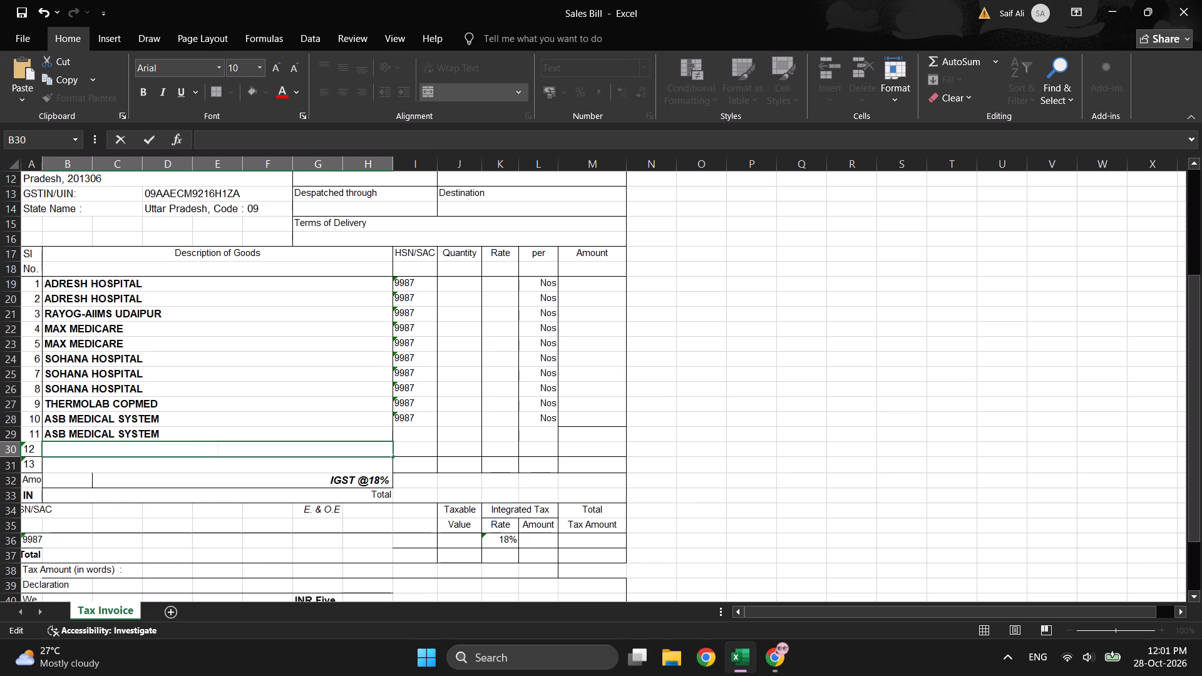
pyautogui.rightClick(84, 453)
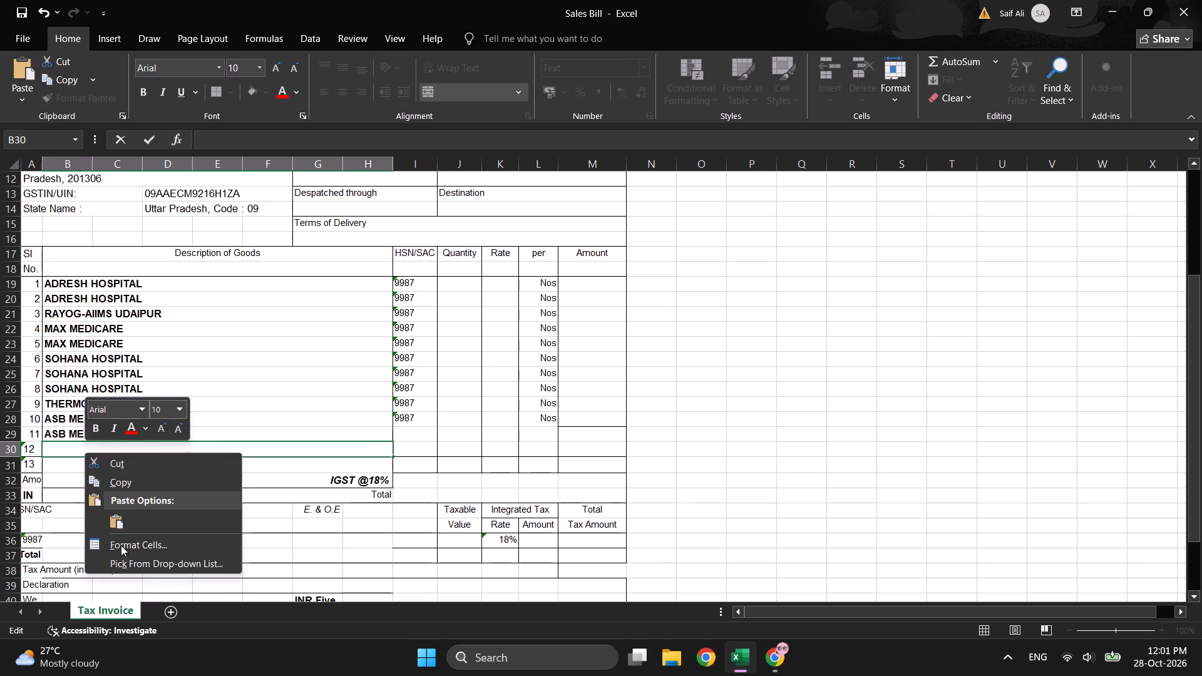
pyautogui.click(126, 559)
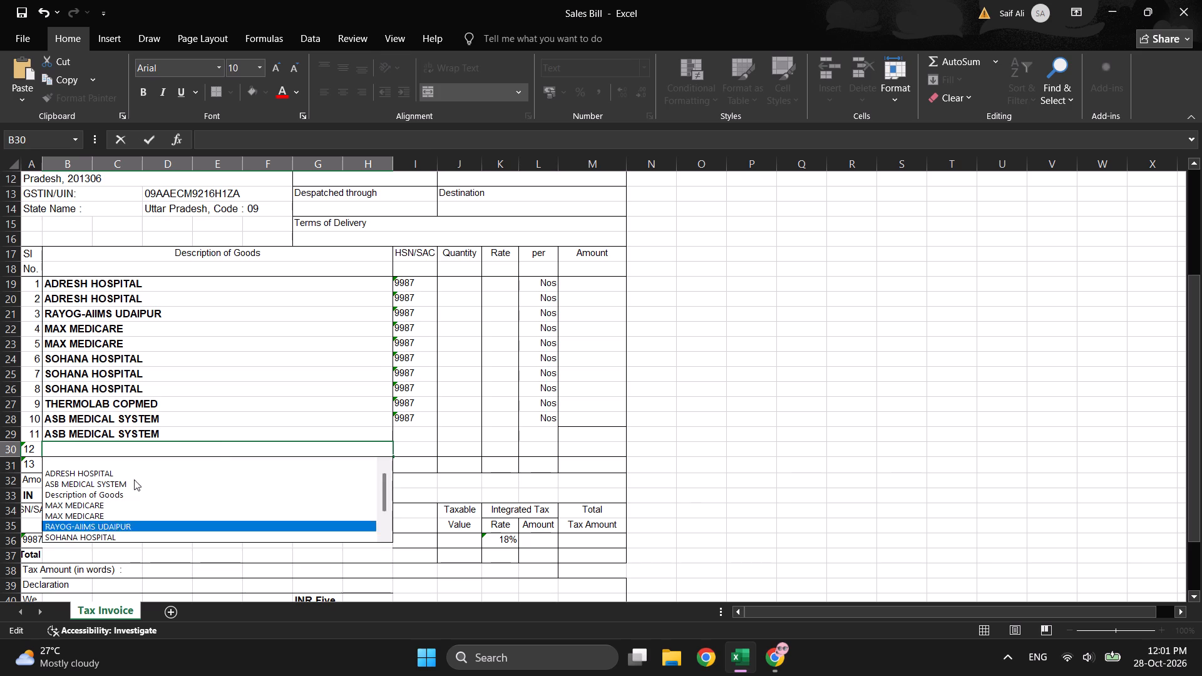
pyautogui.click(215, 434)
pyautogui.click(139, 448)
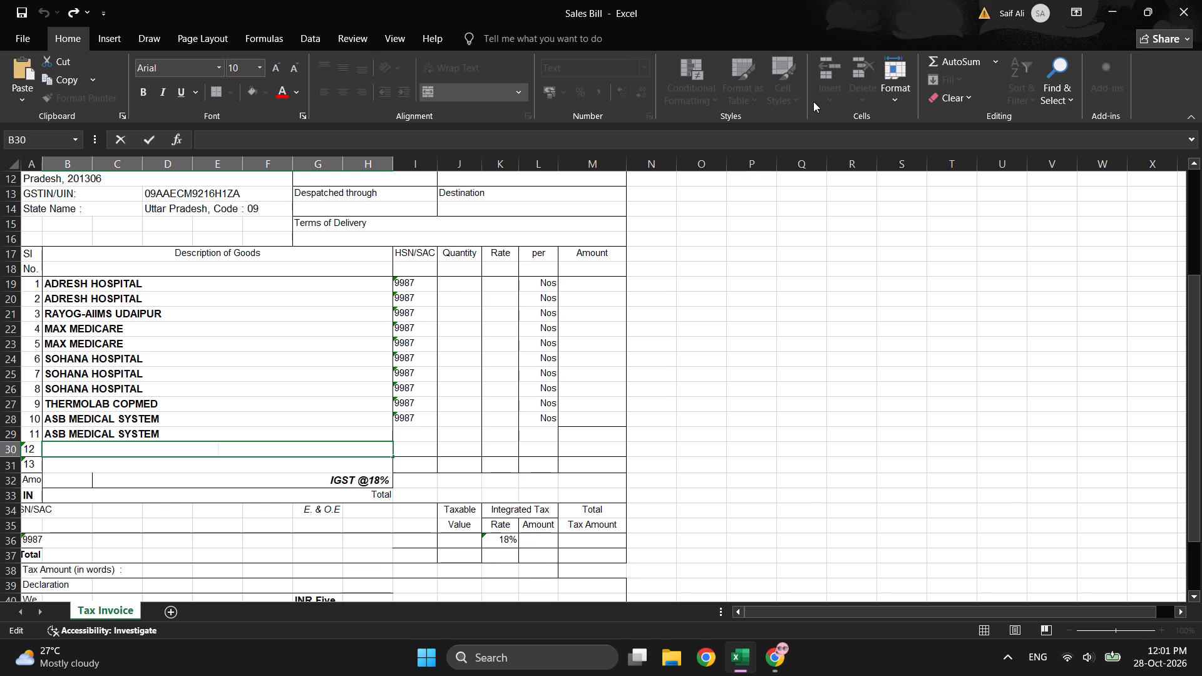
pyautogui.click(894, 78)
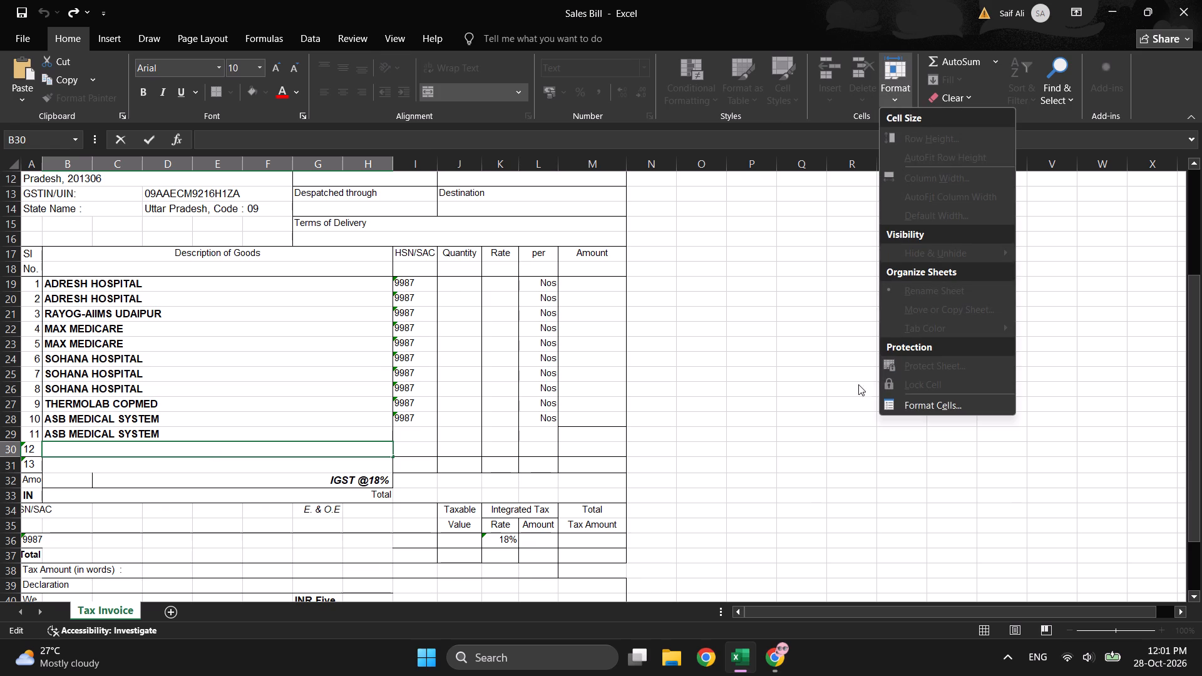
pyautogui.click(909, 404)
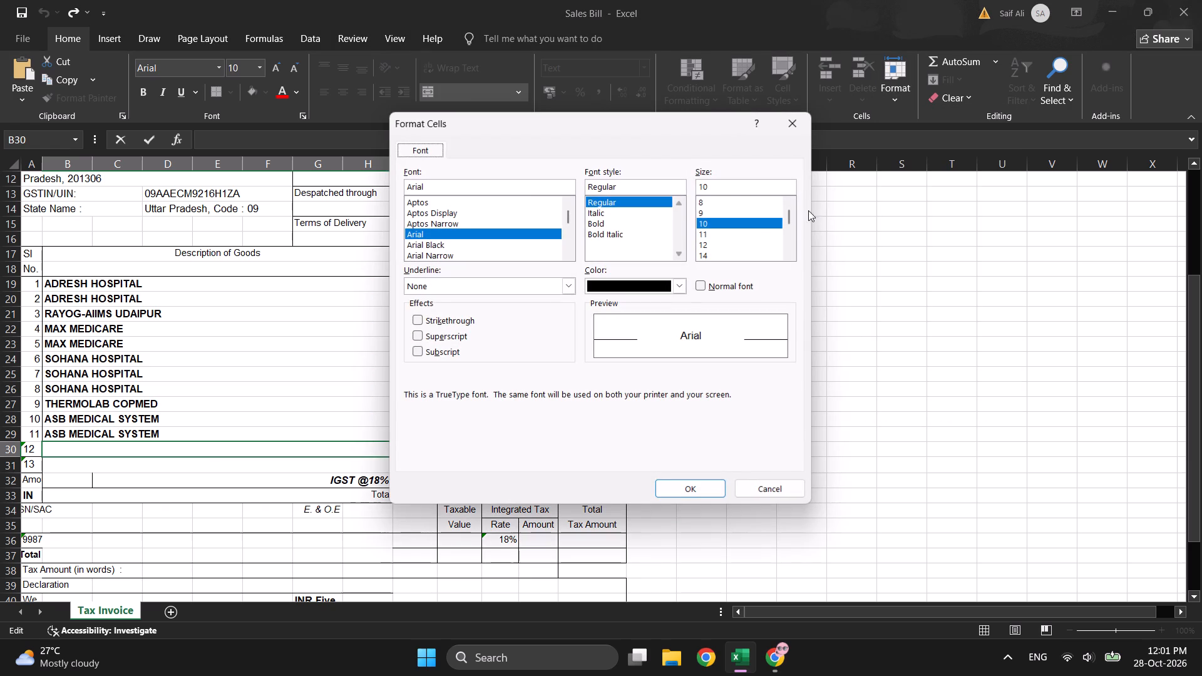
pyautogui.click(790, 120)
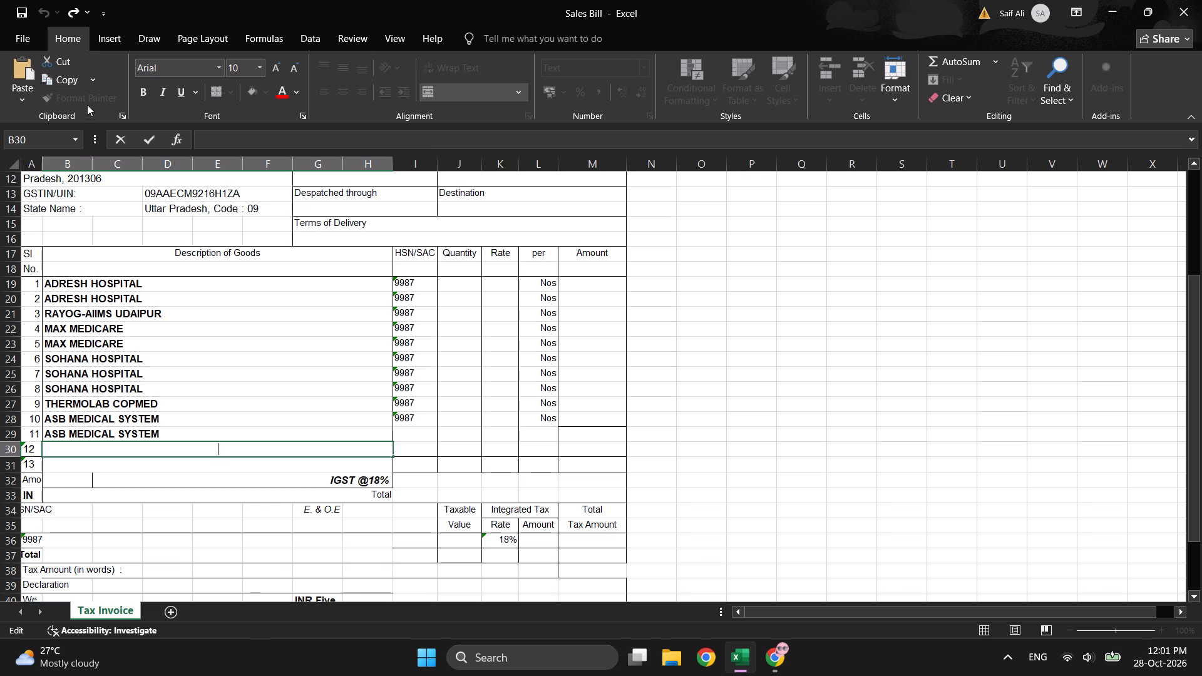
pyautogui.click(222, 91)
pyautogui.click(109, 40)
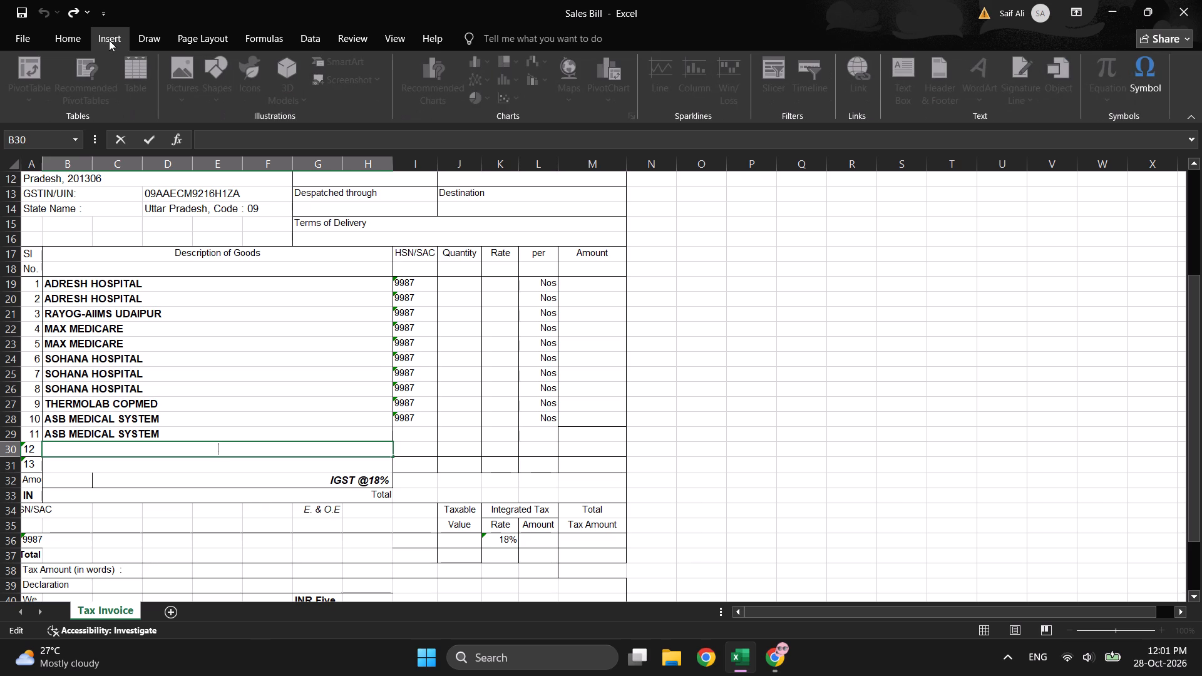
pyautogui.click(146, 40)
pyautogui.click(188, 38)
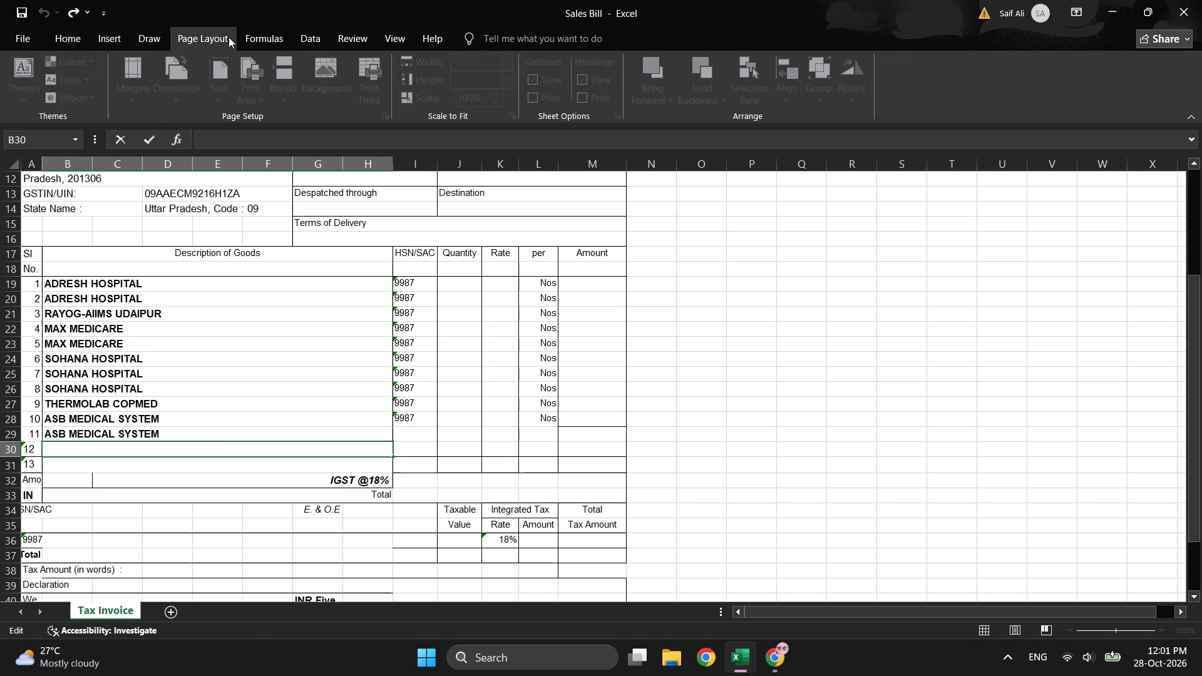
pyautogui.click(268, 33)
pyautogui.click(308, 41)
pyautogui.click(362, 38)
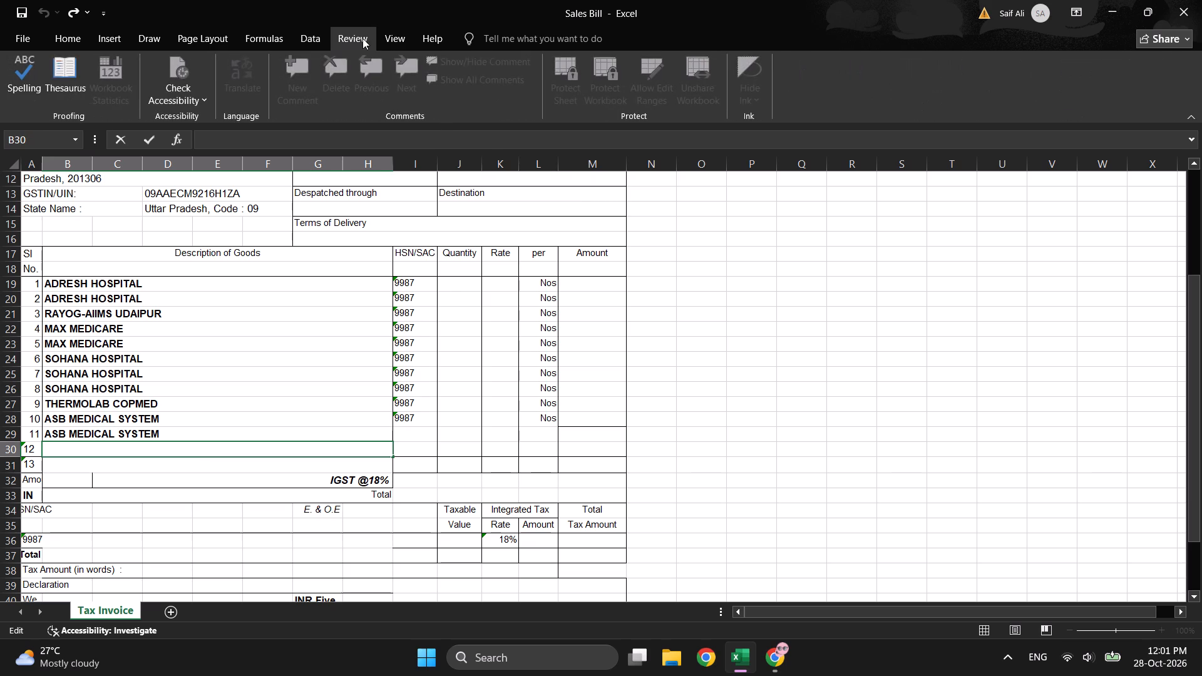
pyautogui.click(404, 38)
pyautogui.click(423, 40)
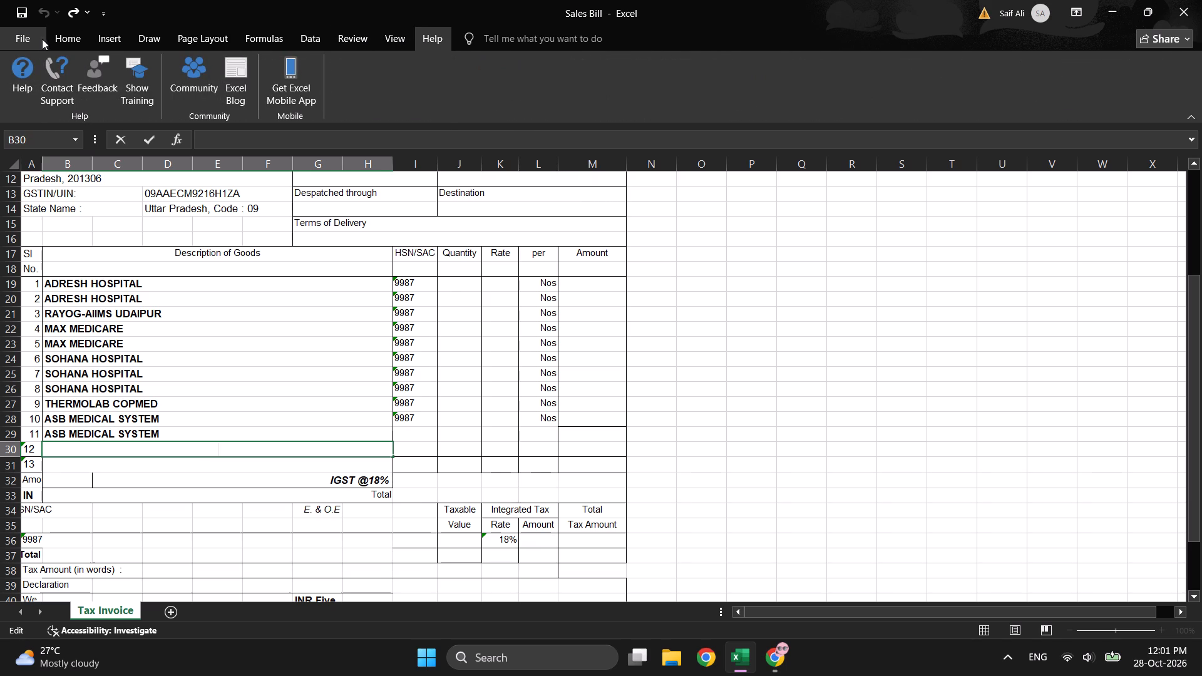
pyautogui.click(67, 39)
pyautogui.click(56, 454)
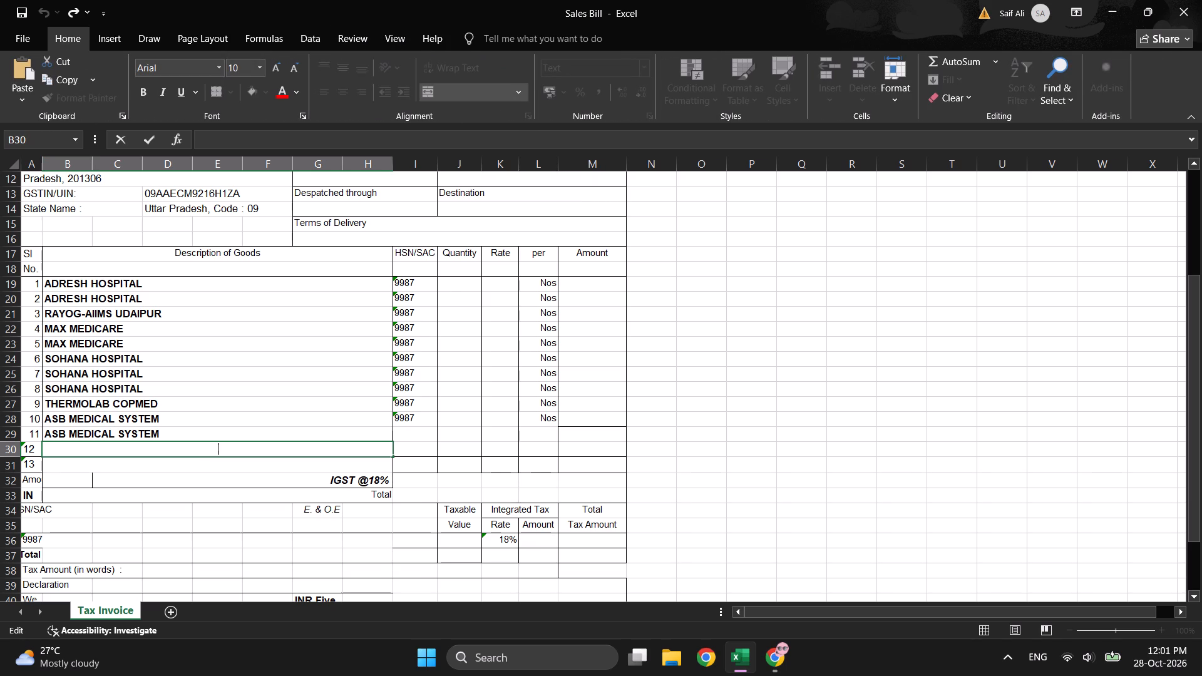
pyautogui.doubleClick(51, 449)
# Left-align the empty item 12 description cell B30, matching the description lines above it.
pyautogui.click(165, 439)
pyautogui.click(165, 434)
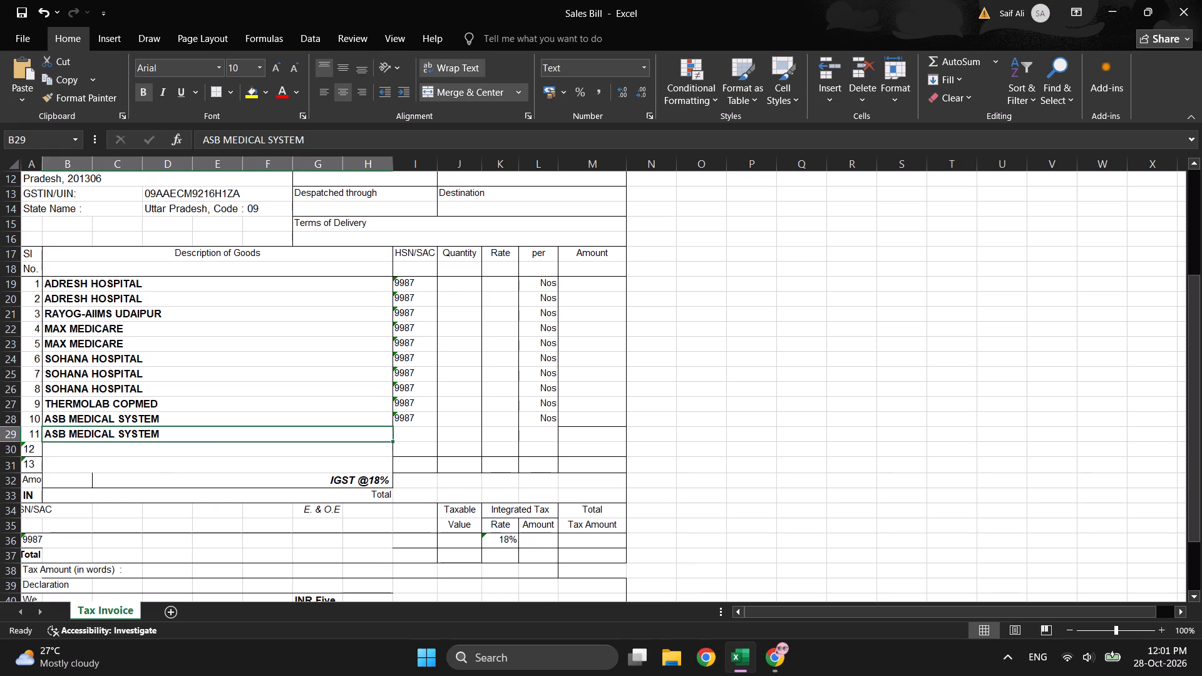
pyautogui.click(148, 448)
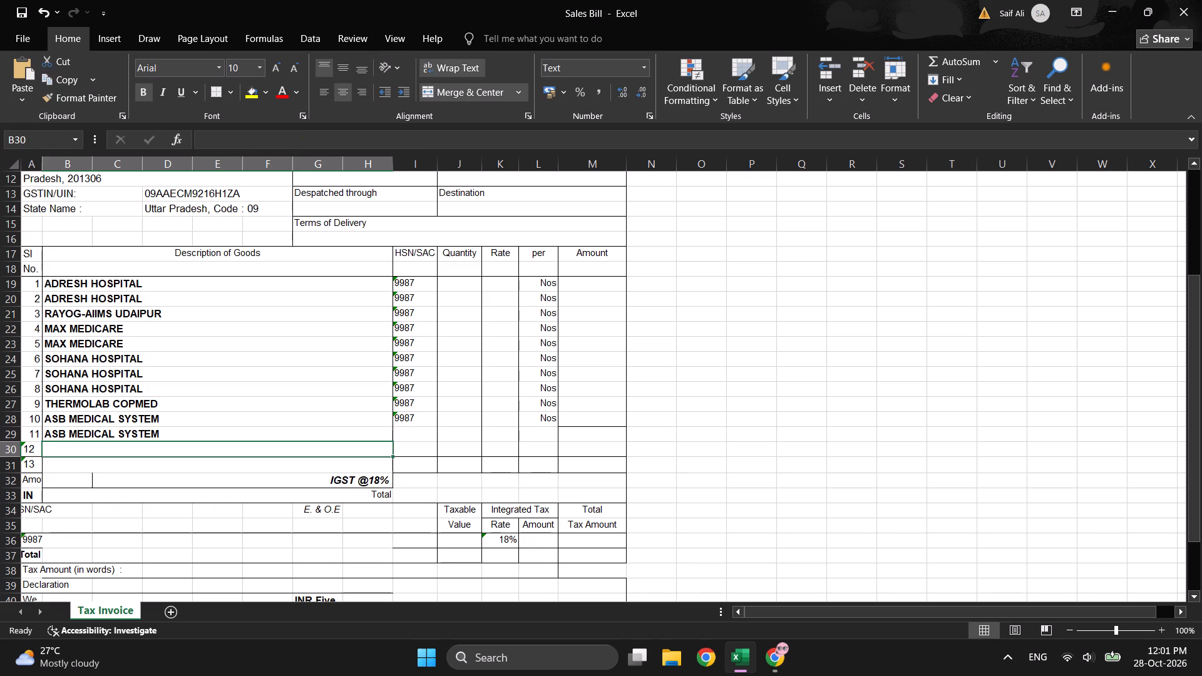
pyautogui.click(327, 95)
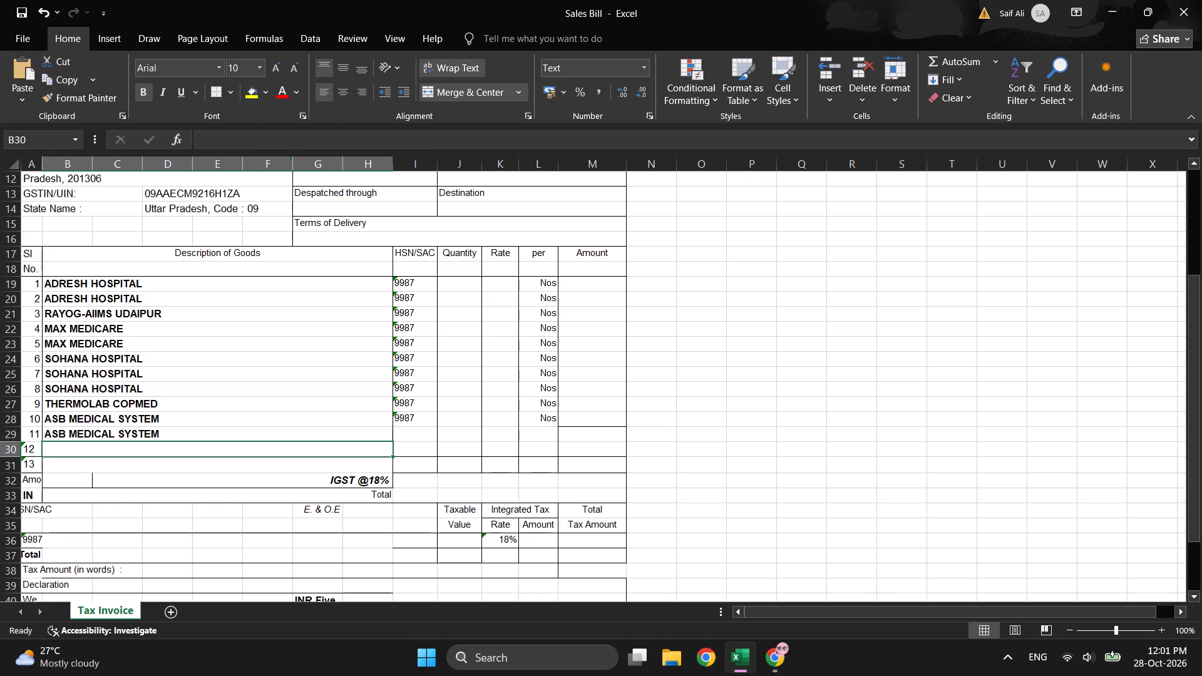
# Open the item 12 description cell B30 for text entry.
pyautogui.click(77, 454)
pyautogui.doubleClick(61, 446)
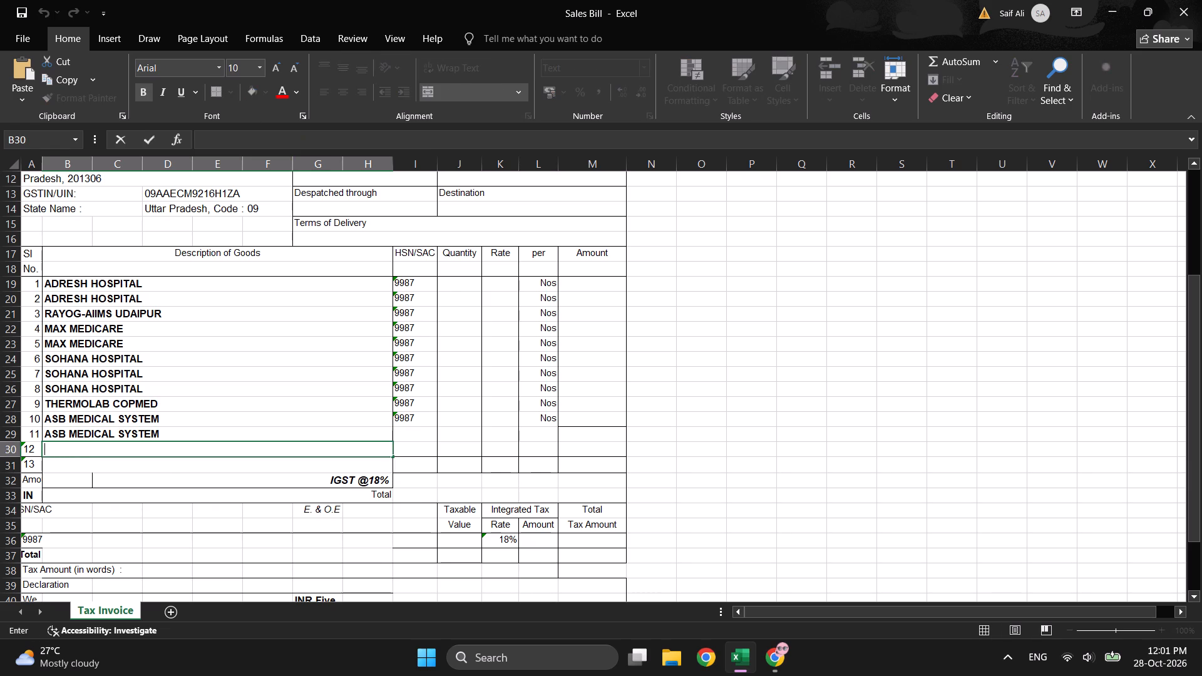
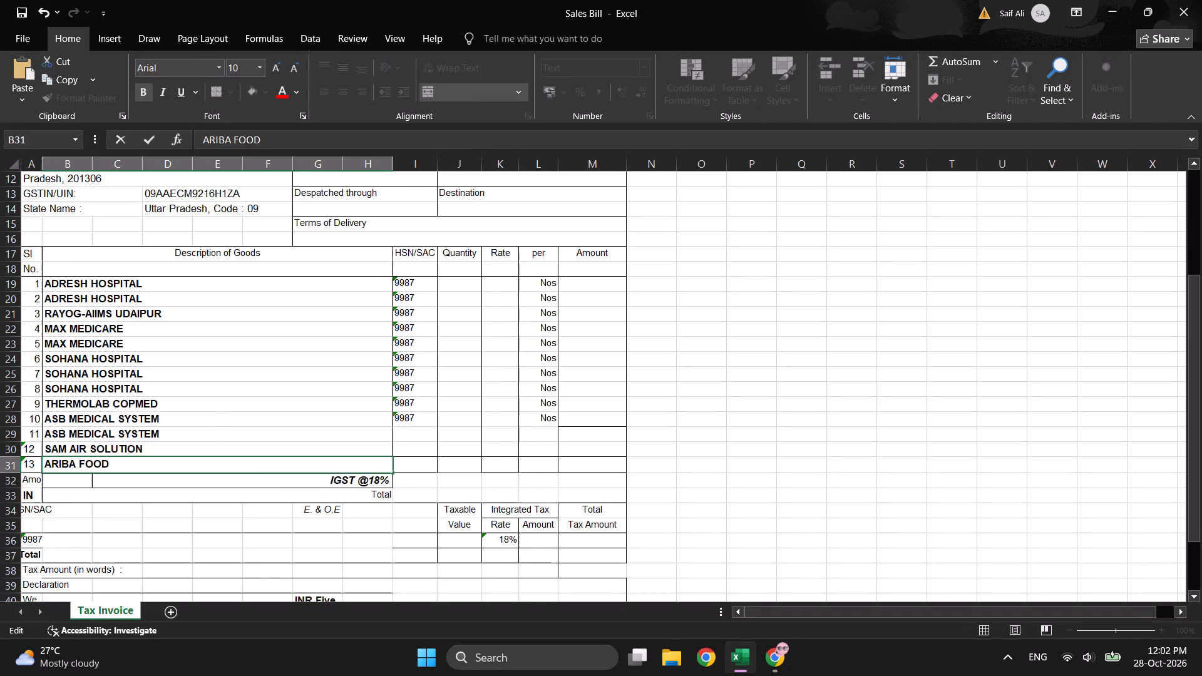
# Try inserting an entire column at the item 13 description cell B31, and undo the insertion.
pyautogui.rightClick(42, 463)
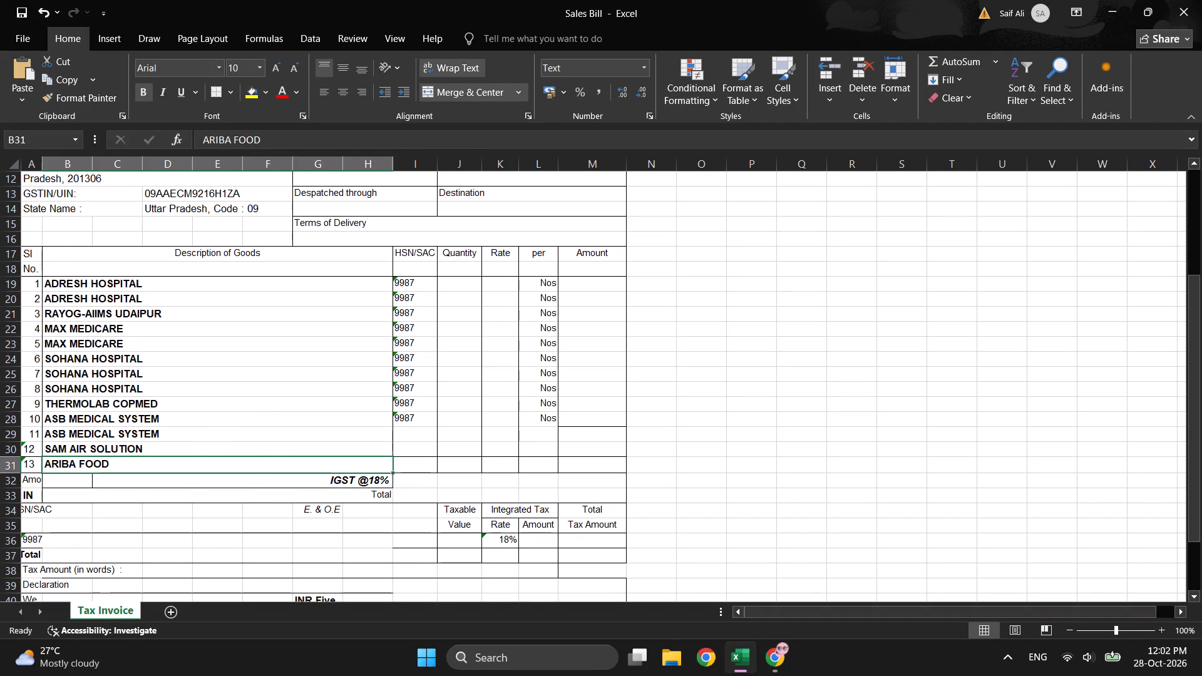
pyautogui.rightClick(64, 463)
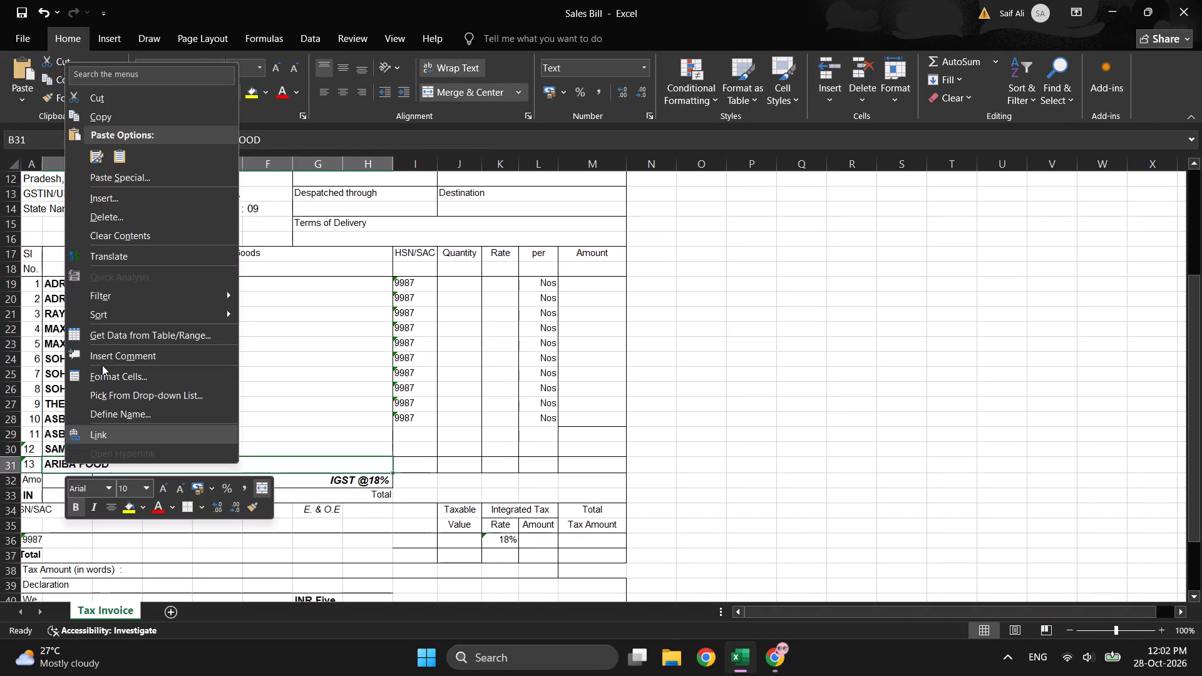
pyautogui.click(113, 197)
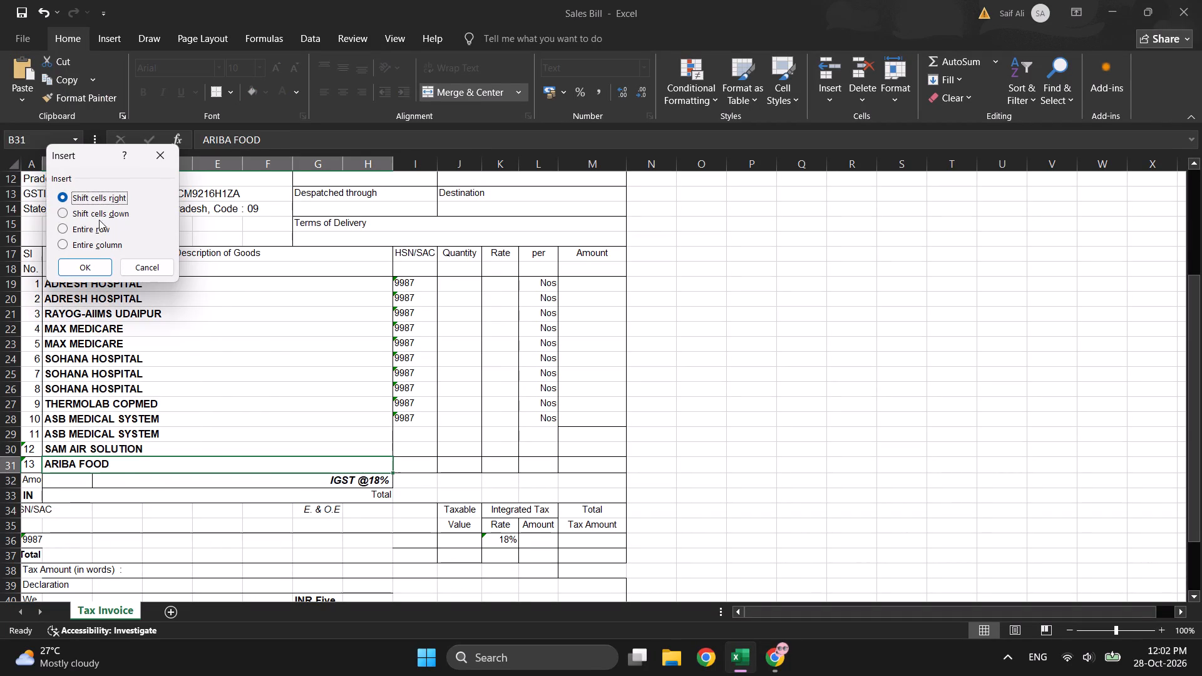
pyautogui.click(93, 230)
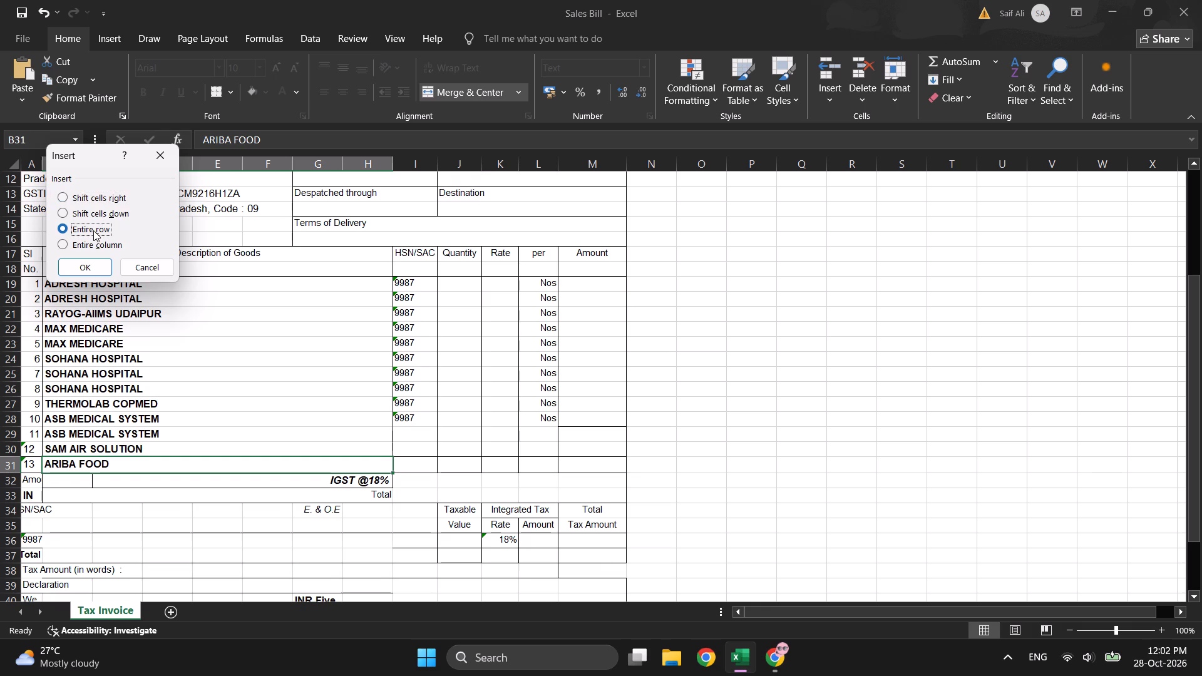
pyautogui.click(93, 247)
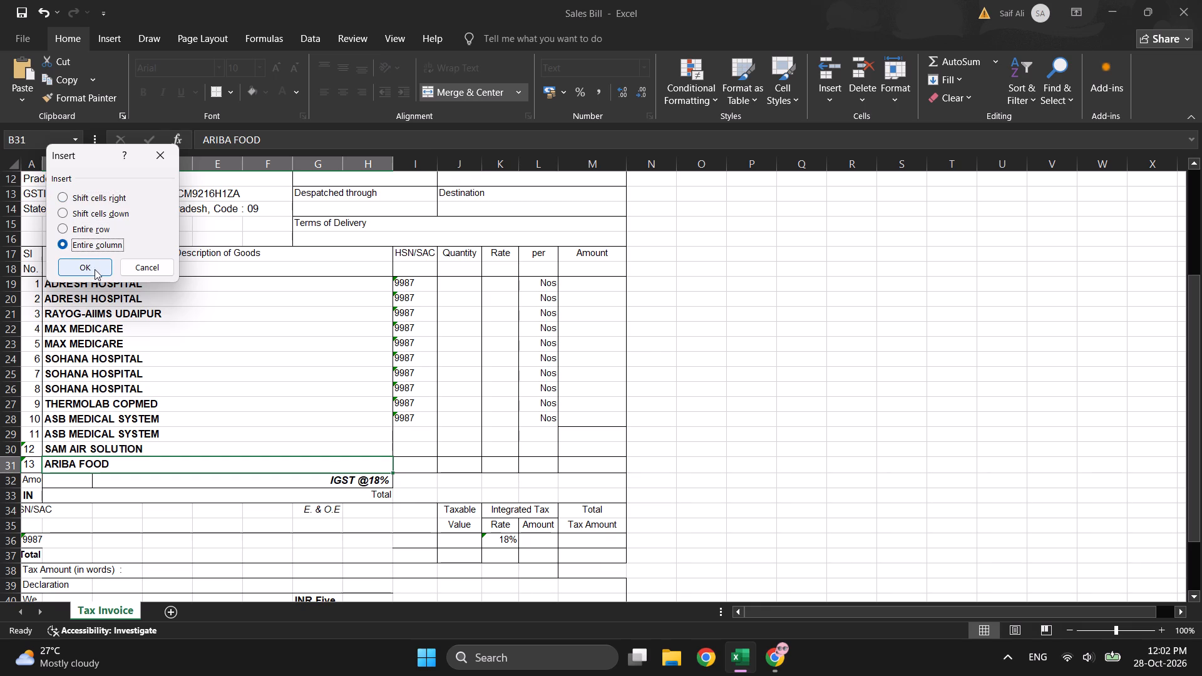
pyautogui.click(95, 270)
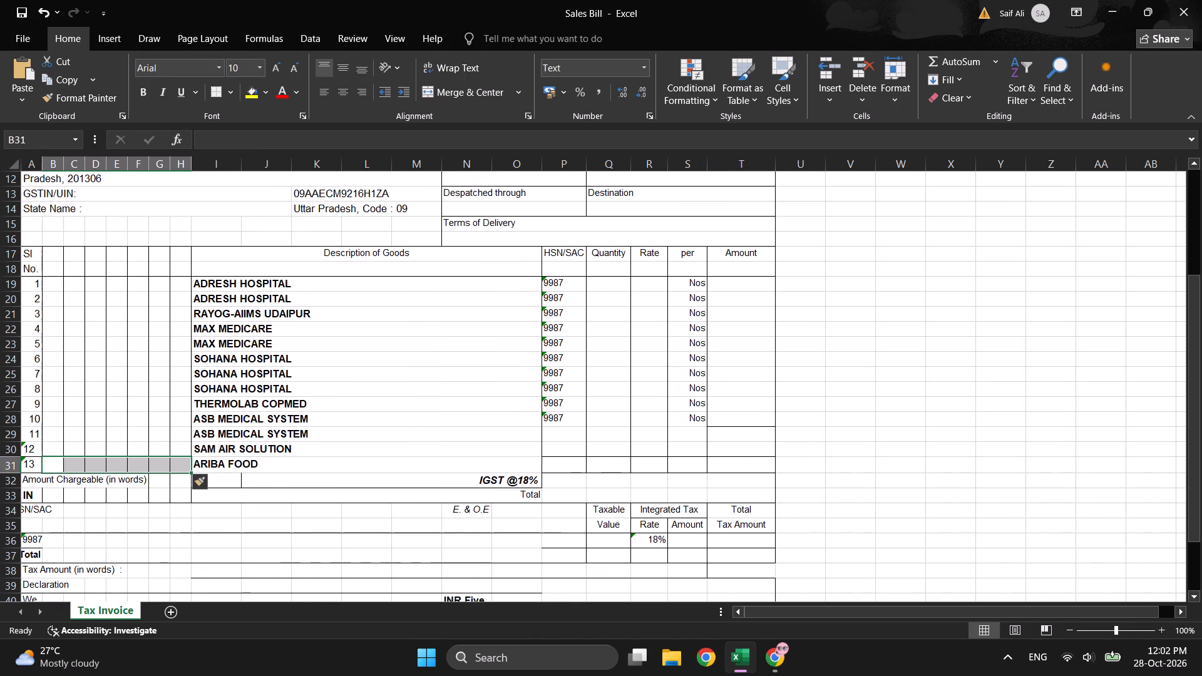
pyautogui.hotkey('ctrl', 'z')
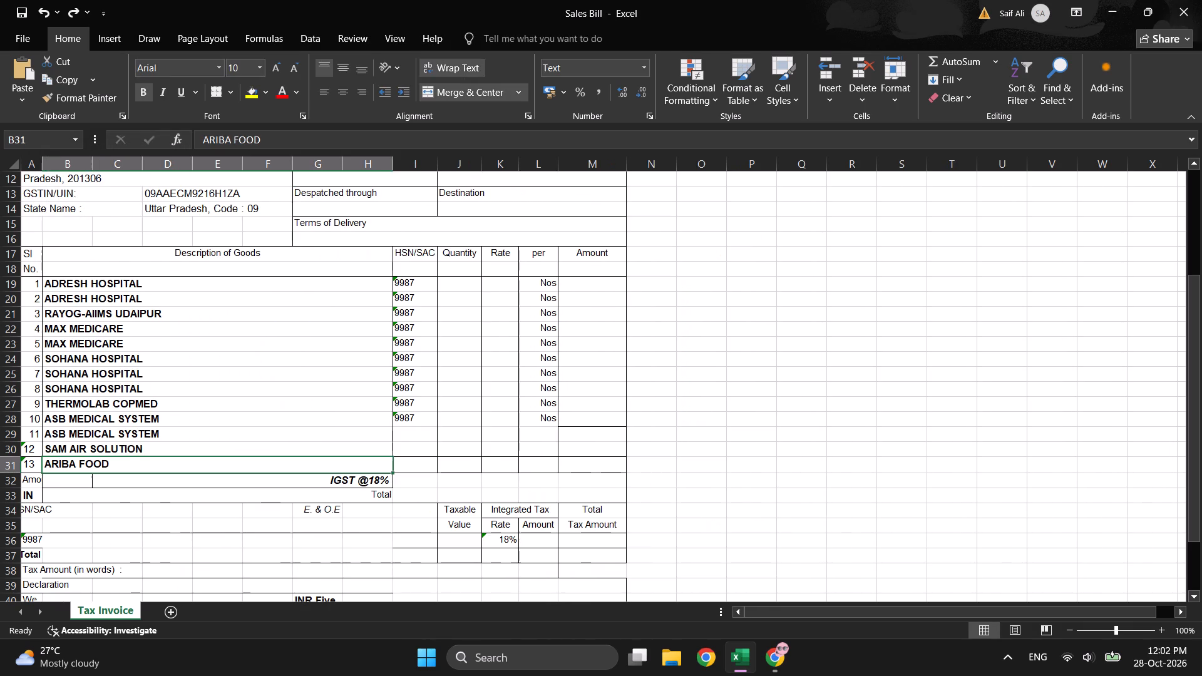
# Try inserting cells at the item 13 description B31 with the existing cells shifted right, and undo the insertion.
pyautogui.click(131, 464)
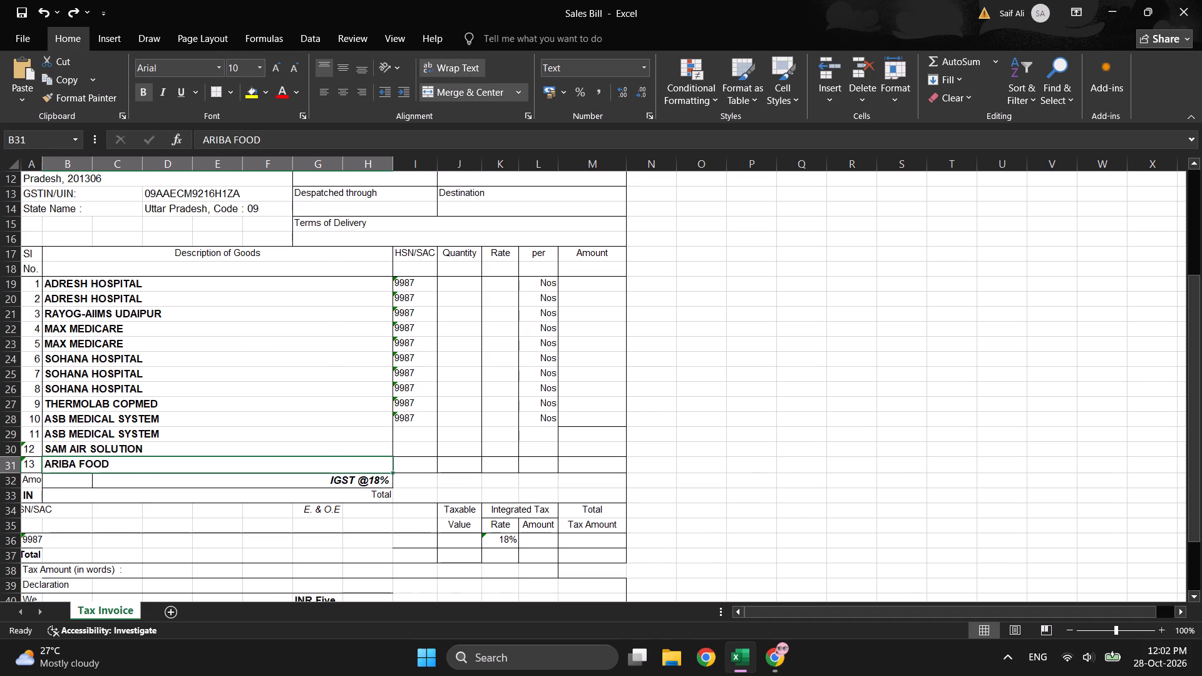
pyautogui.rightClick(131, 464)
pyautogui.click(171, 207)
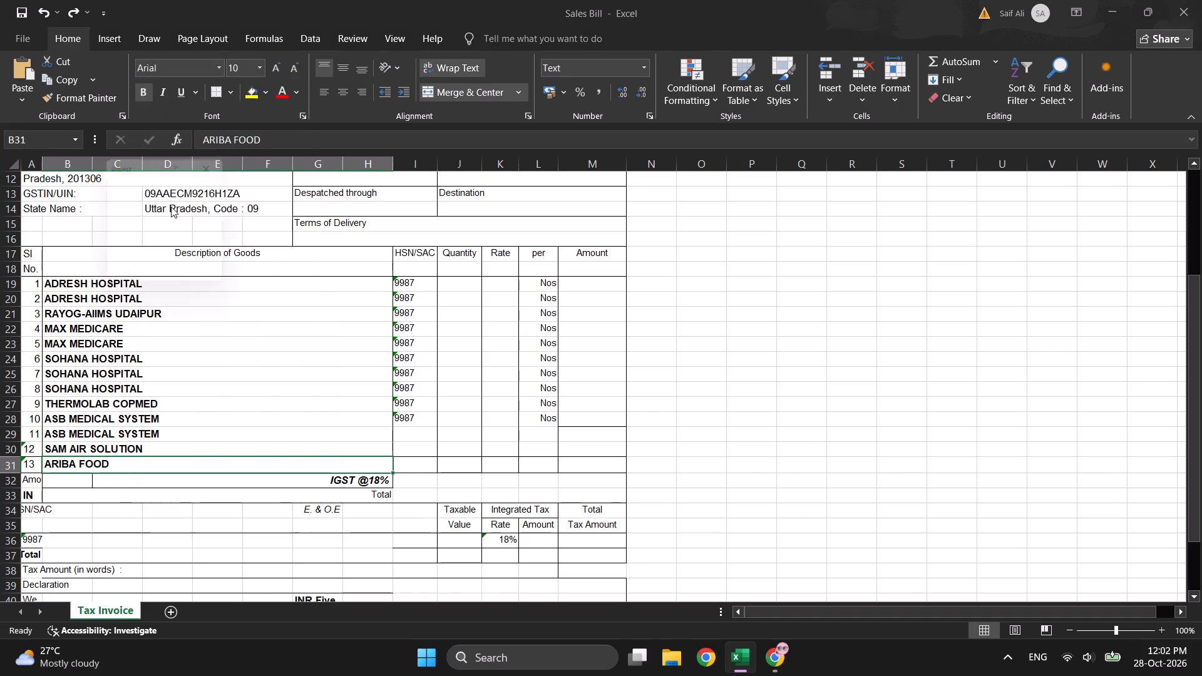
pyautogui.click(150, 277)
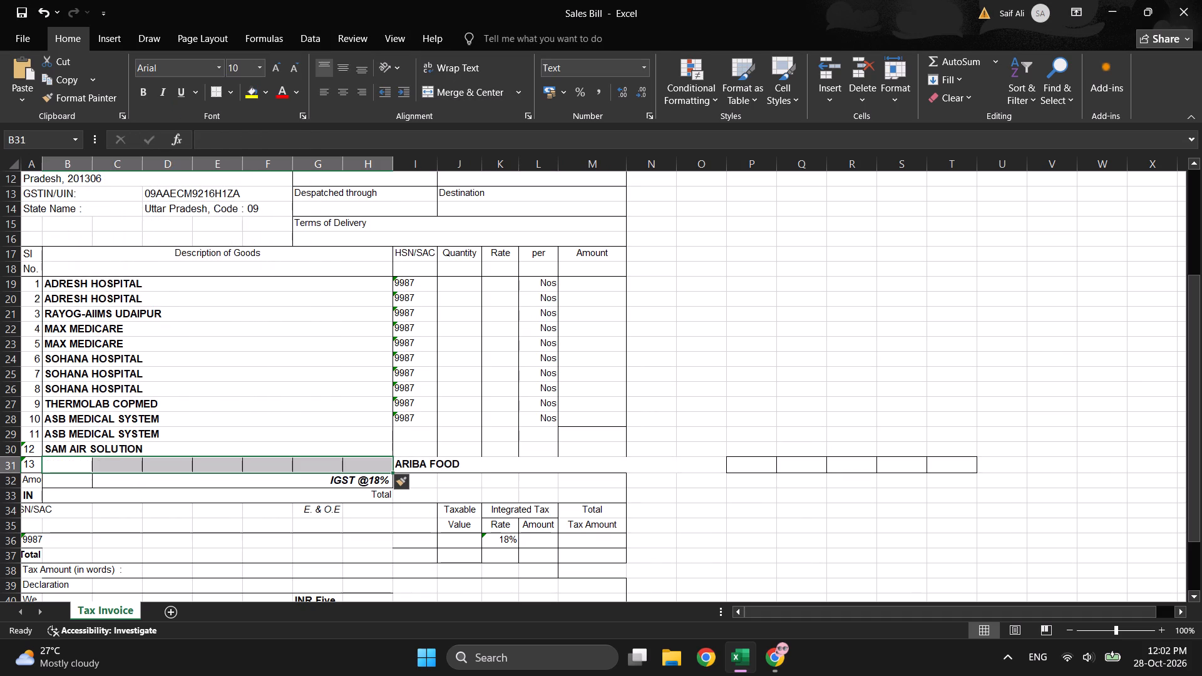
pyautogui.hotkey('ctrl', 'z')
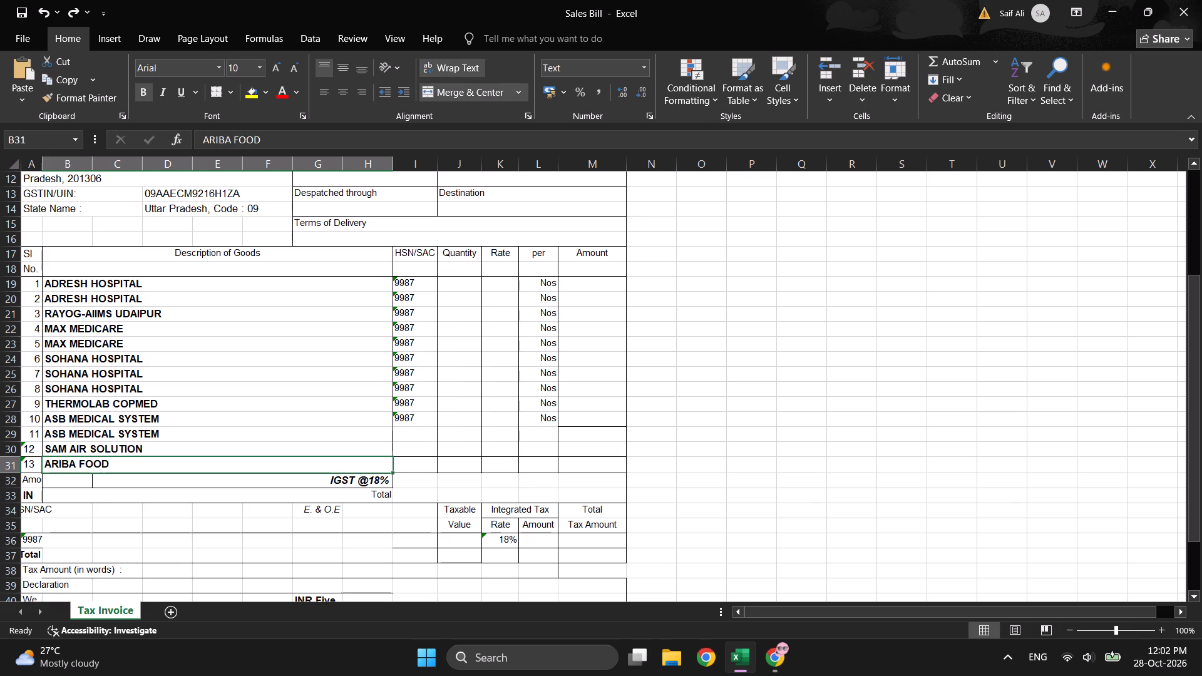
# Insert blank cells at the item 13 description B31, shifting the existing cells down.
pyautogui.rightClick(141, 469)
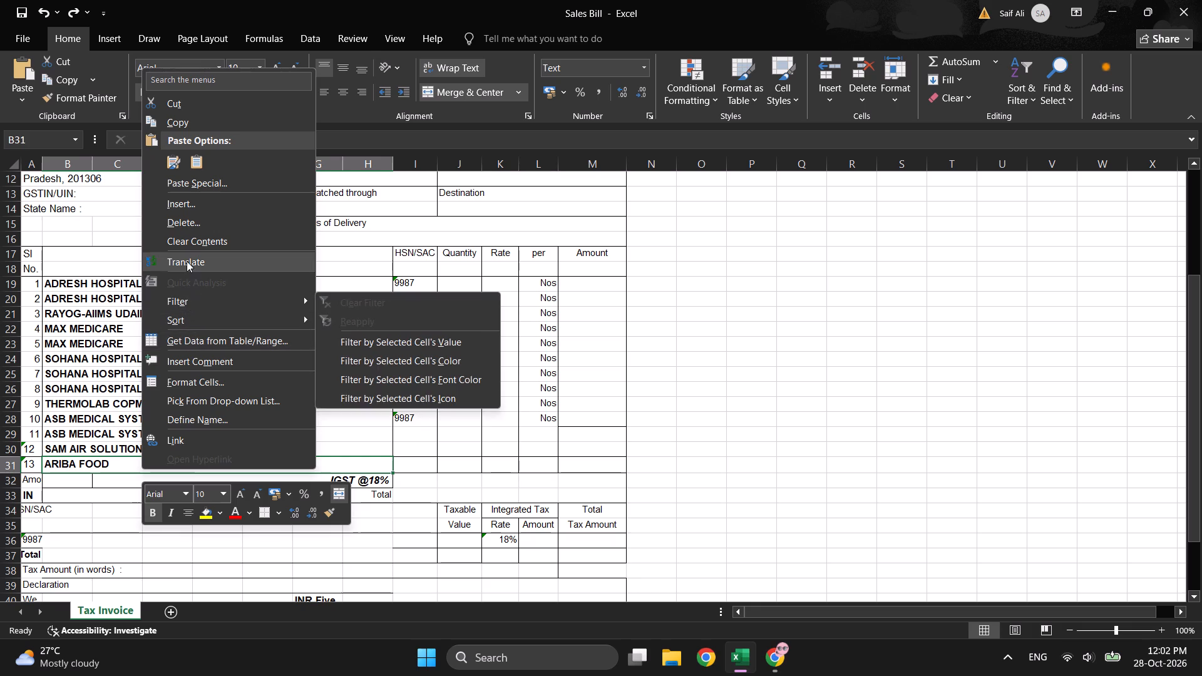
pyautogui.click(182, 202)
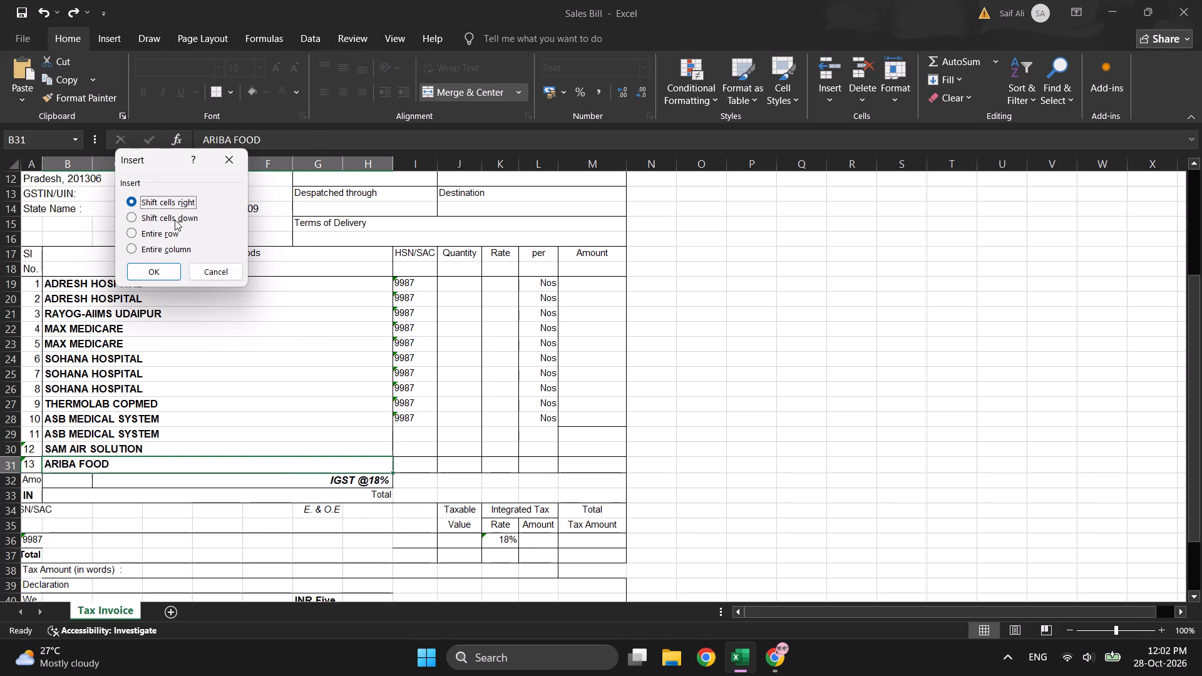
pyautogui.click(177, 217)
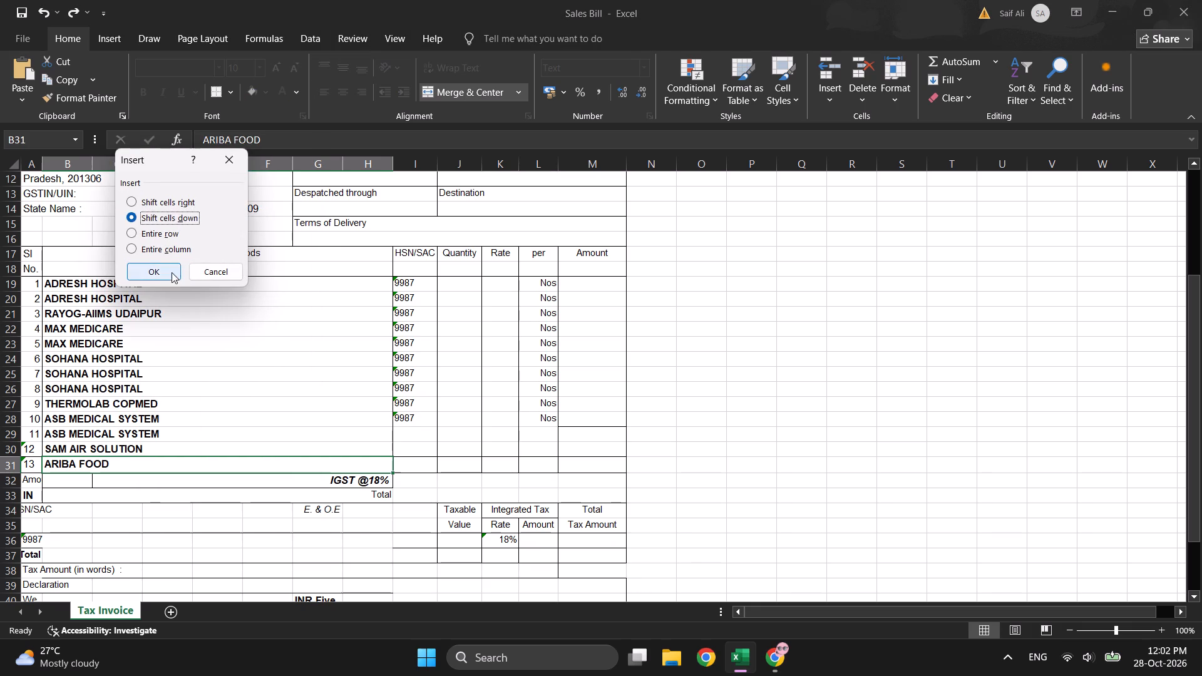
pyautogui.click(168, 275)
# Merge the blank cells B31 through H31 into one description cell for item 13.
pyautogui.click(81, 466)
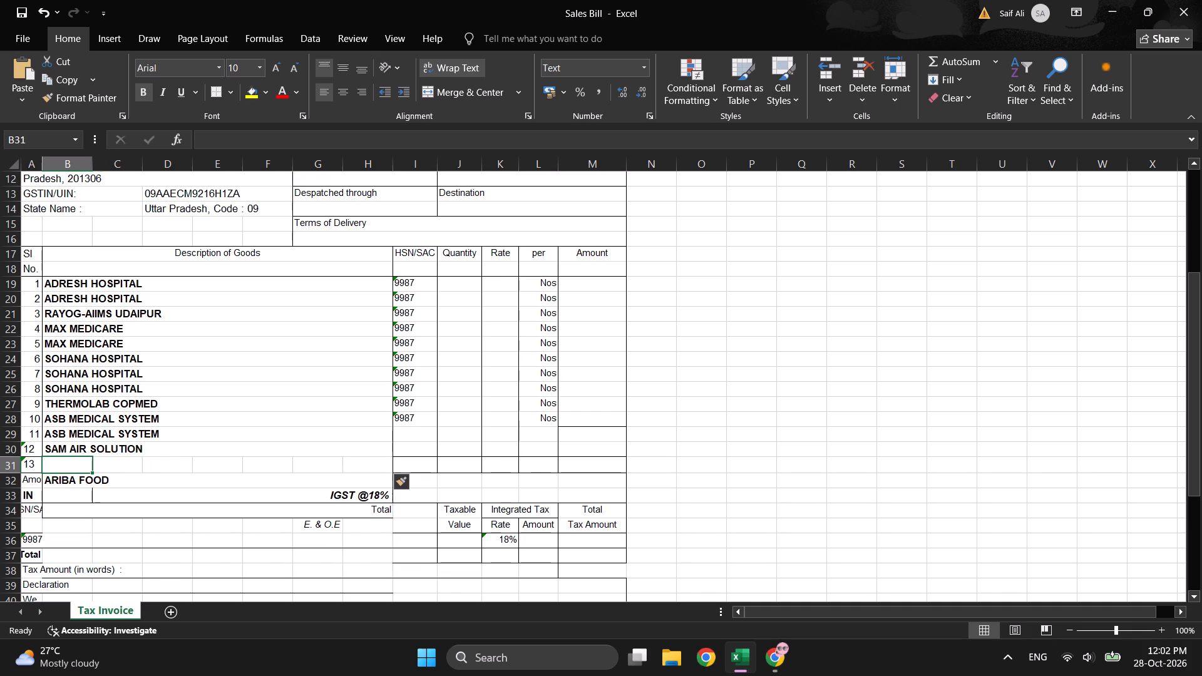
pyautogui.moveTo(91, 474); pyautogui.dragTo(142, 459)
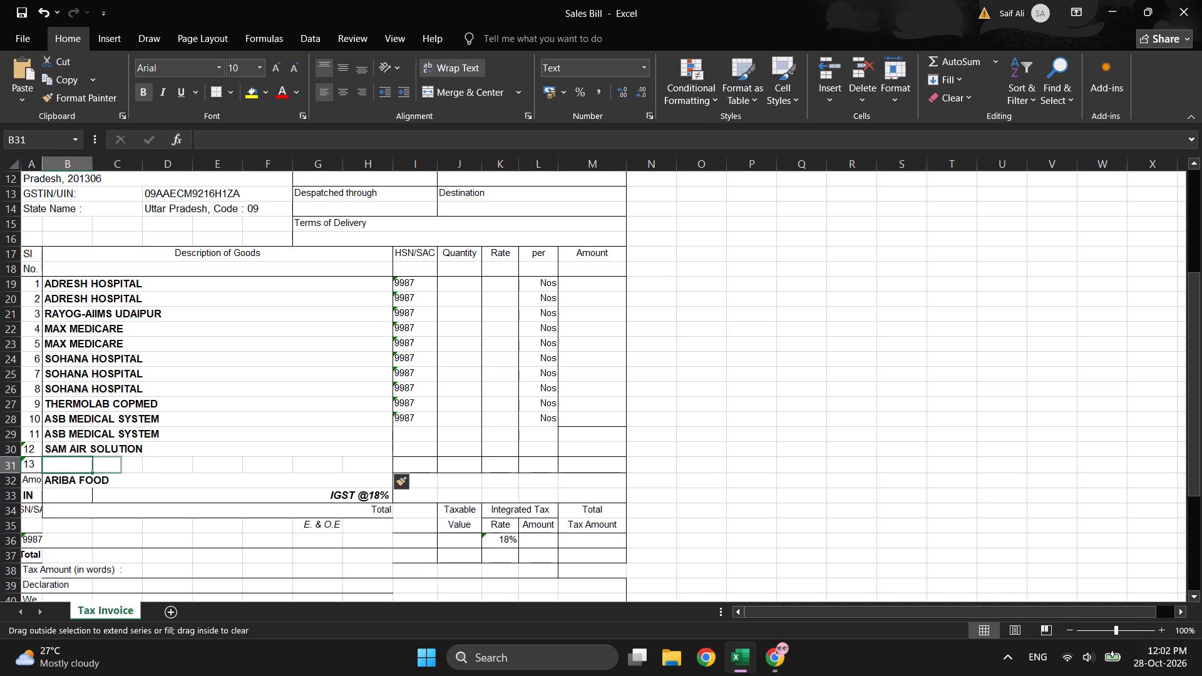
pyautogui.moveTo(142, 459); pyautogui.dragTo(389, 458)
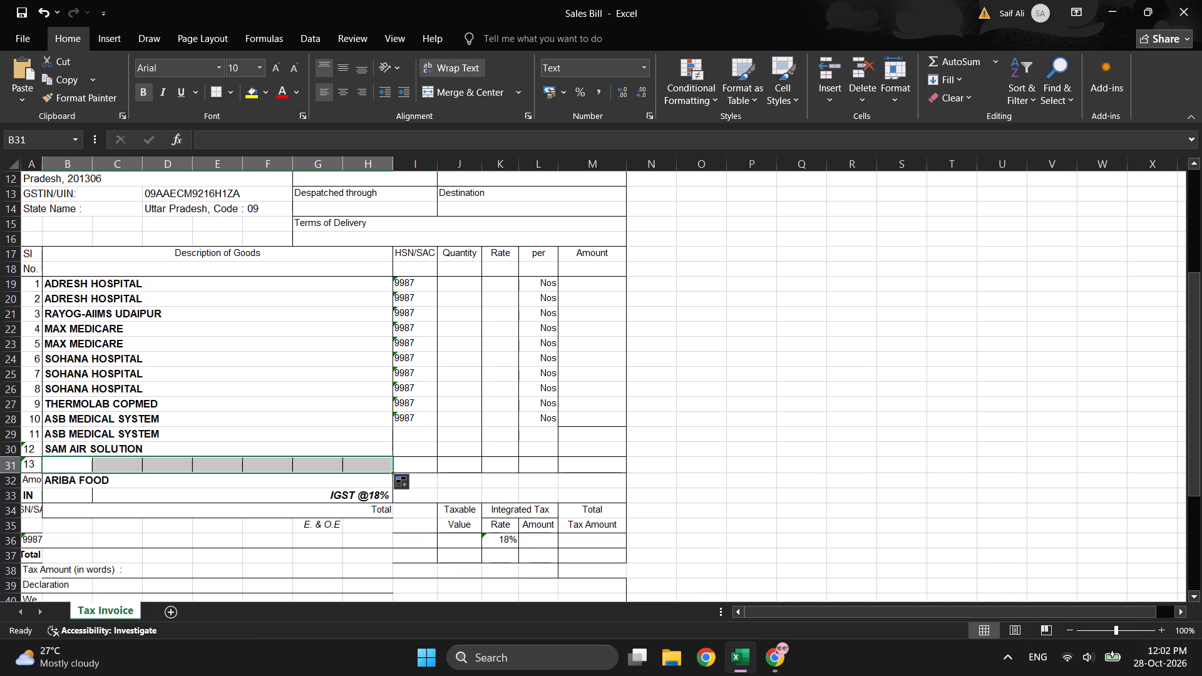
pyautogui.rightClick(390, 471)
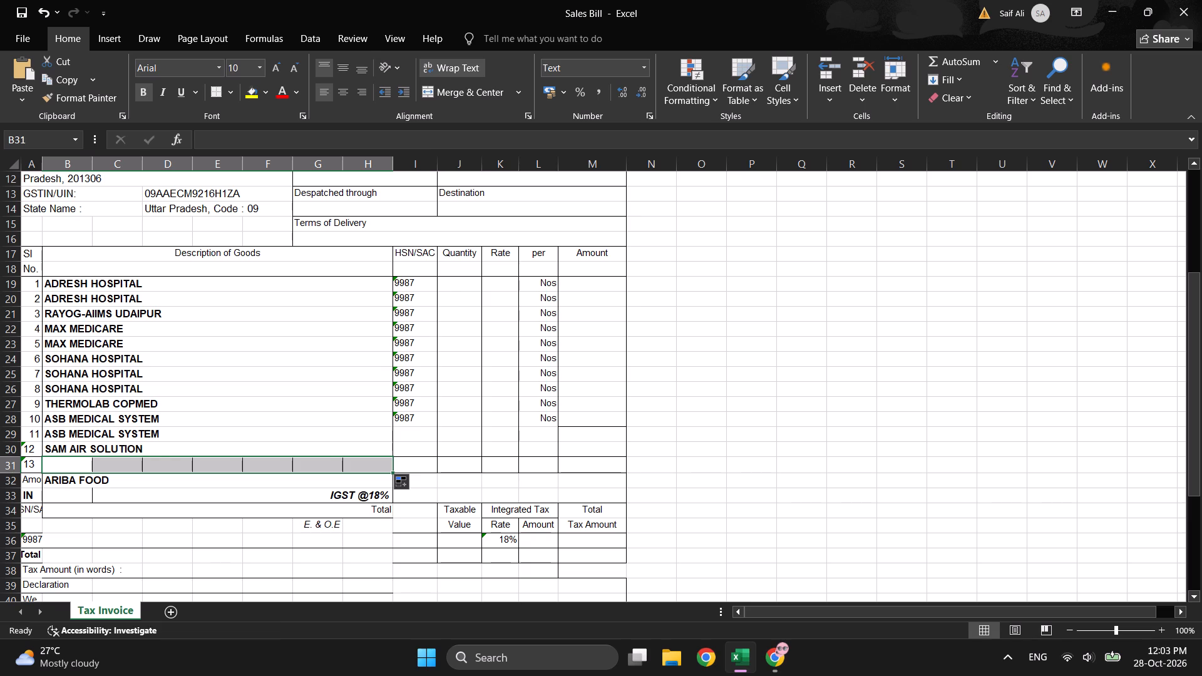
pyautogui.click(397, 479)
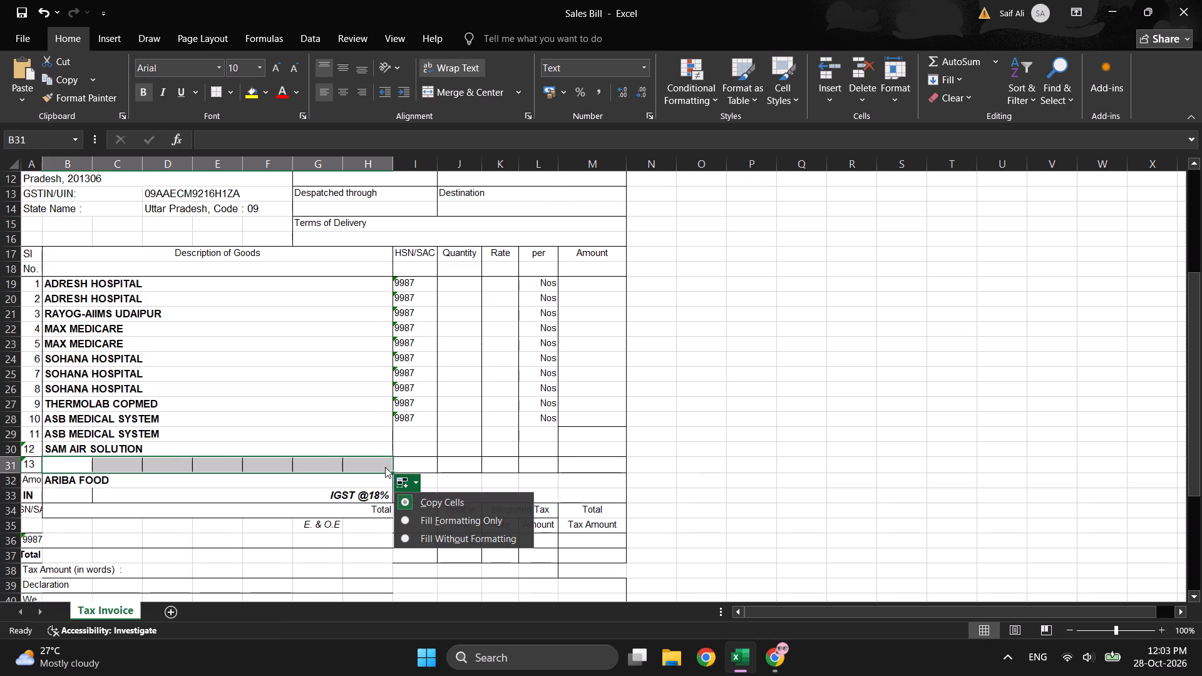
pyautogui.rightClick(385, 467)
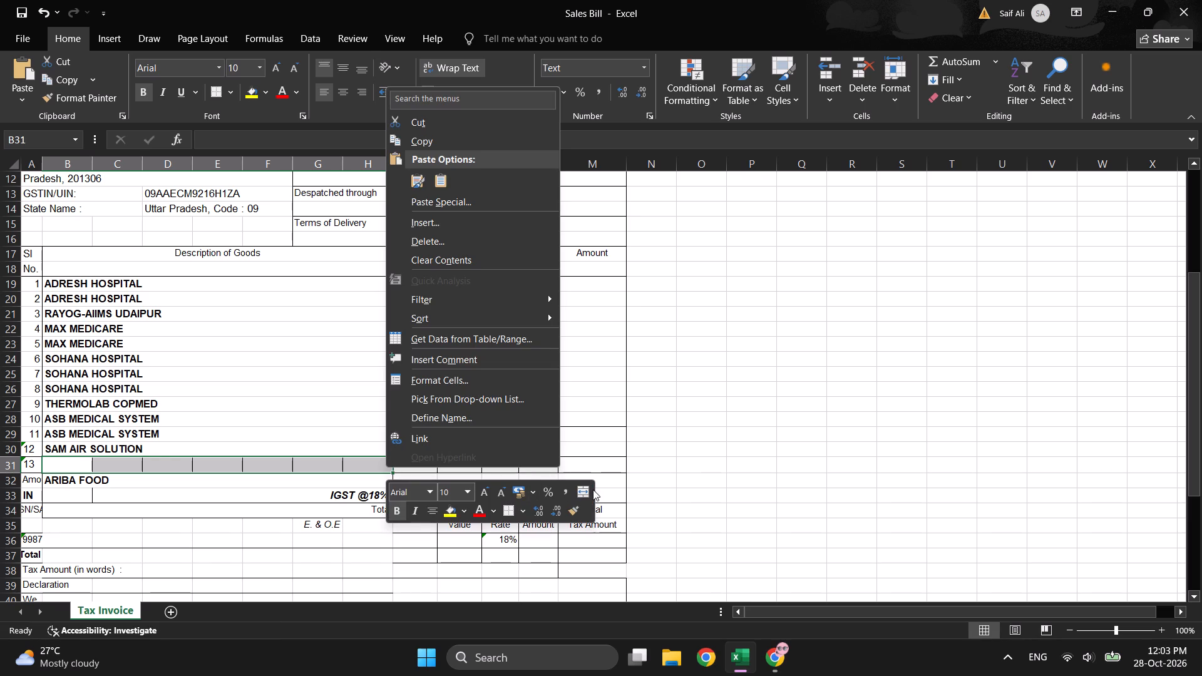
pyautogui.click(593, 489)
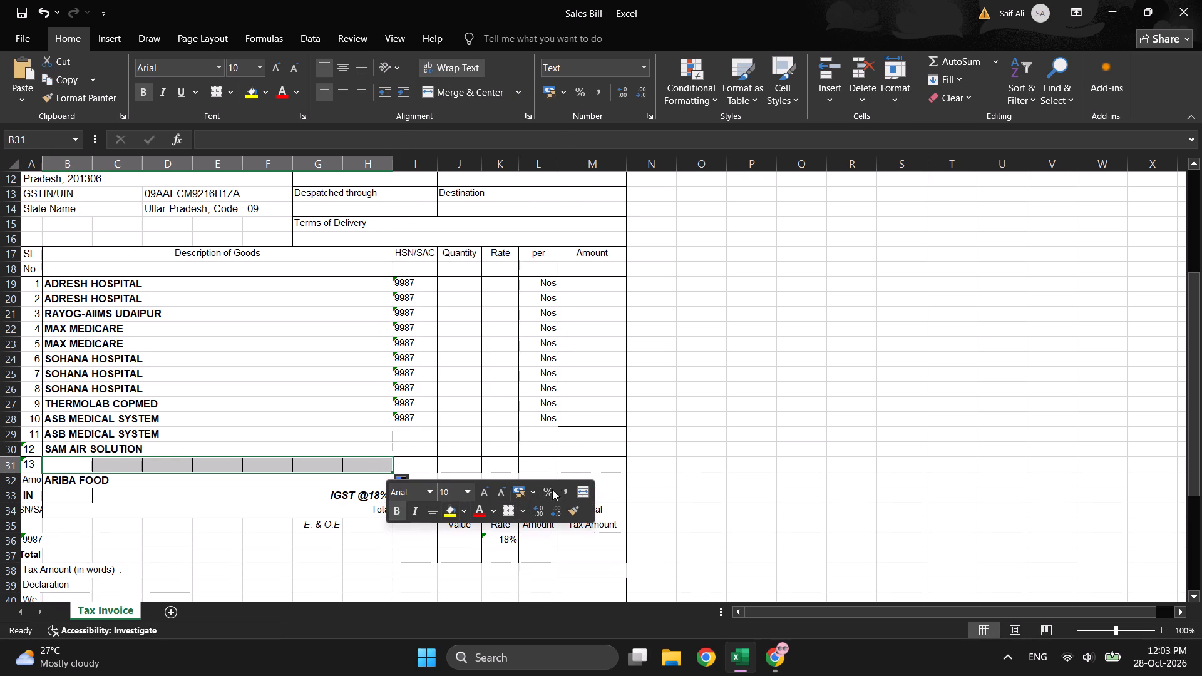
pyautogui.click(585, 489)
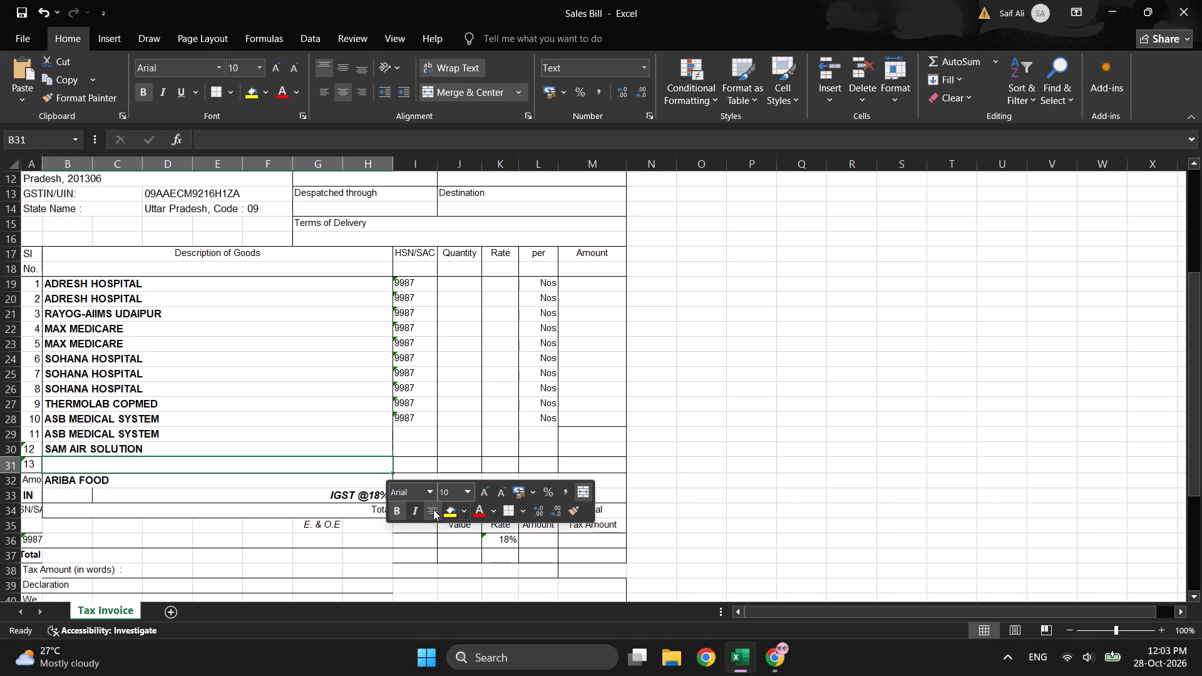
# Left-align the merged item 13 description cell B31 instead of centring it, like the descriptions above.
pyautogui.click(433, 510)
pyautogui.click(433, 510)
pyautogui.click(433, 510)
pyautogui.click(327, 93)
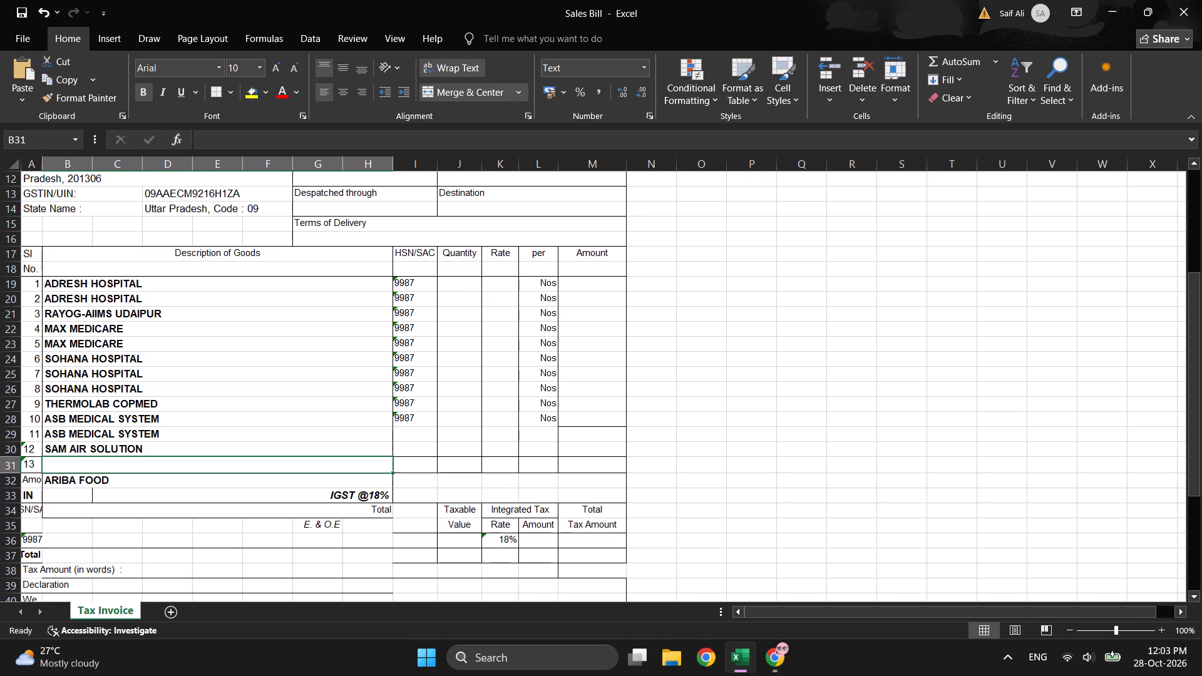
# Open the ARIBA FOOD description in cell B32 for editing and select all of its text.
pyautogui.click(91, 464)
pyautogui.doubleClick(108, 483)
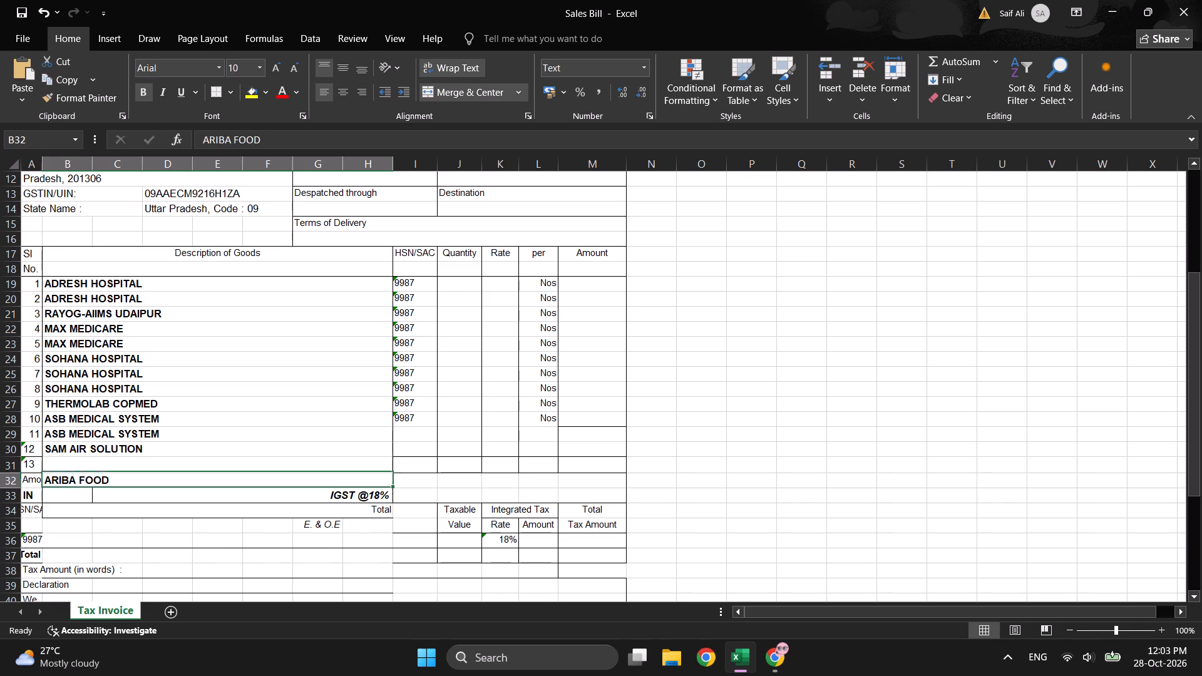
pyautogui.hotkey('ctrl', 'a')
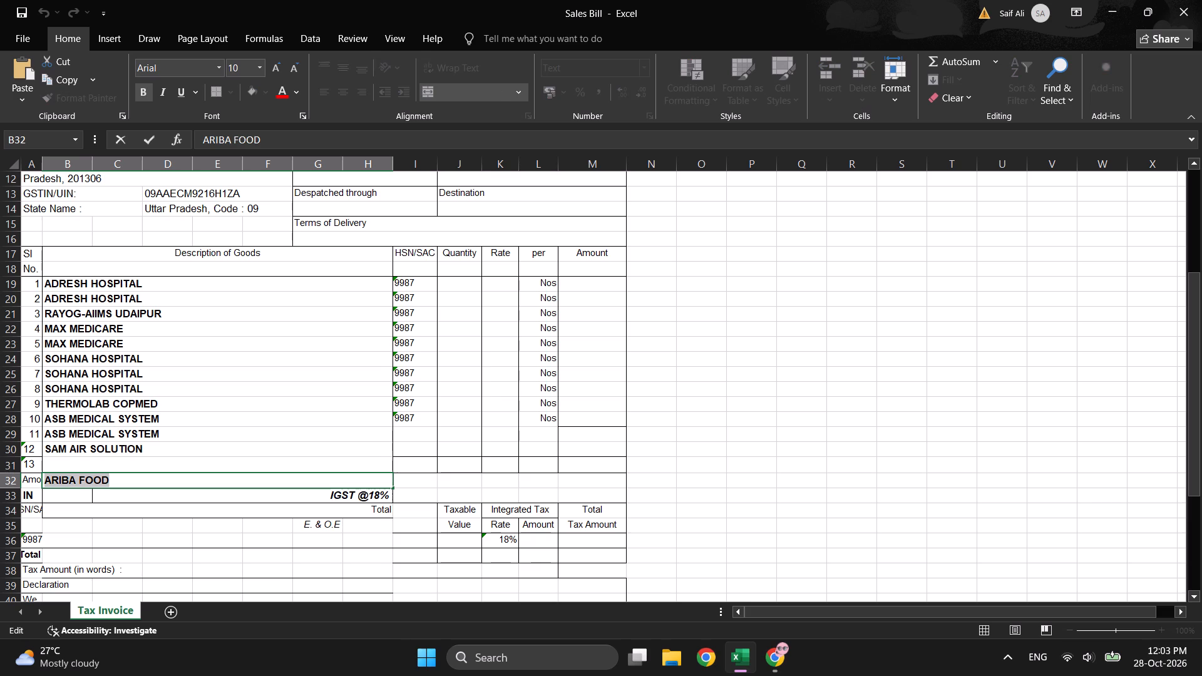
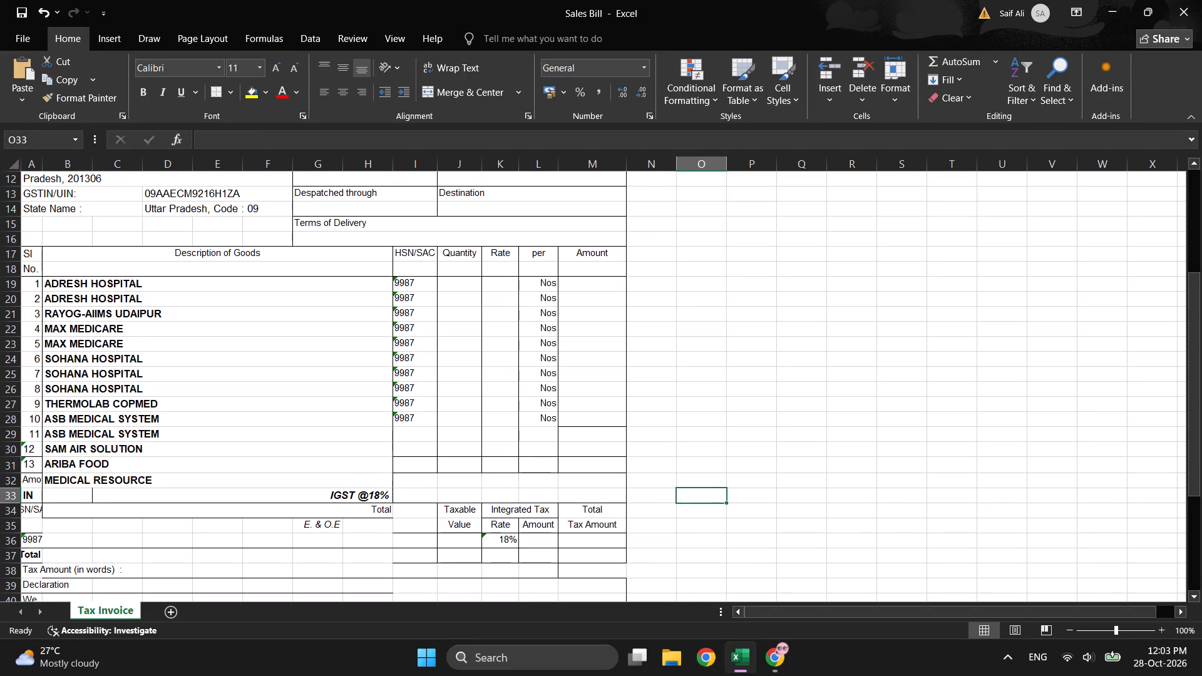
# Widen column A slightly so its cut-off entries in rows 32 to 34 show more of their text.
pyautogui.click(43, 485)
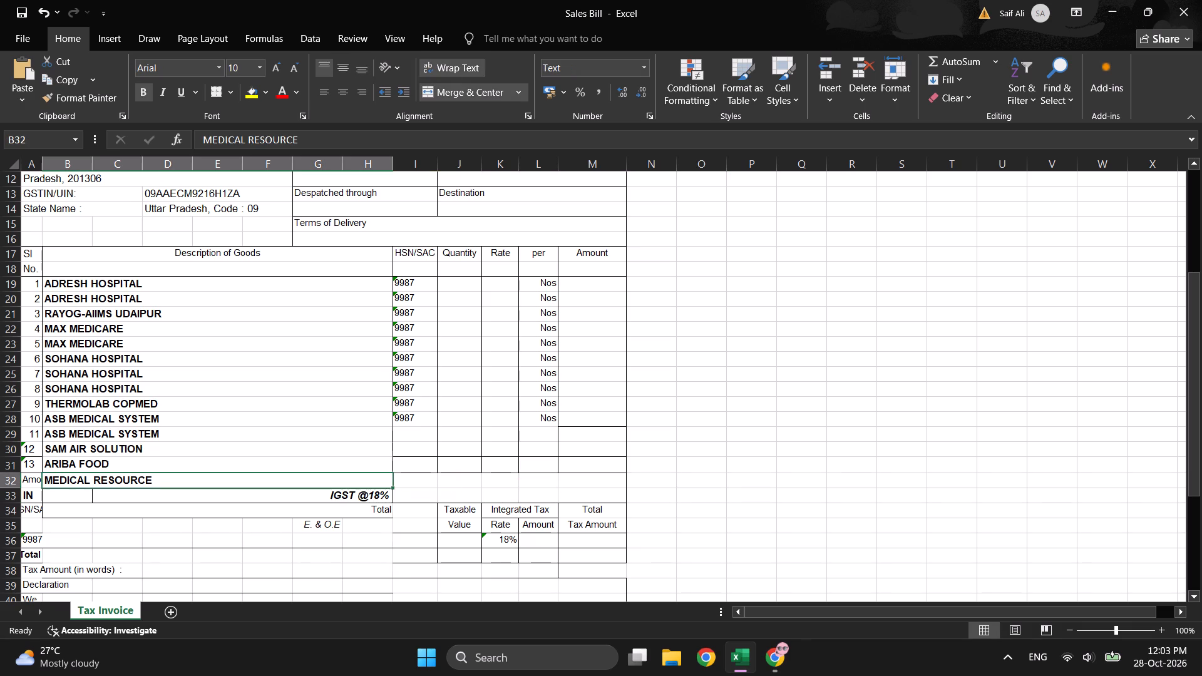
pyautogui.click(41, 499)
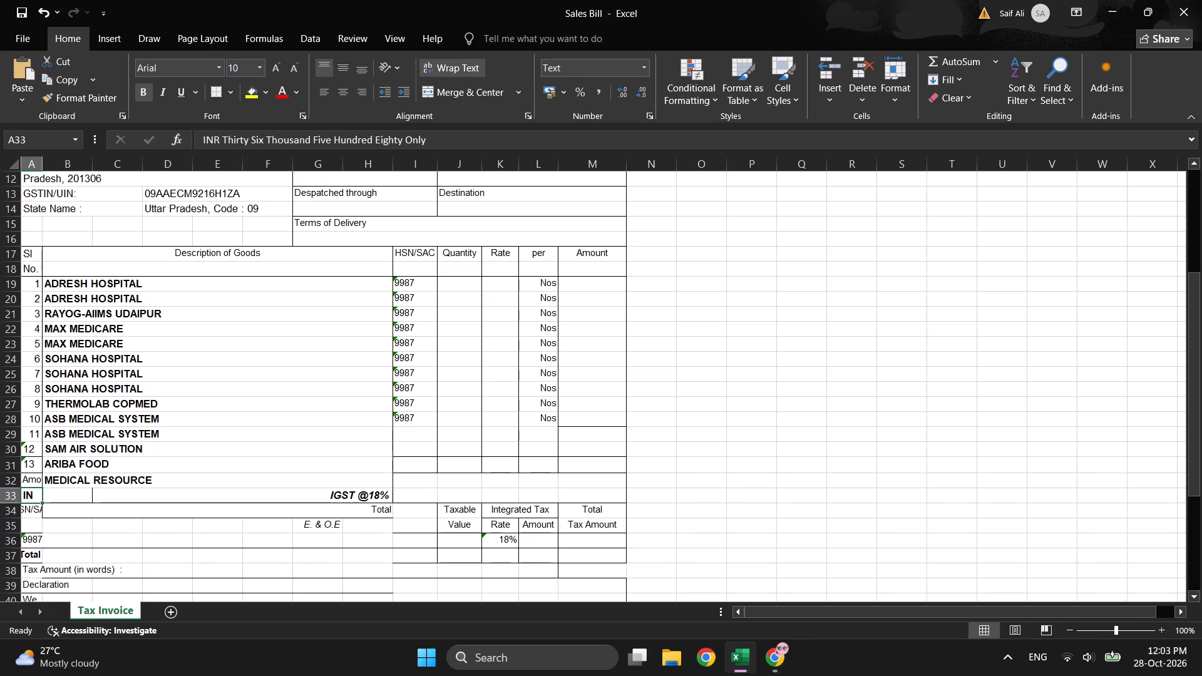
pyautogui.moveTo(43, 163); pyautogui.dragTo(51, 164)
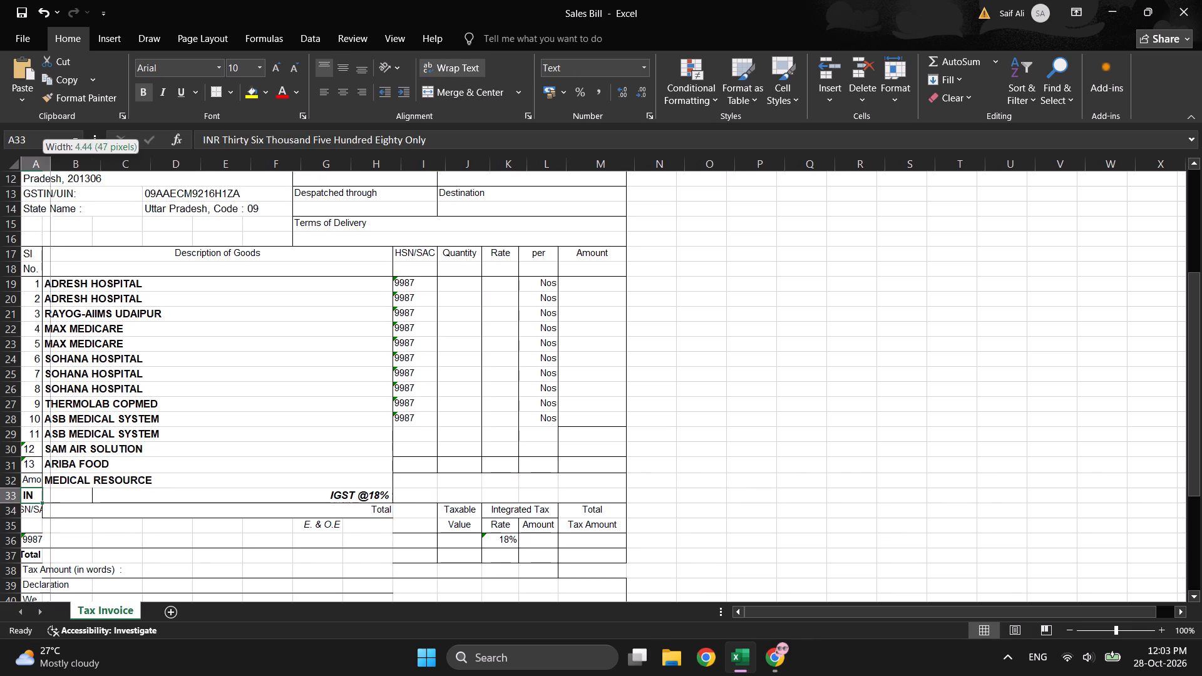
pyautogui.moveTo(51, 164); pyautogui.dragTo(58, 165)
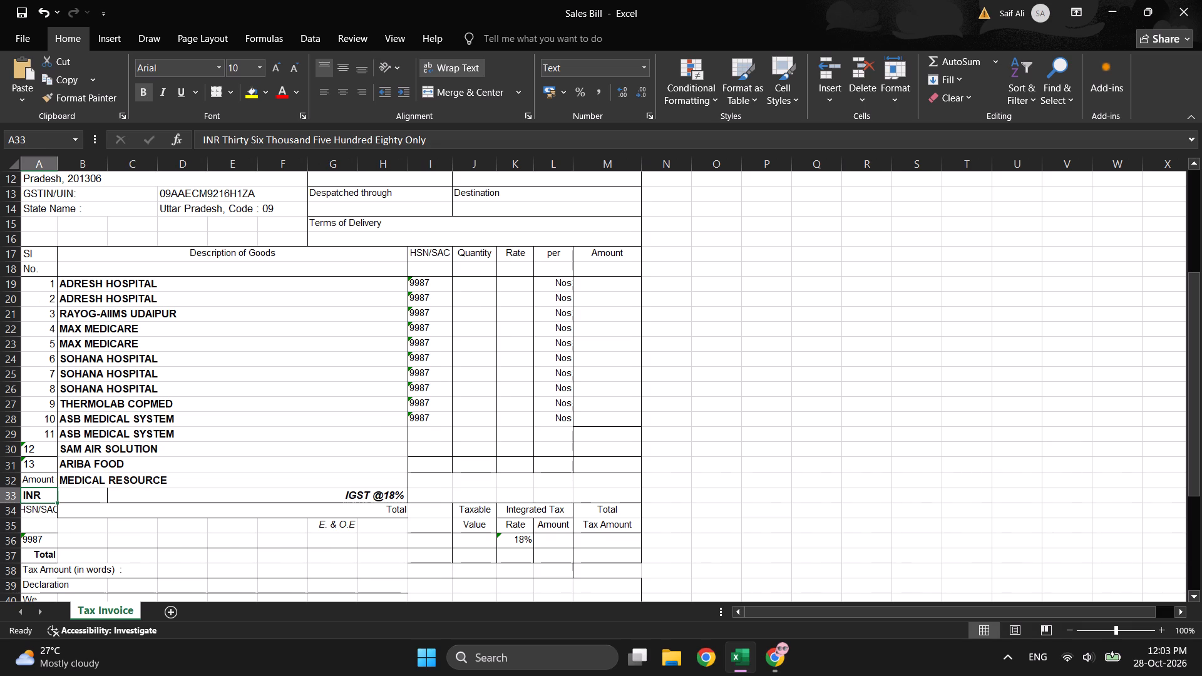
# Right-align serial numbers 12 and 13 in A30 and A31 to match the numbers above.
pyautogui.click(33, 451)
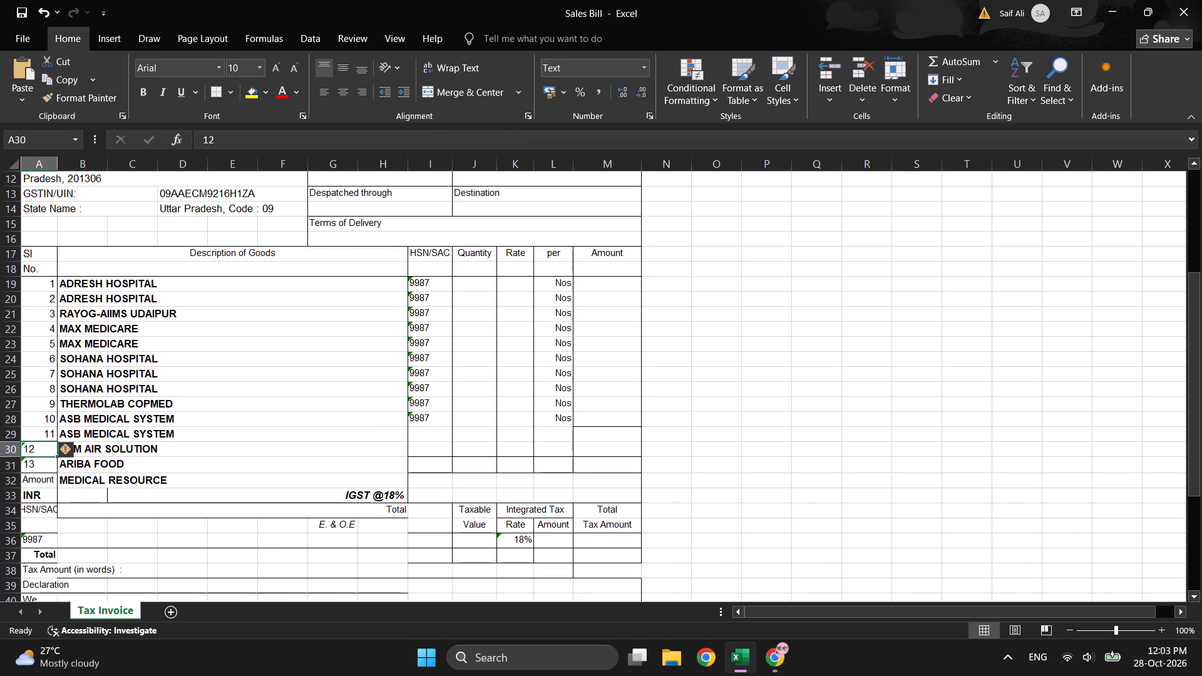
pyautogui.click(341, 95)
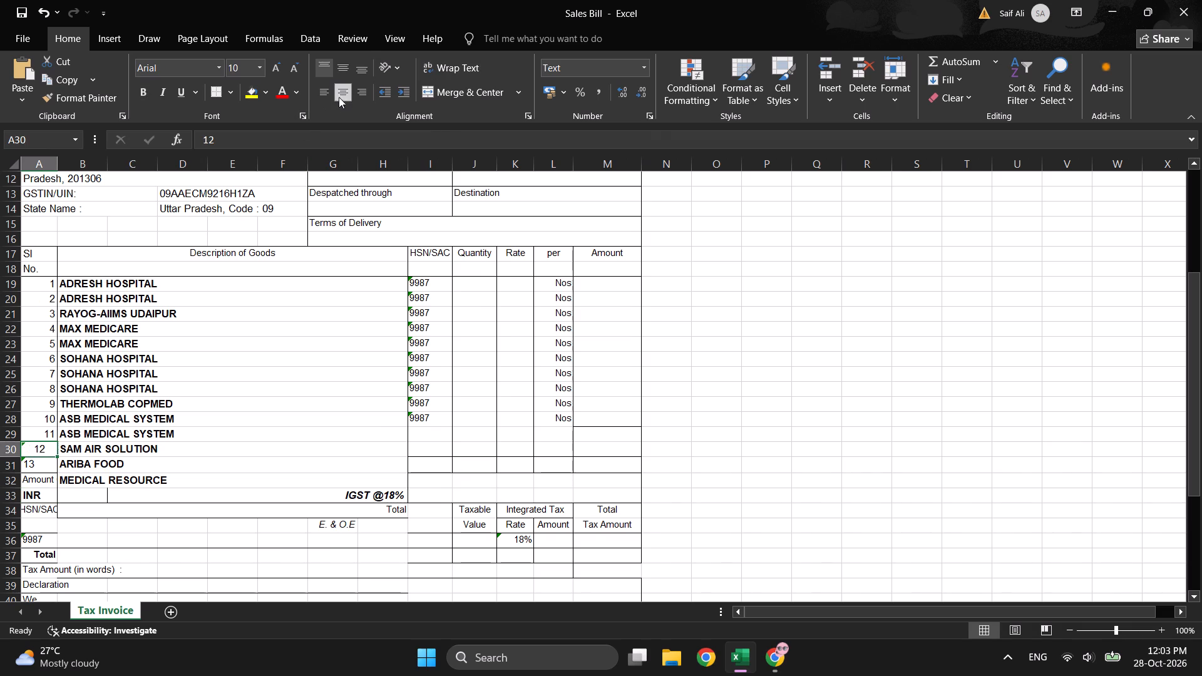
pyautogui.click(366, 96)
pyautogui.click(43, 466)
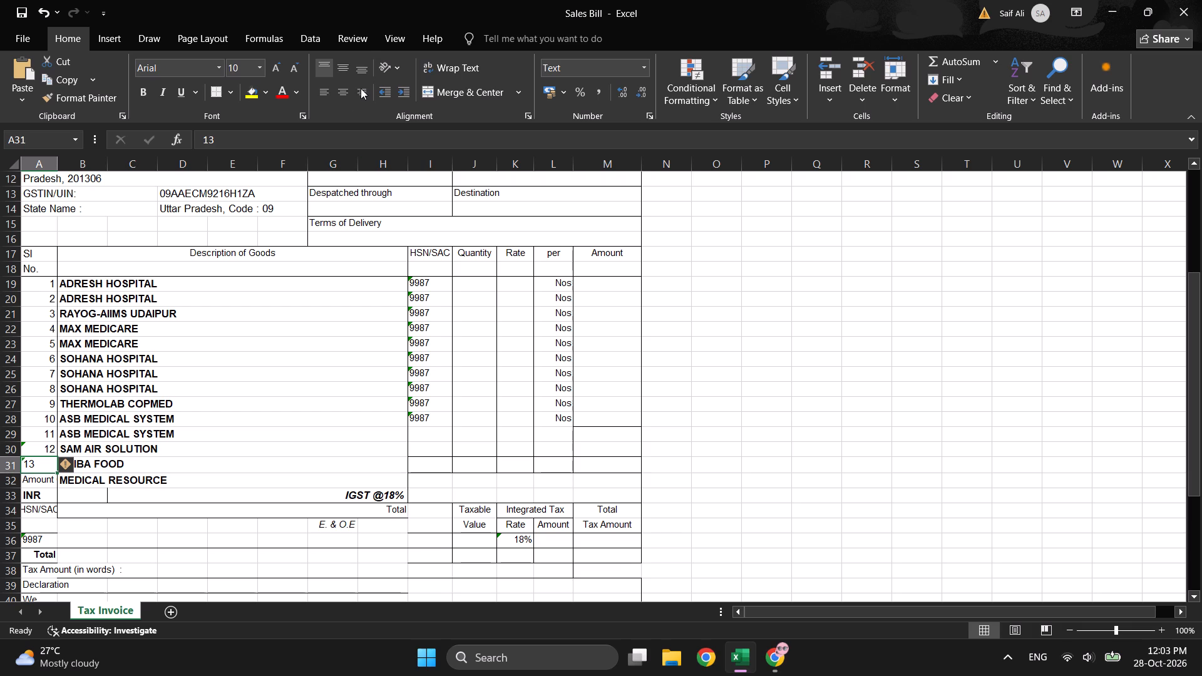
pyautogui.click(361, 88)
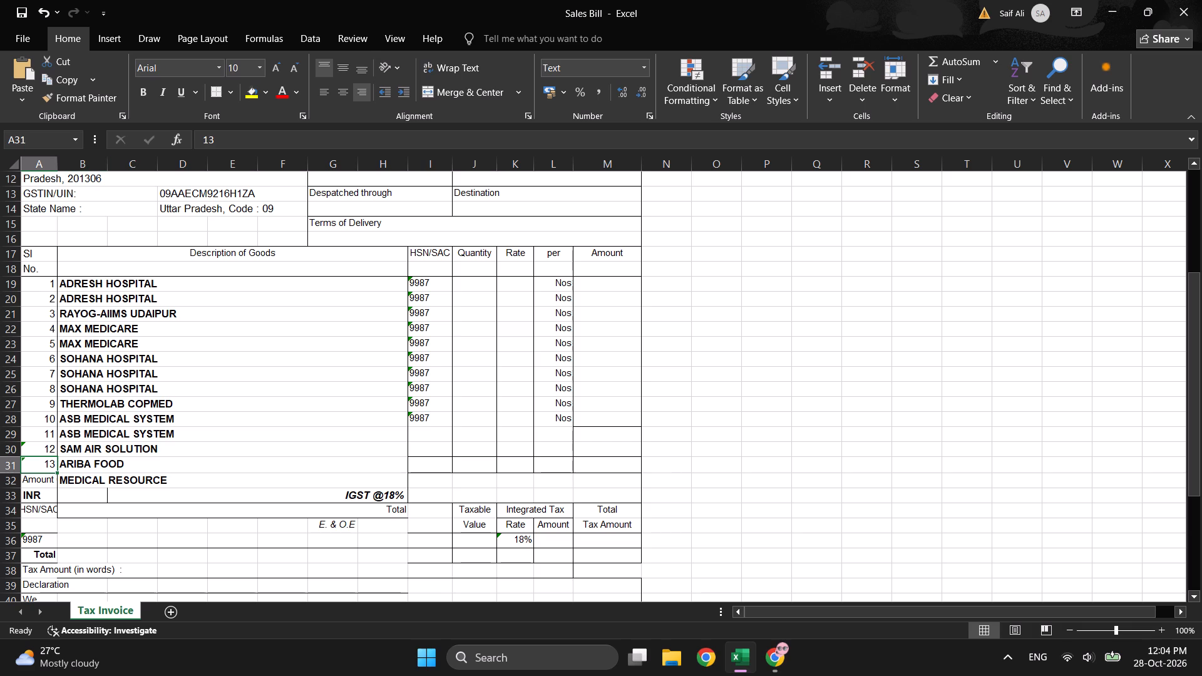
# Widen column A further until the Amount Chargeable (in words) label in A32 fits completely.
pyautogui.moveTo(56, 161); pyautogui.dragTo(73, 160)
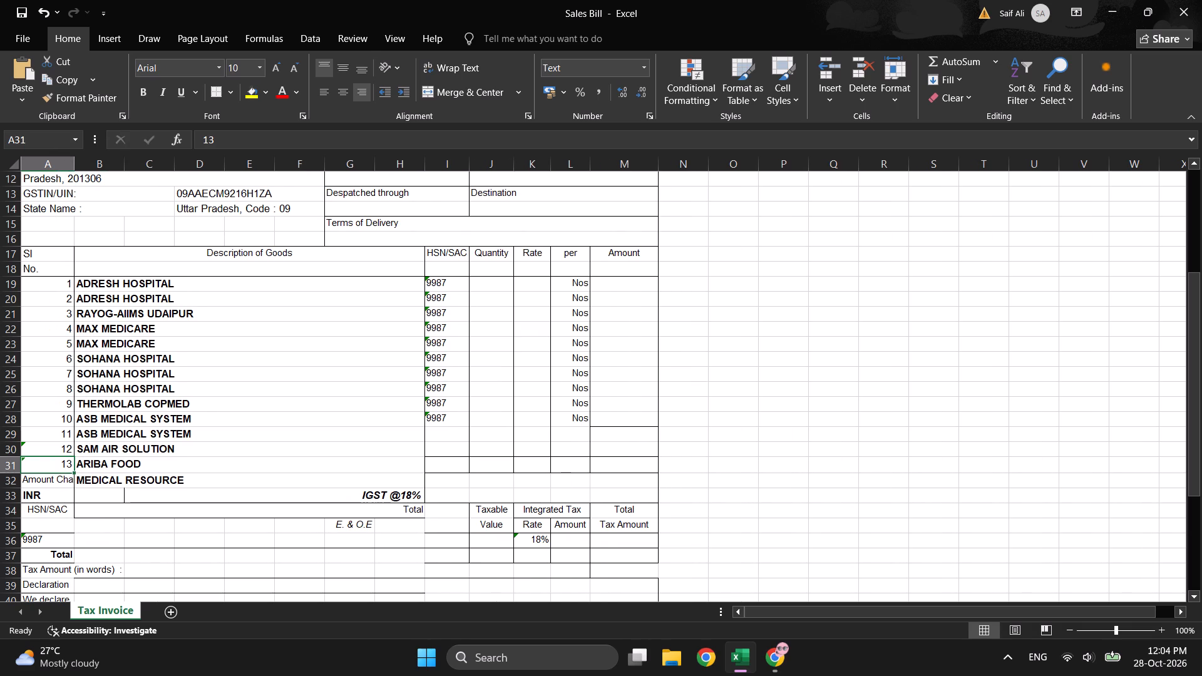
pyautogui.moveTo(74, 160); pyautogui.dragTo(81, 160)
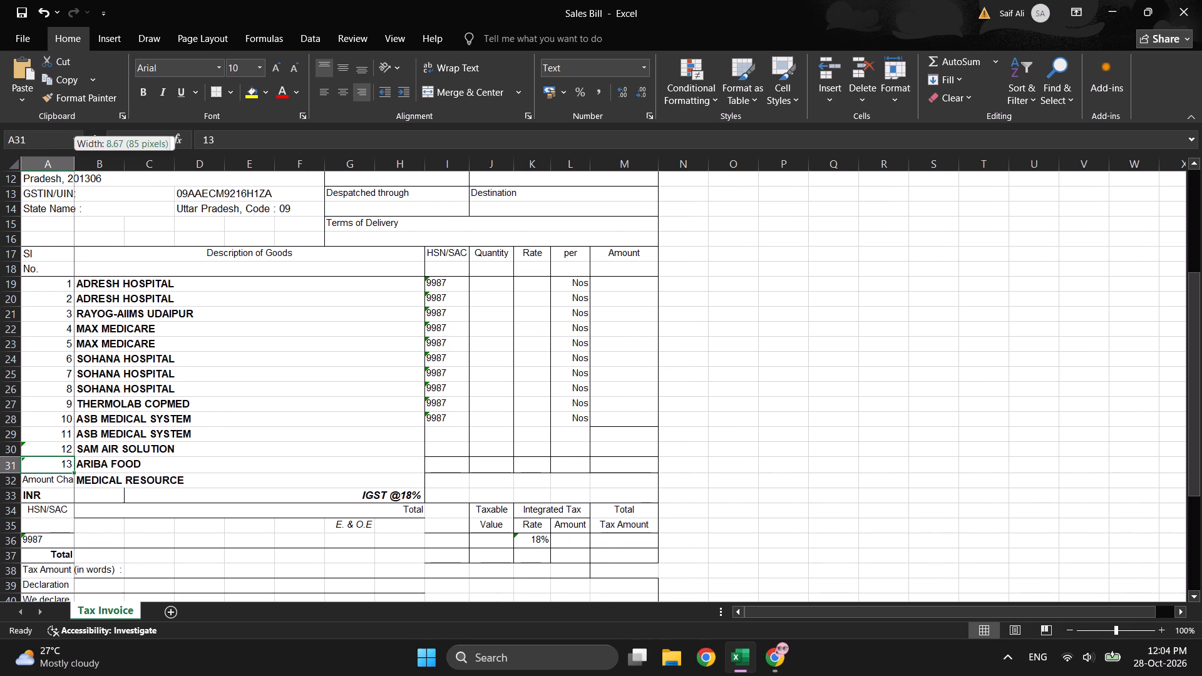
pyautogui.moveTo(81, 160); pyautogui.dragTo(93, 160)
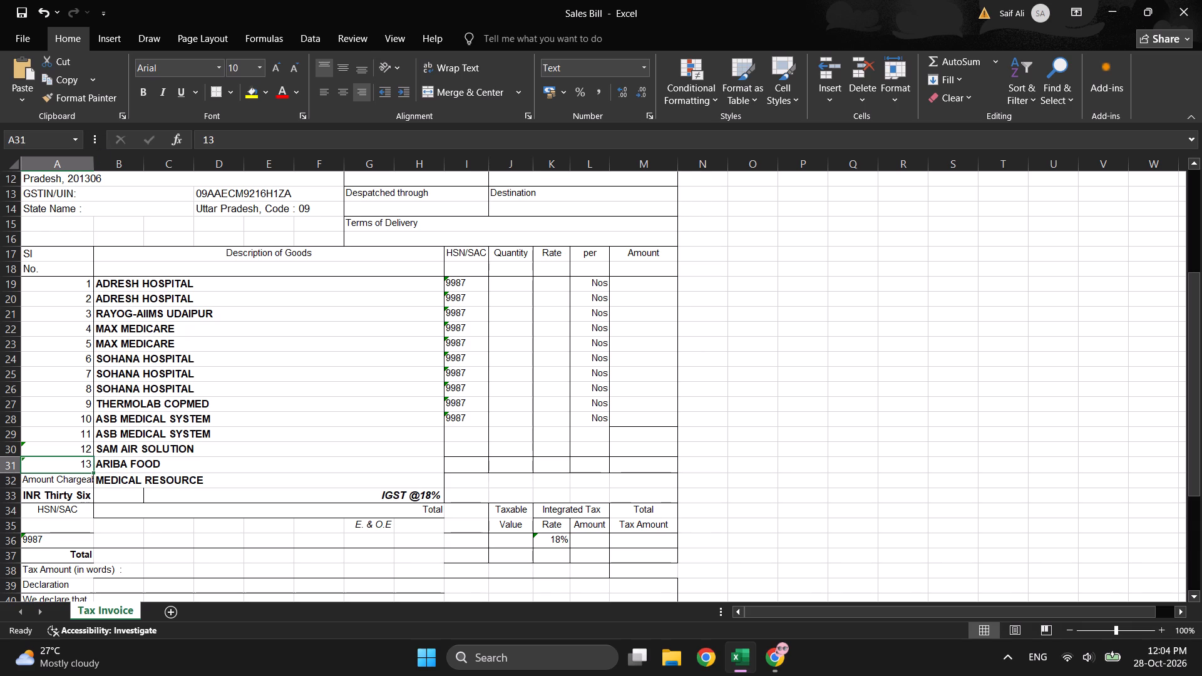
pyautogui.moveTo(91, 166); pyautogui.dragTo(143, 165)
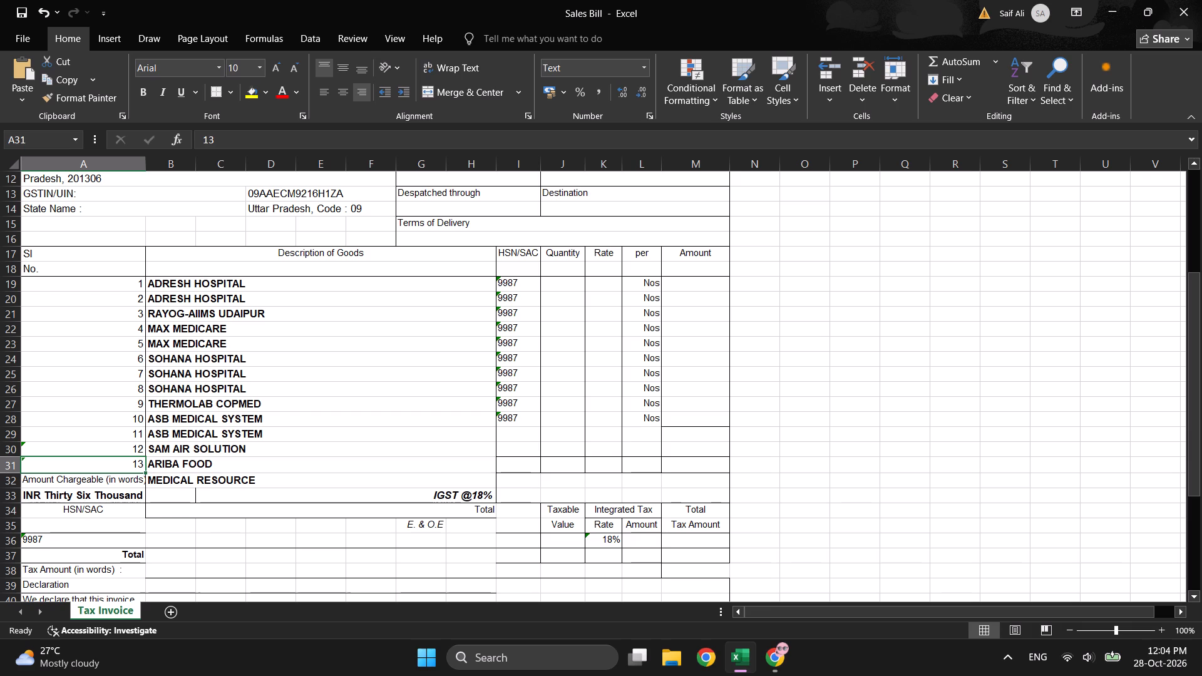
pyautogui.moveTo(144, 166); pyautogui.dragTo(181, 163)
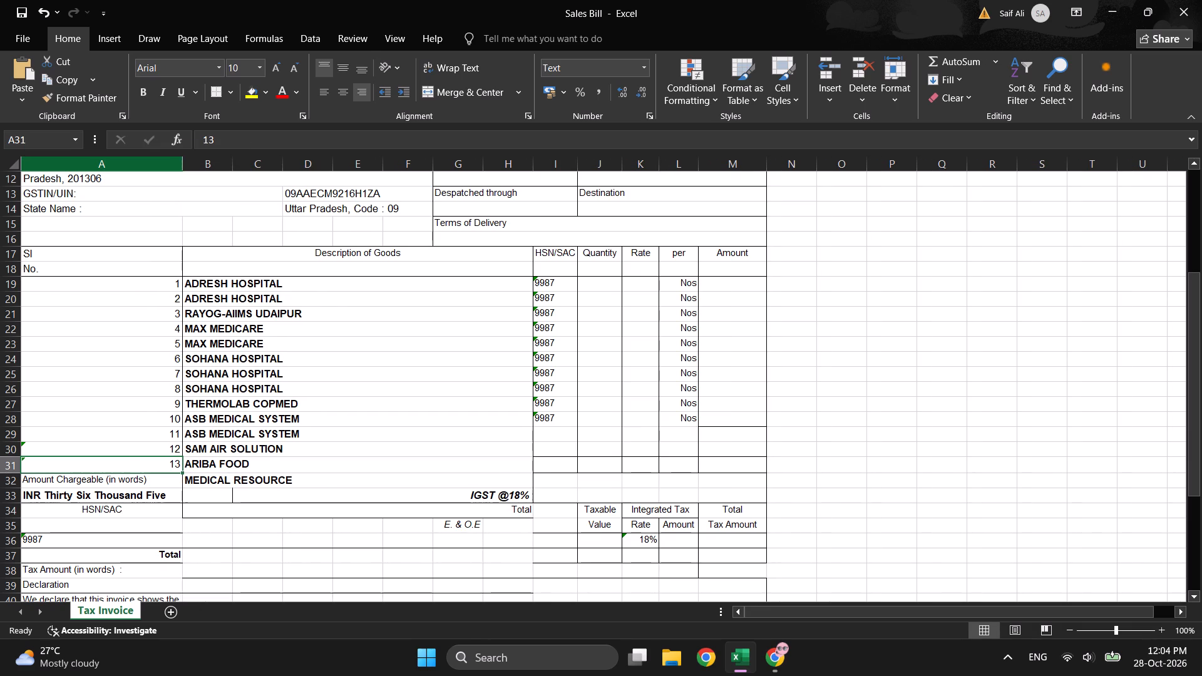
# Left-align the serial numbers 1 to 13 in cells A19 through A31.
pyautogui.click(36, 260)
pyautogui.click(138, 312)
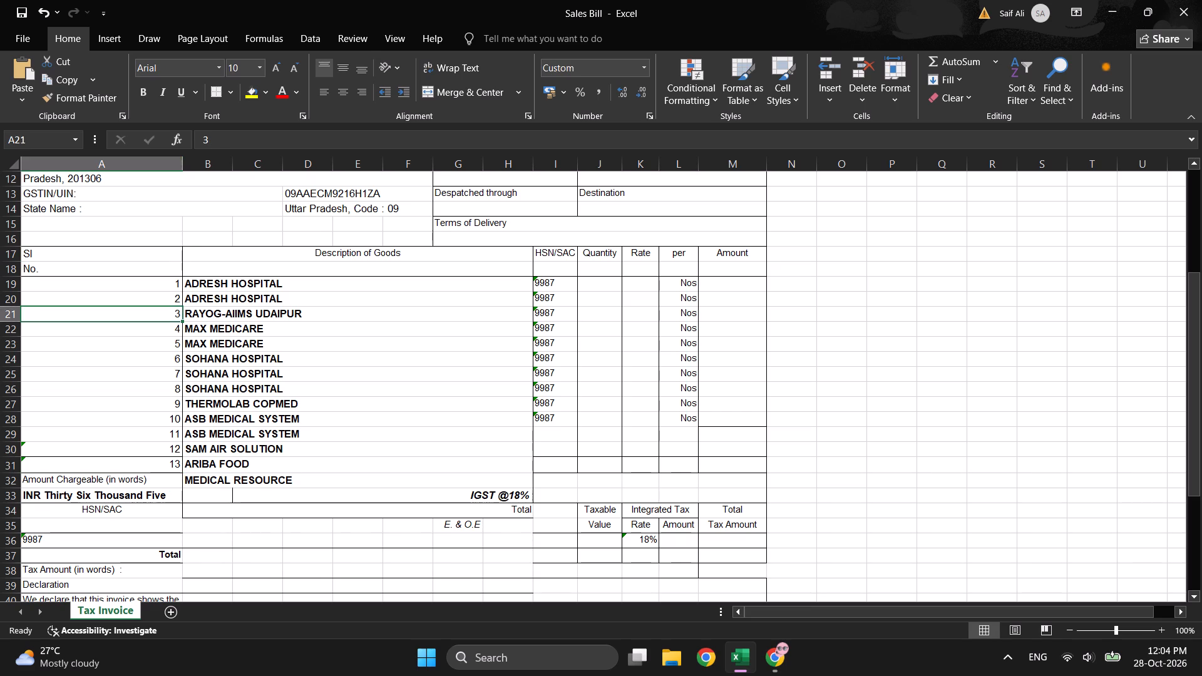
pyautogui.moveTo(29, 282); pyautogui.dragTo(165, 384)
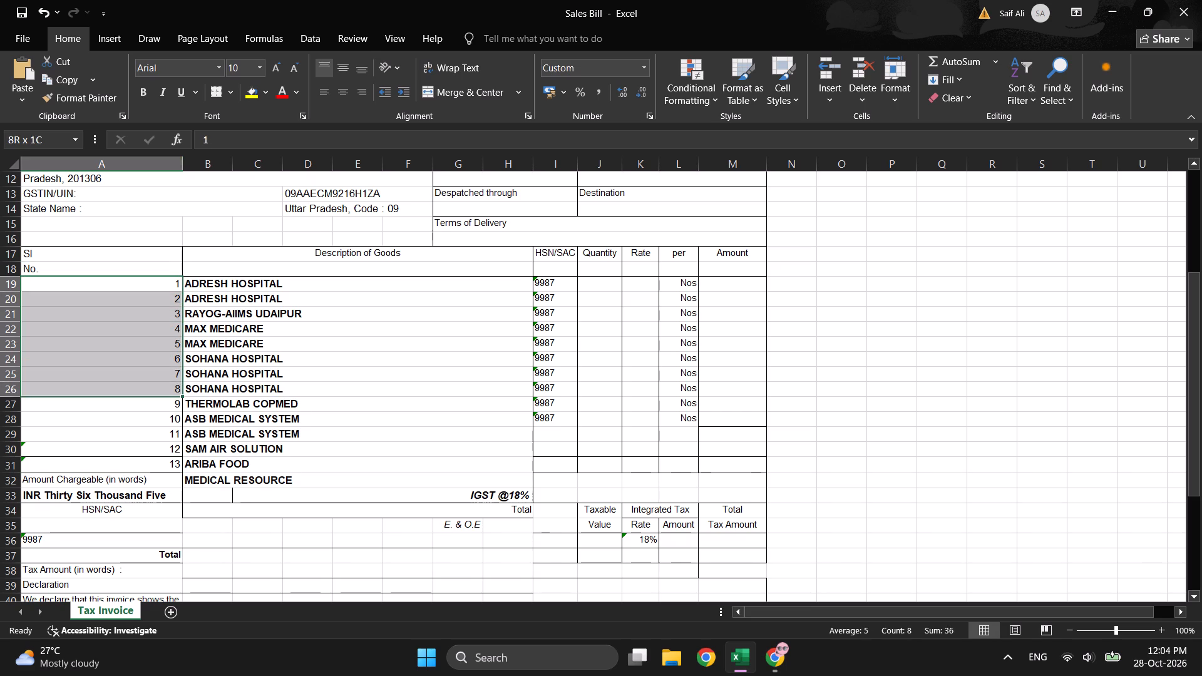
pyautogui.moveTo(165, 384); pyautogui.dragTo(175, 463)
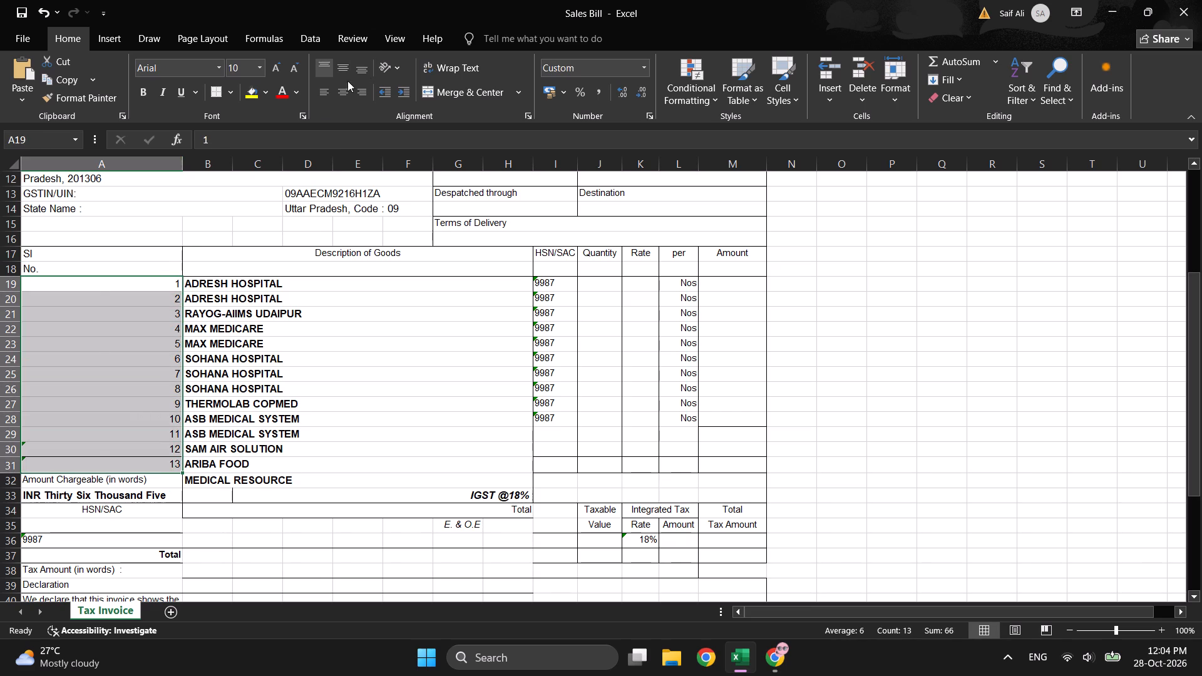
pyautogui.click(342, 84)
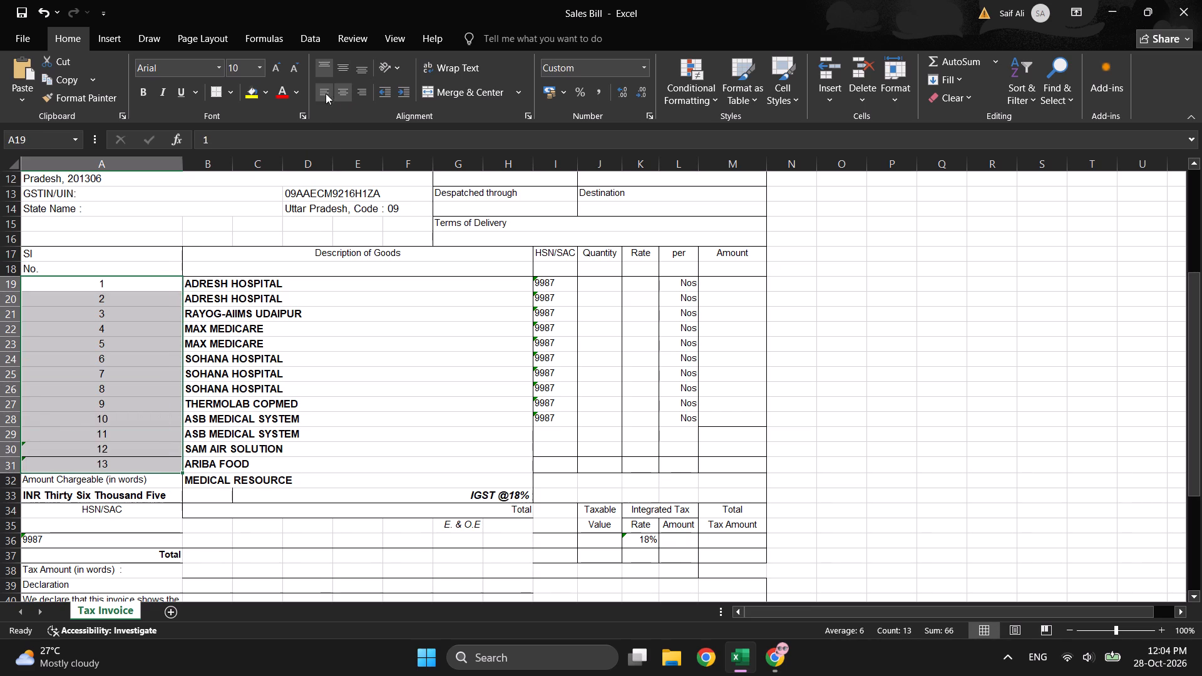
pyautogui.click(322, 90)
pyautogui.click(337, 353)
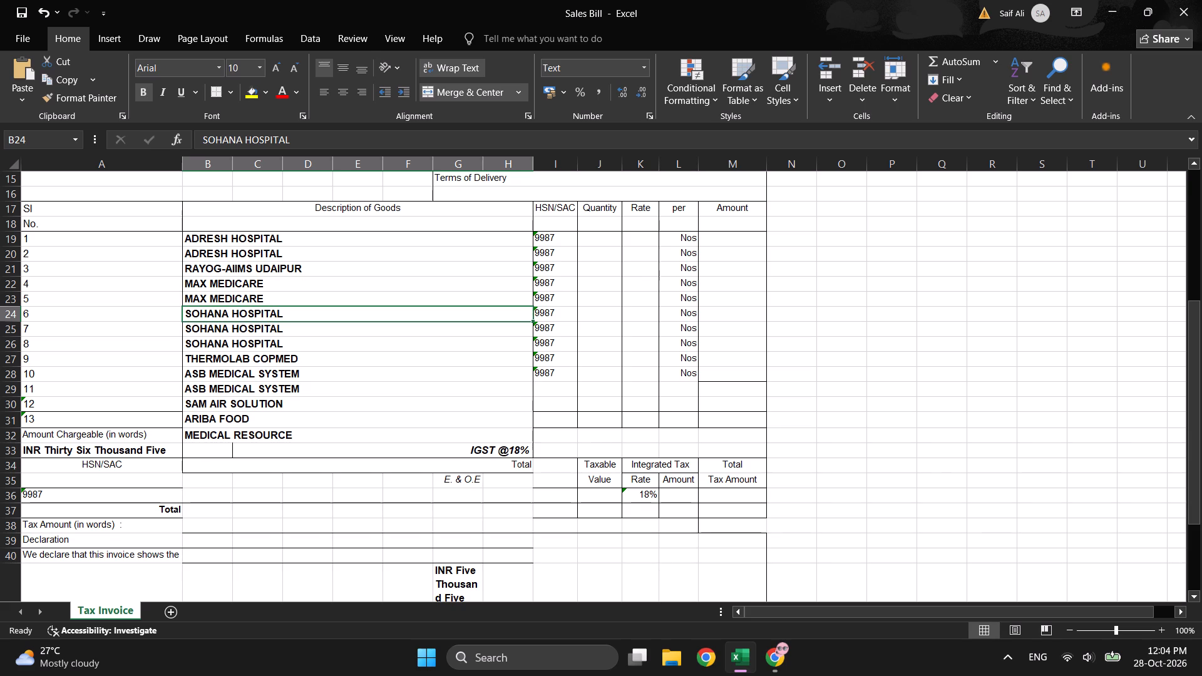
# Remove the amount in words from cell A33 and leave only "INR :" there.
pyautogui.doubleClick(170, 448)
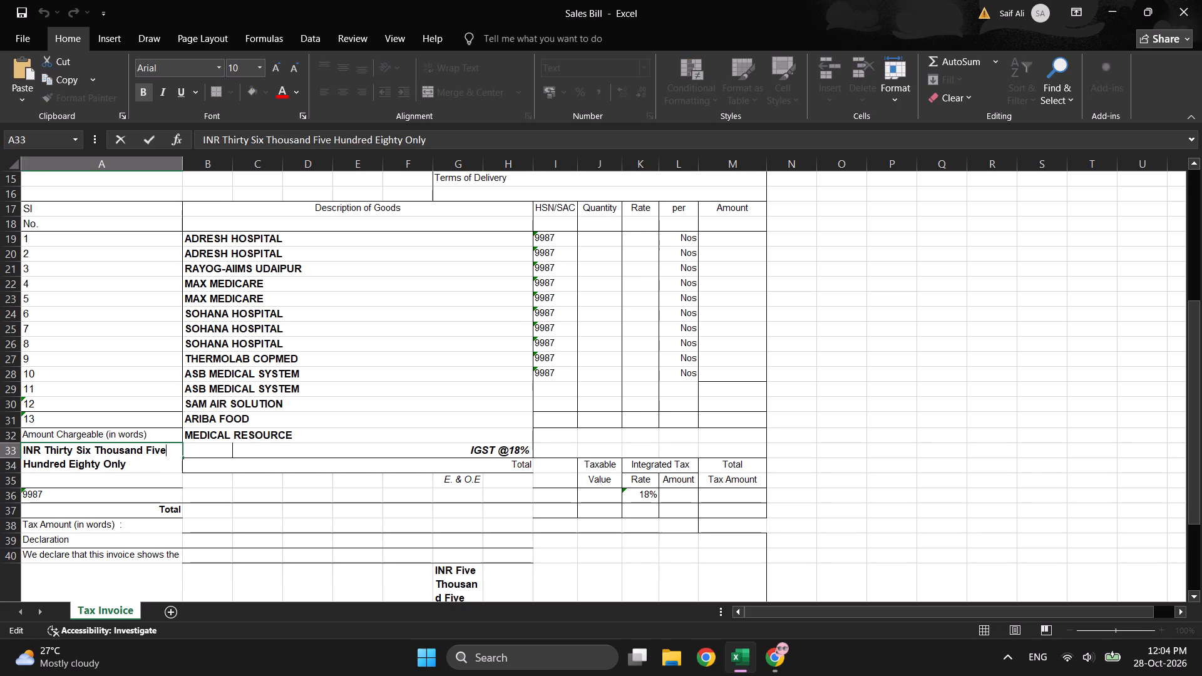
pyautogui.press('BackSpace')
pyautogui.press('BackSpace')
pyautogui.press('BackSpace')
pyautogui.press('BackSpace')
pyautogui.press('BackSpace')
pyautogui.press('BackSpace')
pyautogui.press('BackSpace')
pyautogui.press('BackSpace')
pyautogui.press('BackSpace')
pyautogui.press('BackSpace')
pyautogui.press('BackSpace')
pyautogui.press('BackSpace')
pyautogui.press('BackSpace')
pyautogui.press('BackSpace')
pyautogui.press('BackSpace')
pyautogui.press('BackSpace')
pyautogui.press('BackSpace')
pyautogui.press('BackSpace')
pyautogui.press('BackSpace')
pyautogui.press('BackSpace')
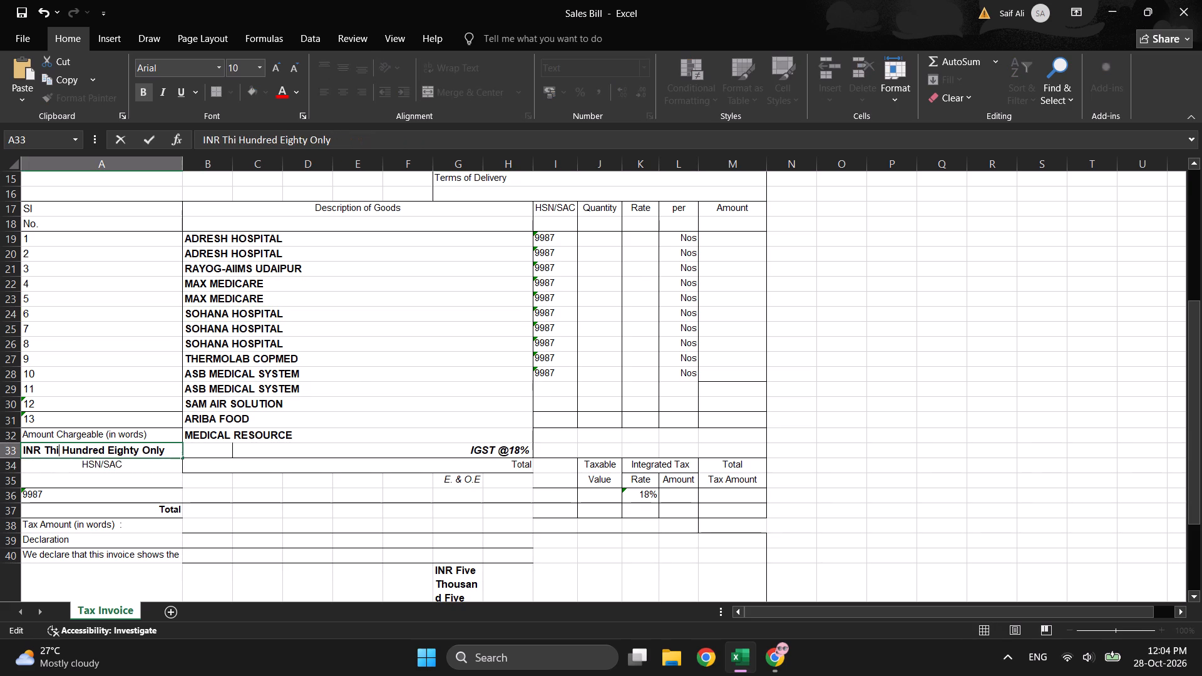
pyautogui.press('BackSpace')
pyautogui.press('BackSpace')
pyautogui.click(170, 448)
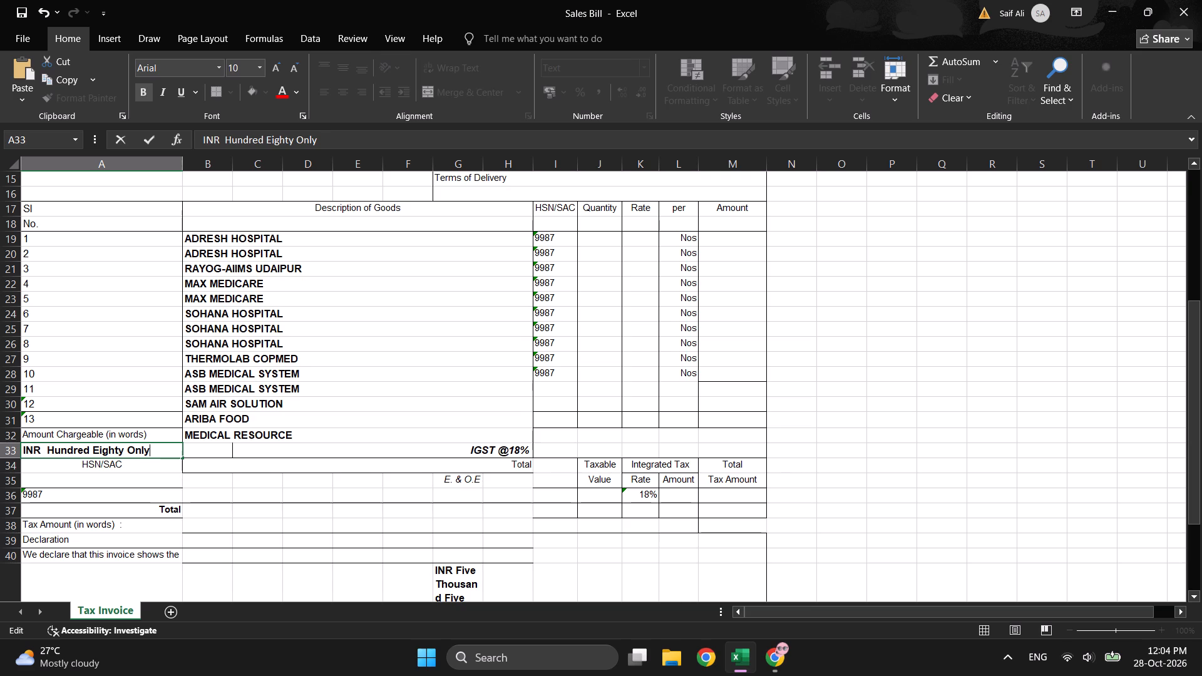
pyautogui.press('BackSpace')
pyautogui.press('BackSpace')
pyautogui.press('BackSpace')
pyautogui.press('BackSpace')
pyautogui.press('BackSpace')
pyautogui.press('BackSpace')
pyautogui.press('BackSpace')
pyautogui.press('BackSpace')
pyautogui.press('BackSpace')
pyautogui.press('BackSpace')
pyautogui.press('BackSpace')
pyautogui.press('BackSpace')
pyautogui.press('BackSpace')
pyautogui.press('BackSpace')
pyautogui.press('BackSpace')
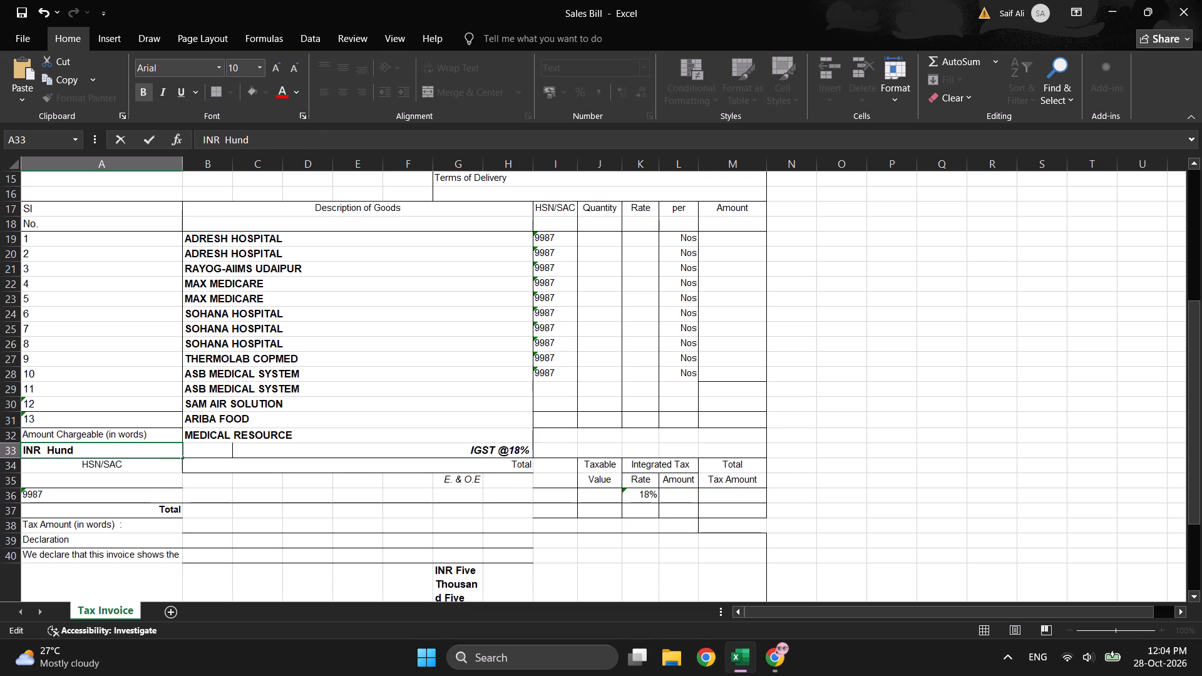
pyautogui.press('BackSpace')
pyautogui.press('BackSpace')
pyautogui.press('BackSpace')
pyautogui.press('BackSpace')
pyautogui.press('BackSpace')
pyautogui.hotkey('shift', ':')
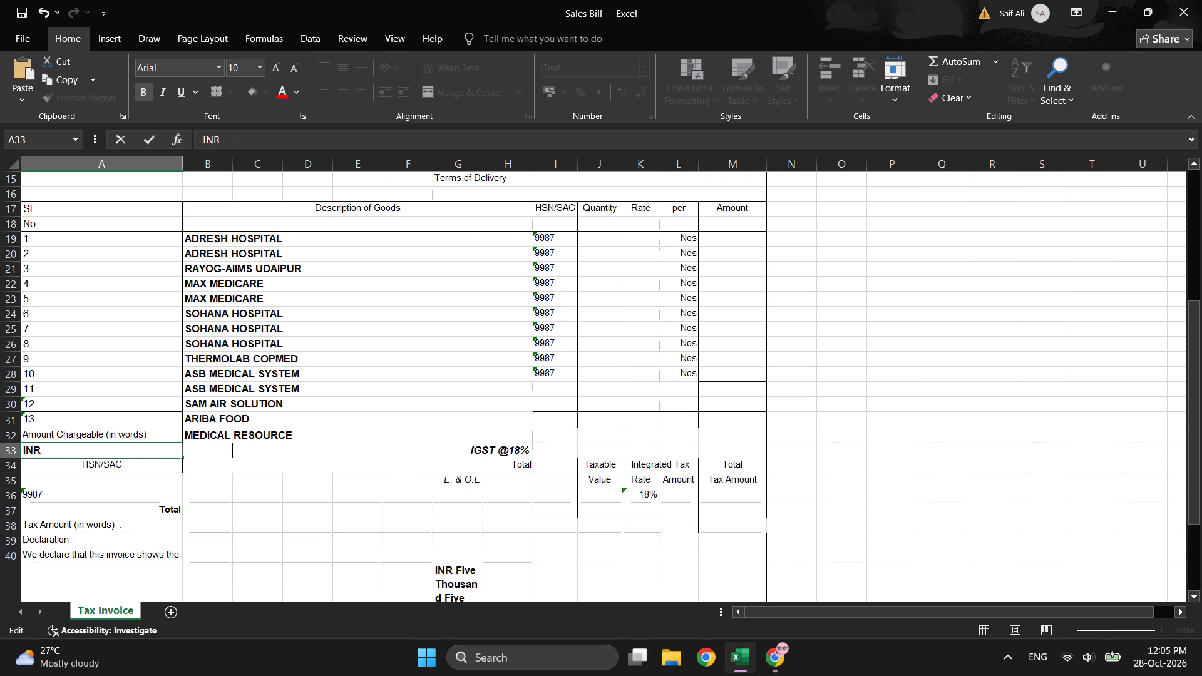
pyautogui.press('space')
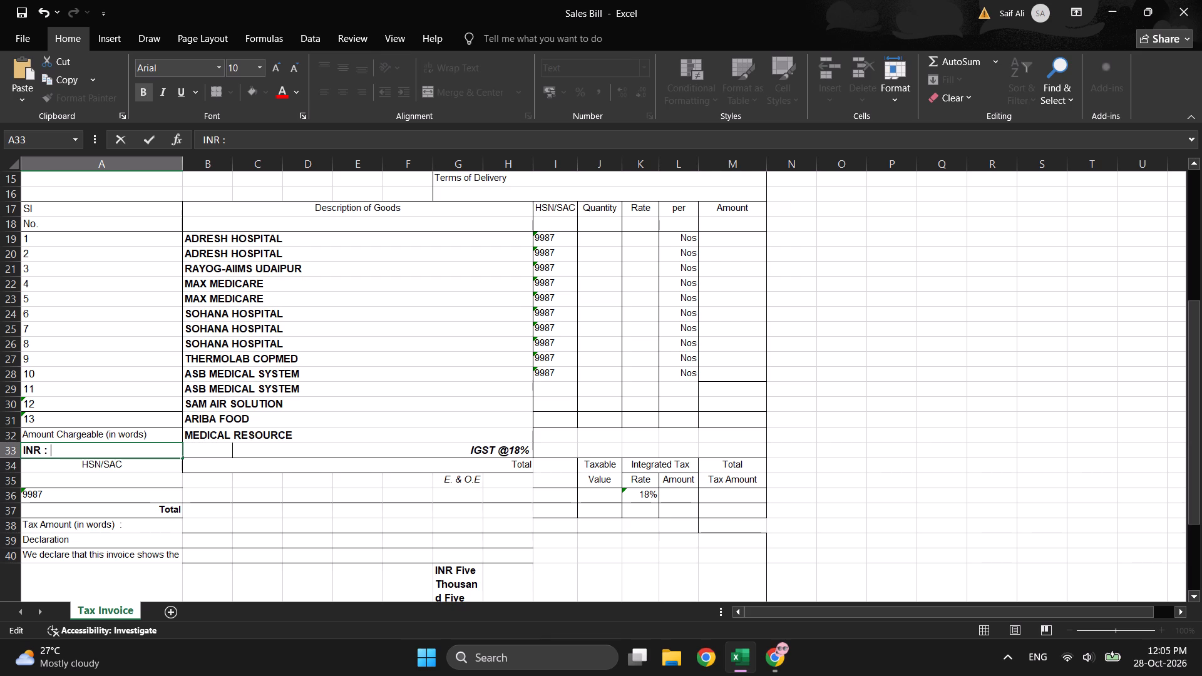
pyautogui.click(140, 468)
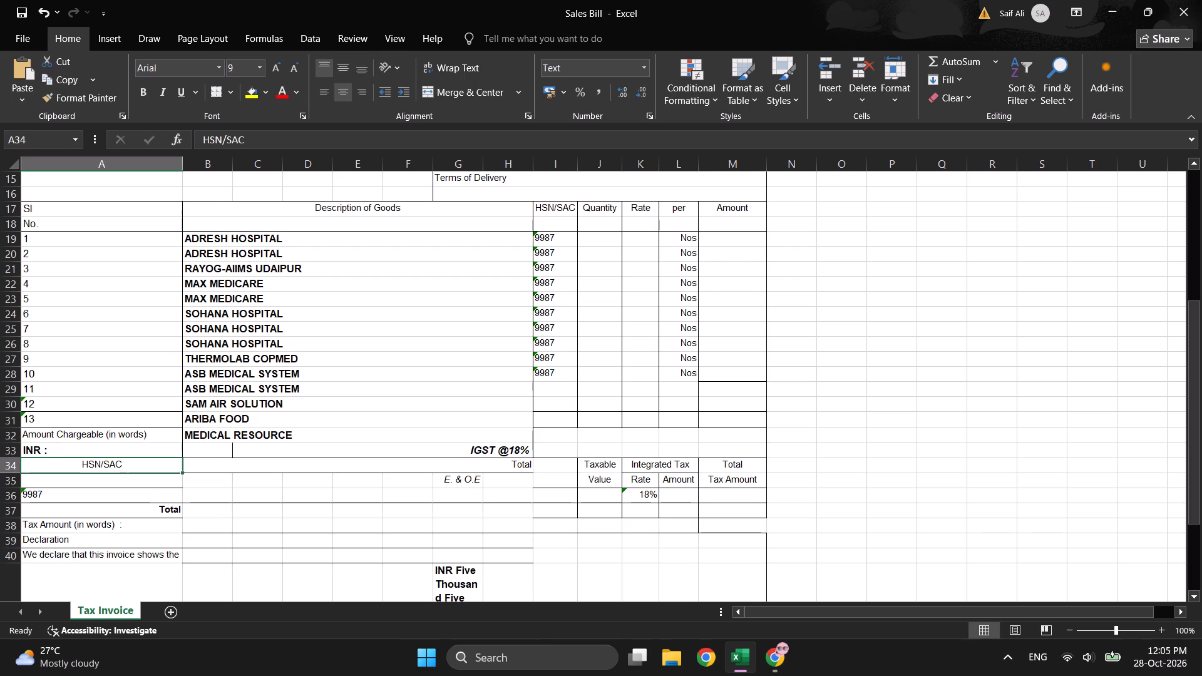
# Examine the tax summary, declaration and signature sections below the item list, and the invoice header above it.
pyautogui.click(136, 465)
pyautogui.click(136, 465)
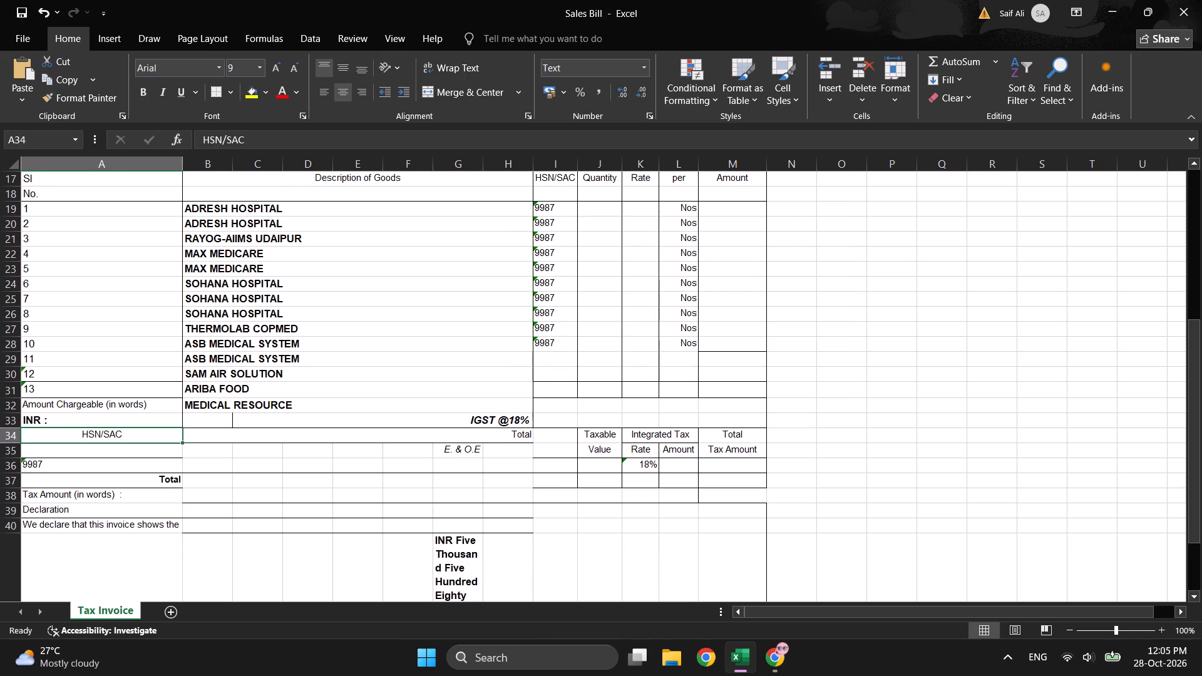
pyautogui.click(95, 462)
pyautogui.click(95, 466)
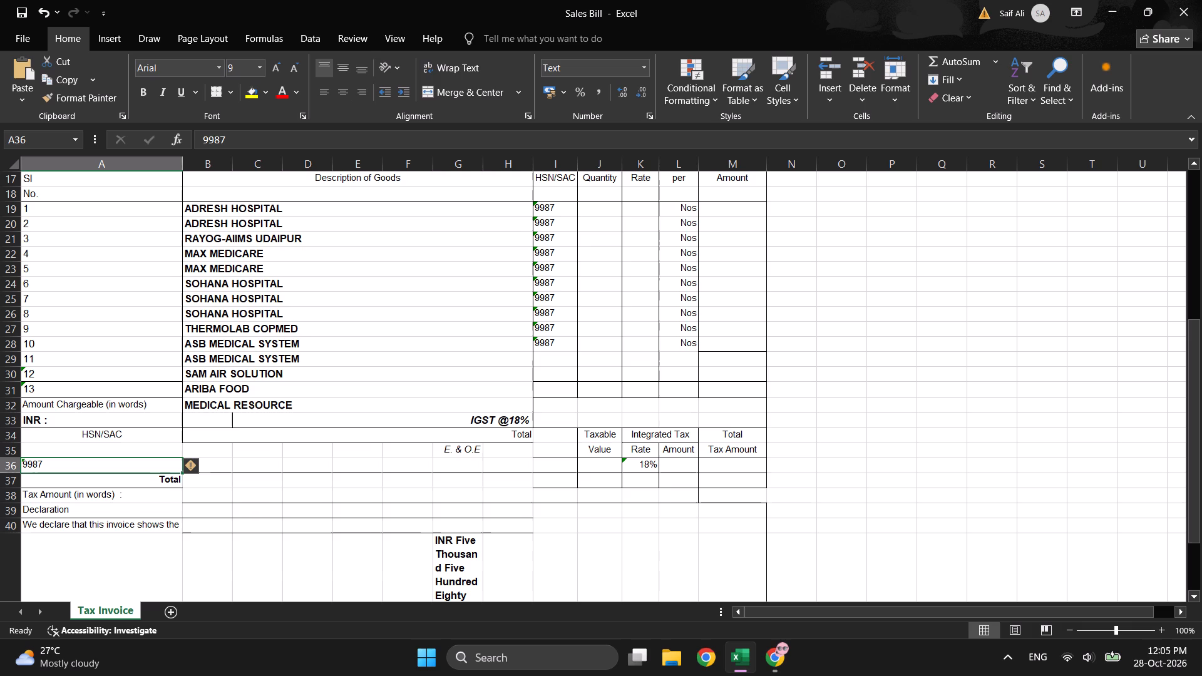
pyautogui.click(95, 466)
pyautogui.click(305, 557)
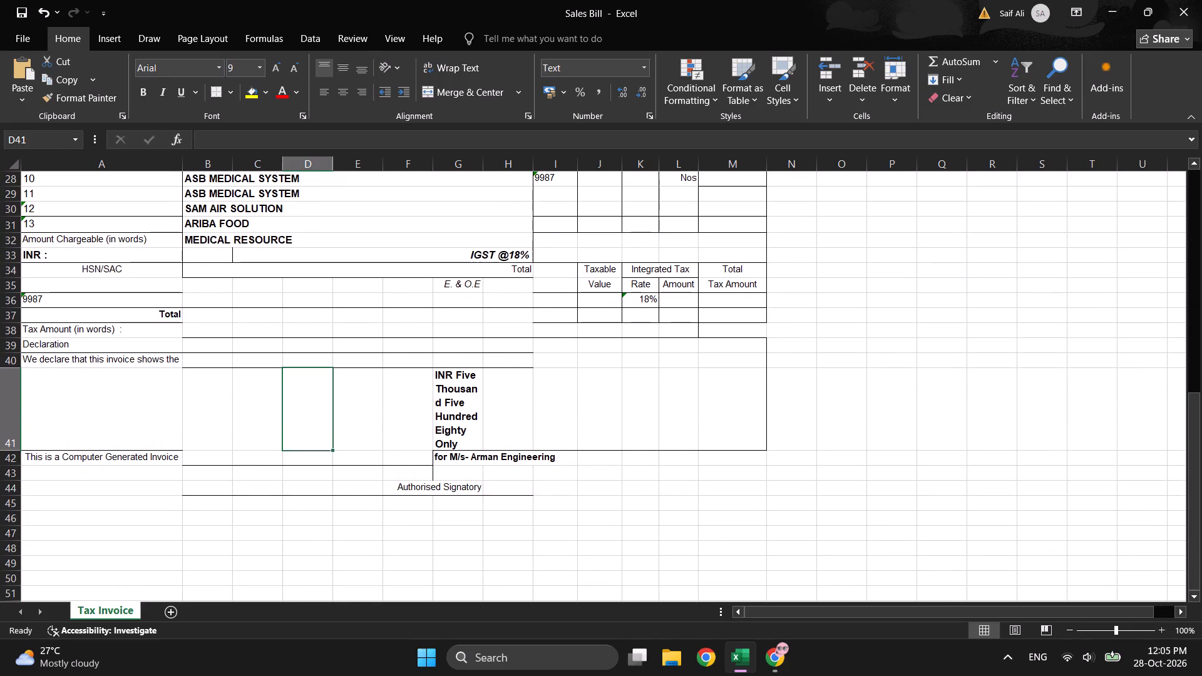
pyautogui.click(621, 505)
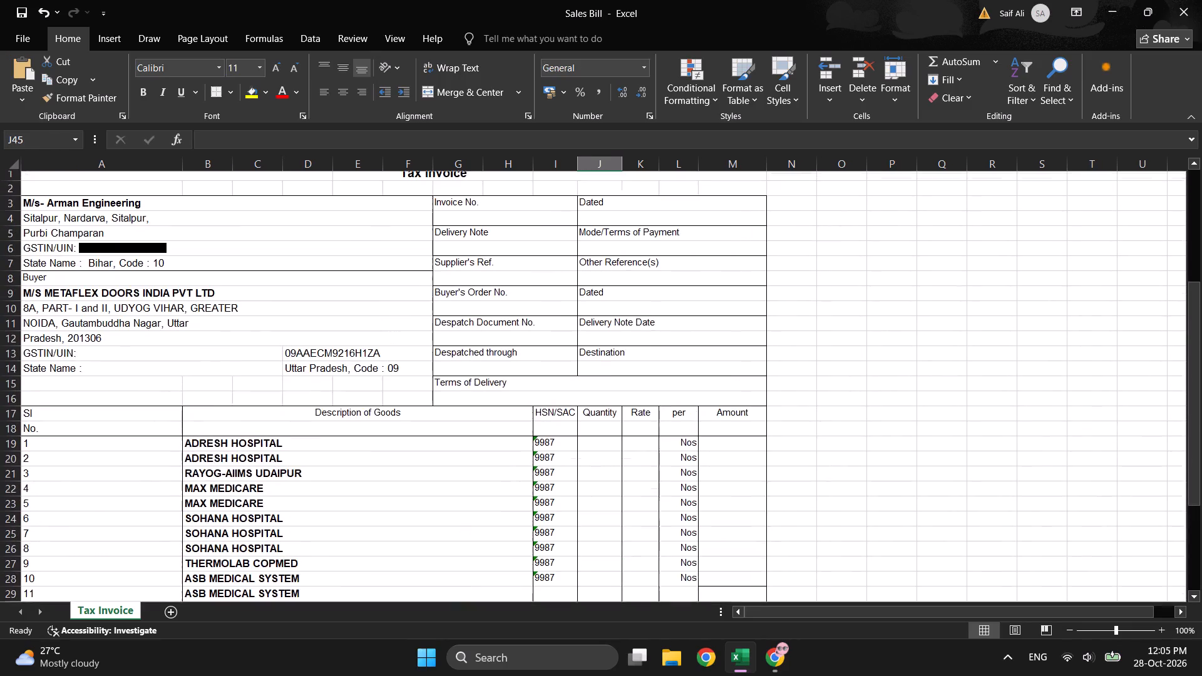
pyautogui.click(619, 500)
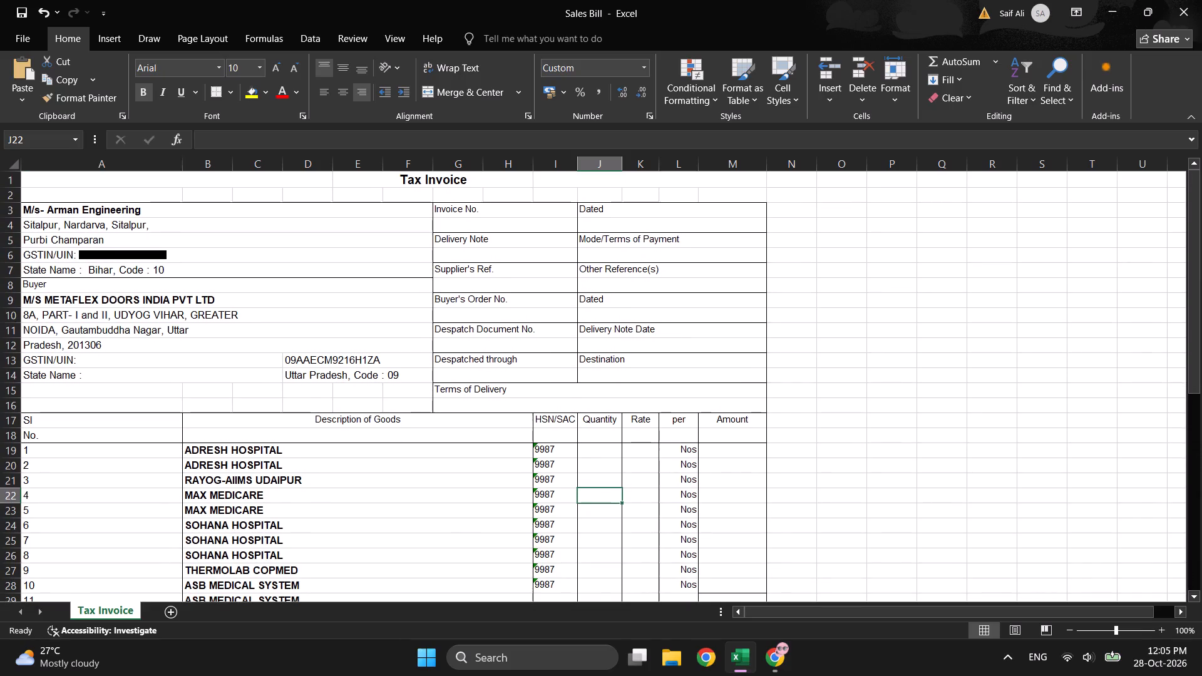
# Narrow column A to a width slightly under 17.
pyautogui.click(181, 421)
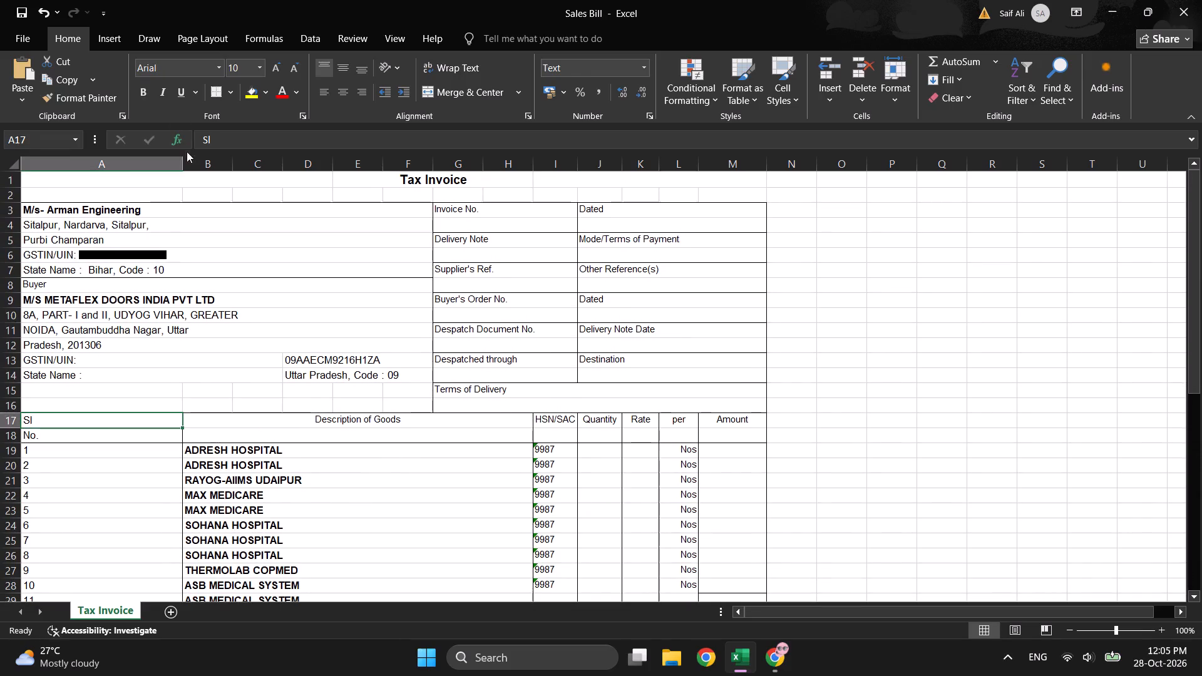
pyautogui.moveTo(182, 160); pyautogui.dragTo(118, 162)
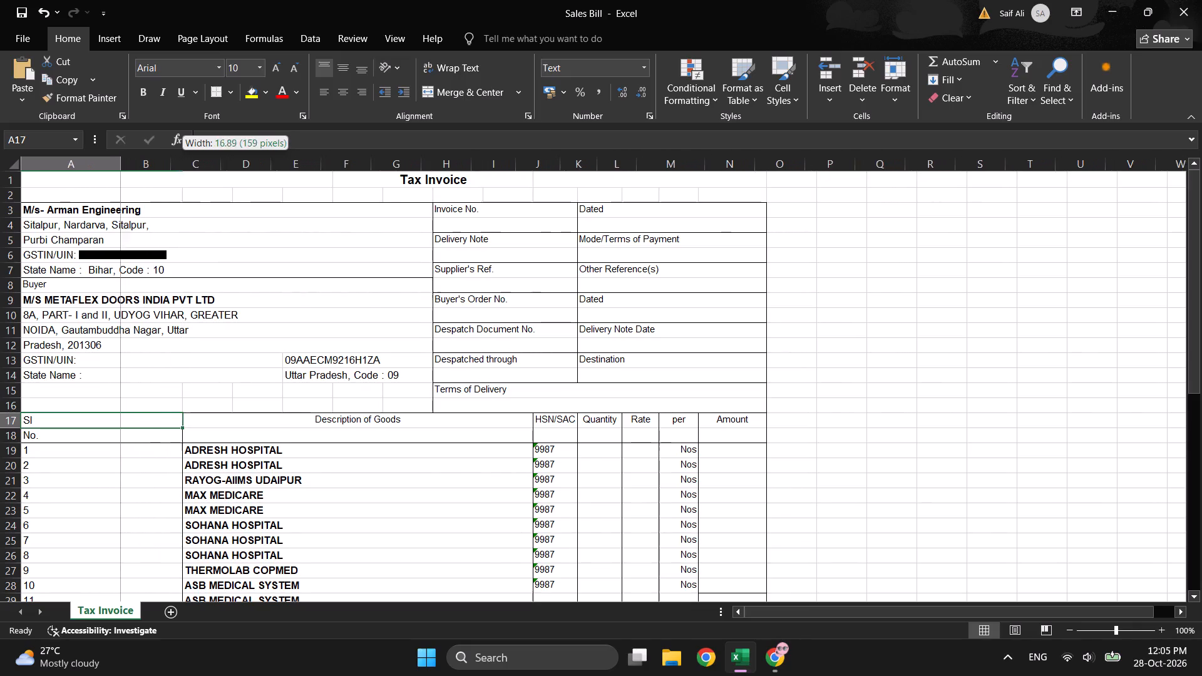
pyautogui.moveTo(118, 162); pyautogui.dragTo(113, 162)
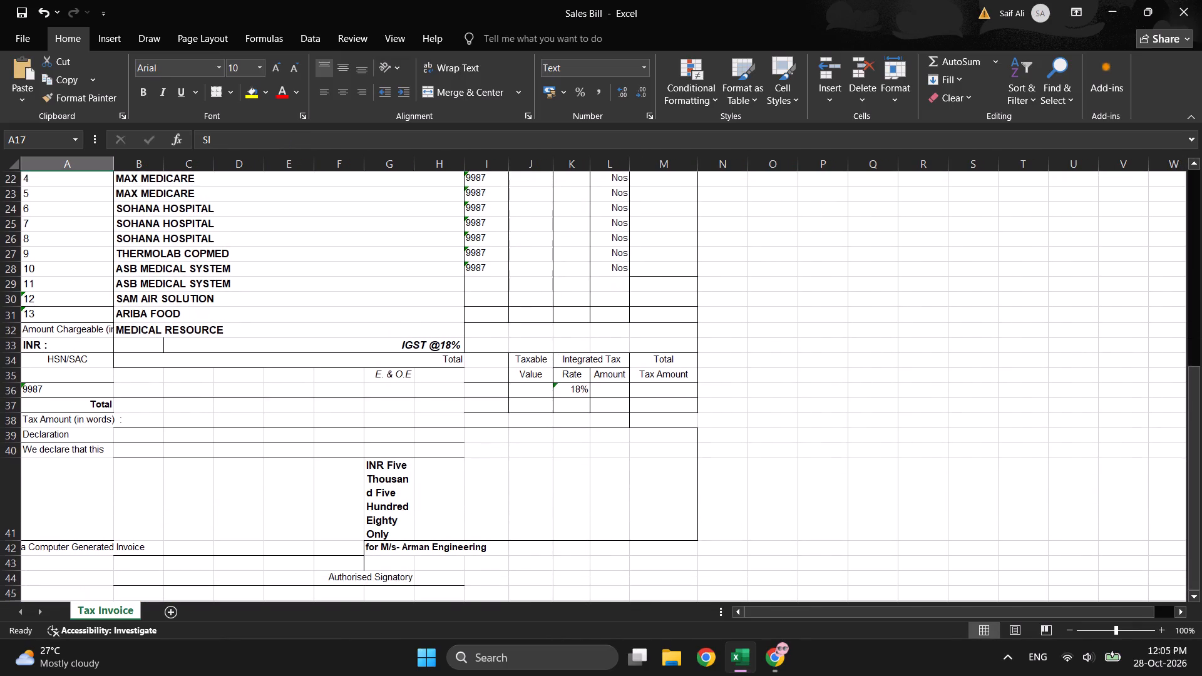
# Extend cell B38, beside the Tax Amount (in words) label, across to H38 and apply Merge & Center to B38:H38.
pyautogui.click(124, 406)
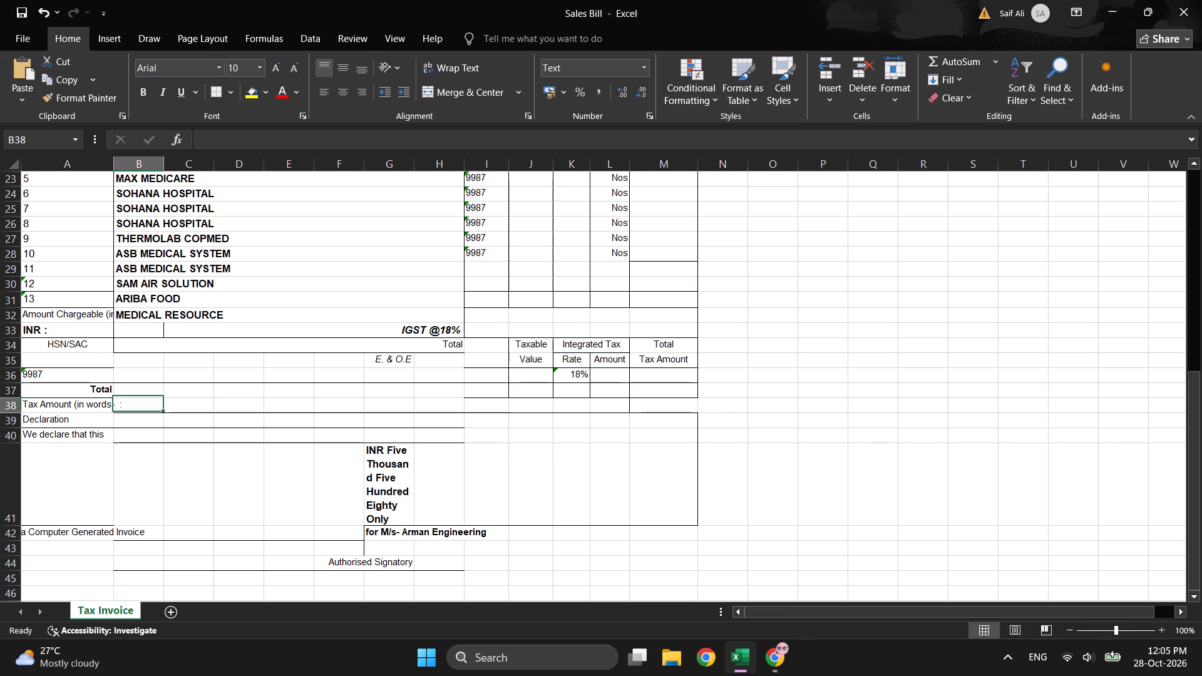
pyautogui.moveTo(164, 411); pyautogui.dragTo(340, 398)
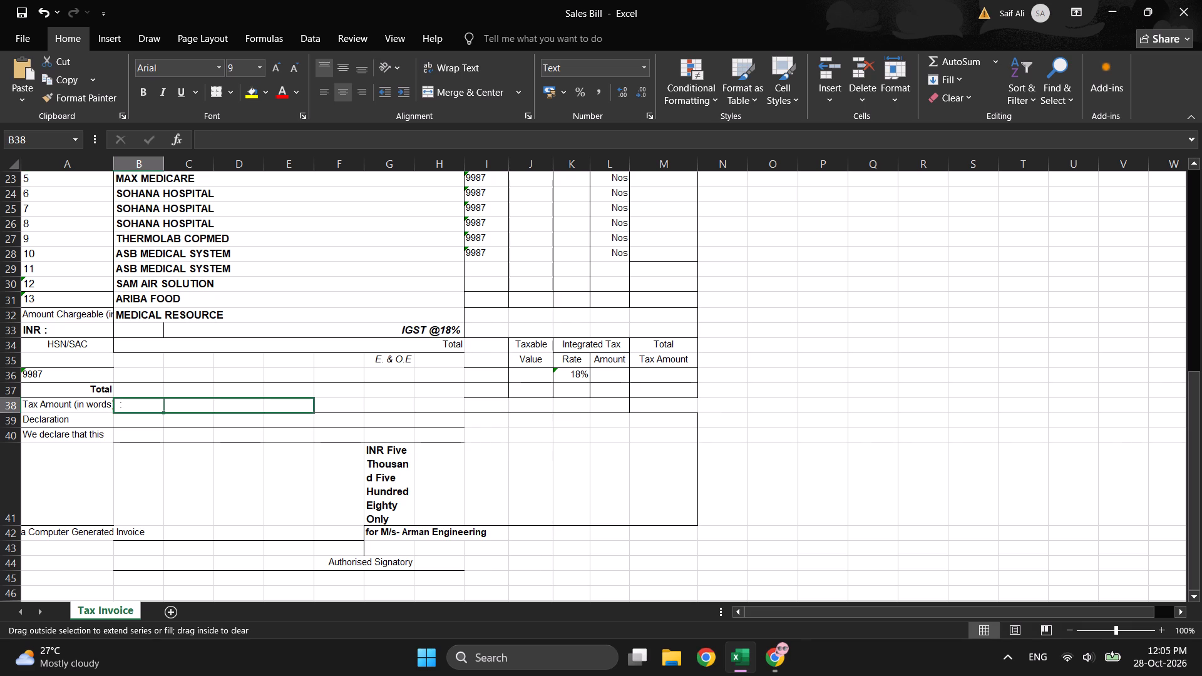
pyautogui.moveTo(340, 398); pyautogui.dragTo(427, 407)
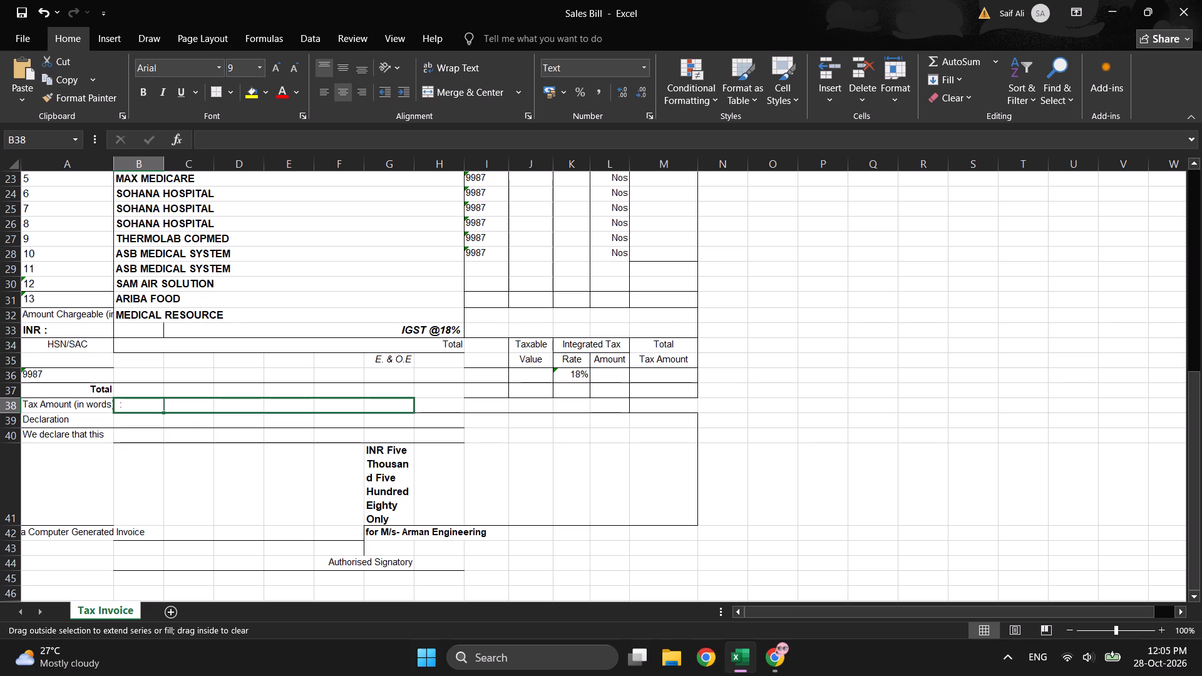
pyautogui.moveTo(427, 407); pyautogui.dragTo(436, 408)
pyautogui.moveTo(436, 408); pyautogui.dragTo(447, 410)
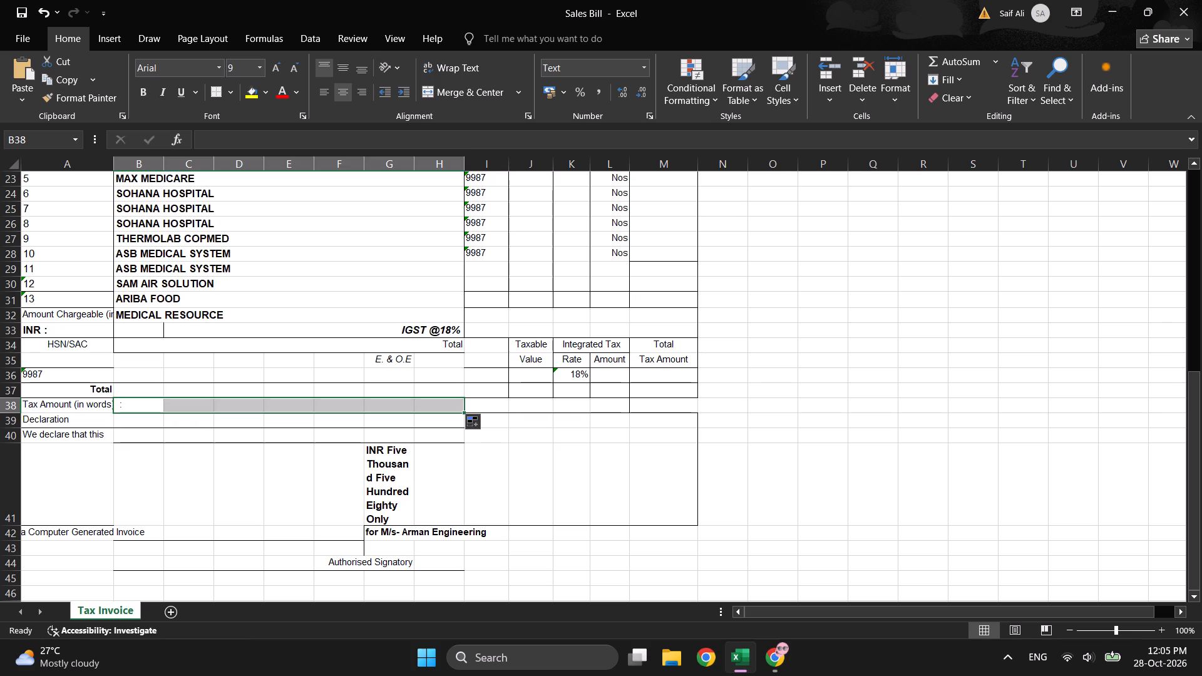
pyautogui.rightClick(465, 407)
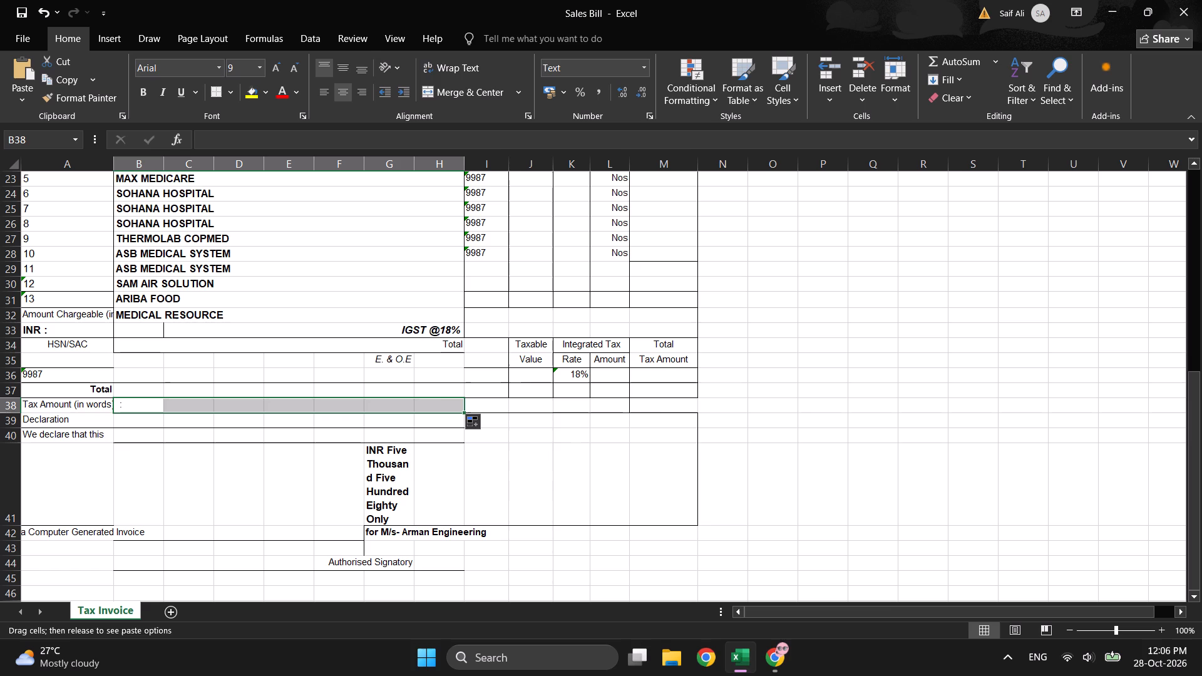
pyautogui.rightClick(453, 405)
pyautogui.click(645, 427)
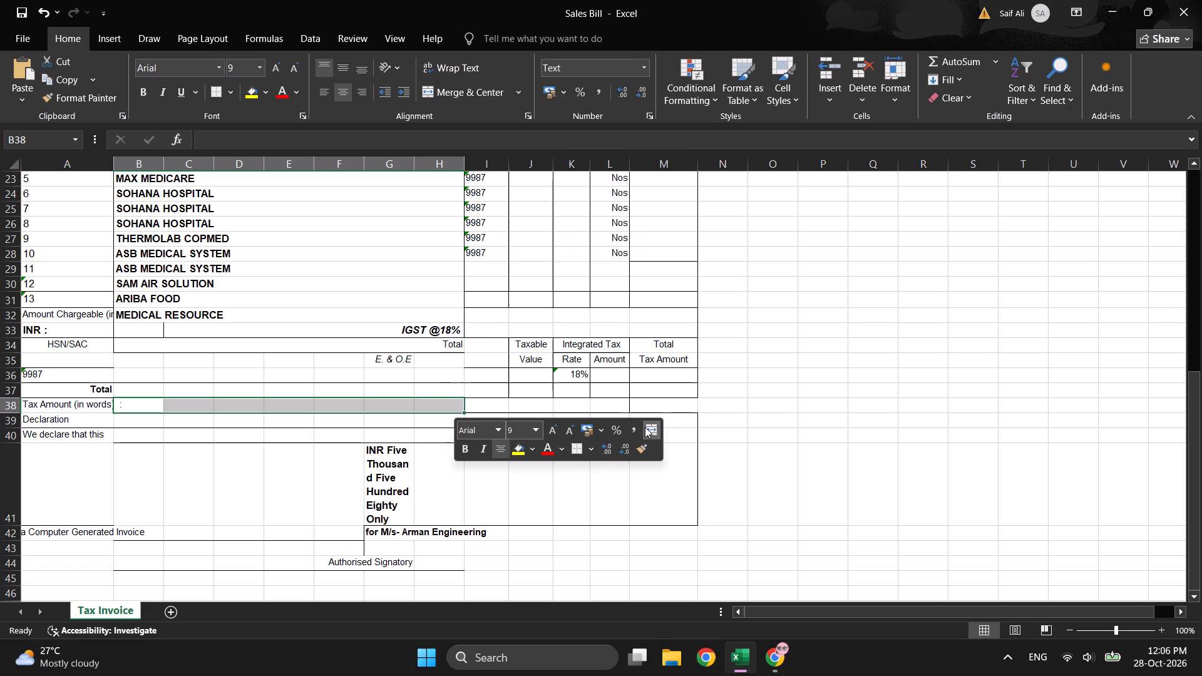
pyautogui.click(251, 395)
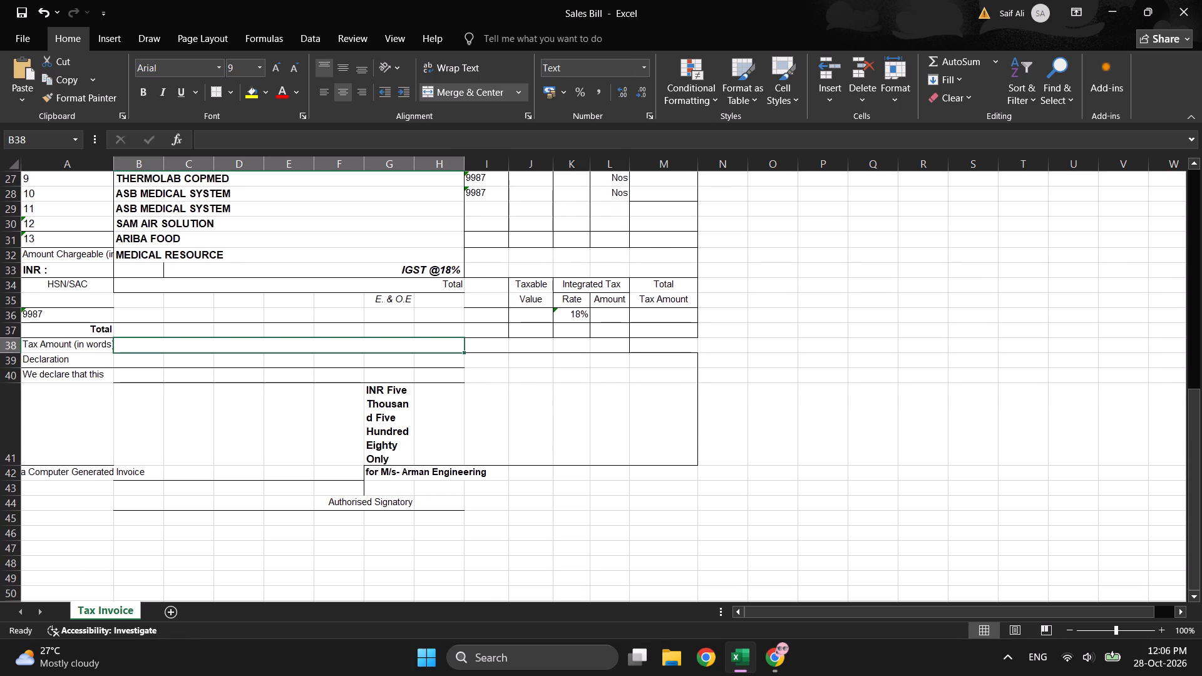
# Delete cell G41 containing the old amount in words, shifting the remaining cells left.
pyautogui.click(403, 428)
pyautogui.click(402, 428)
pyautogui.rightClick(402, 428)
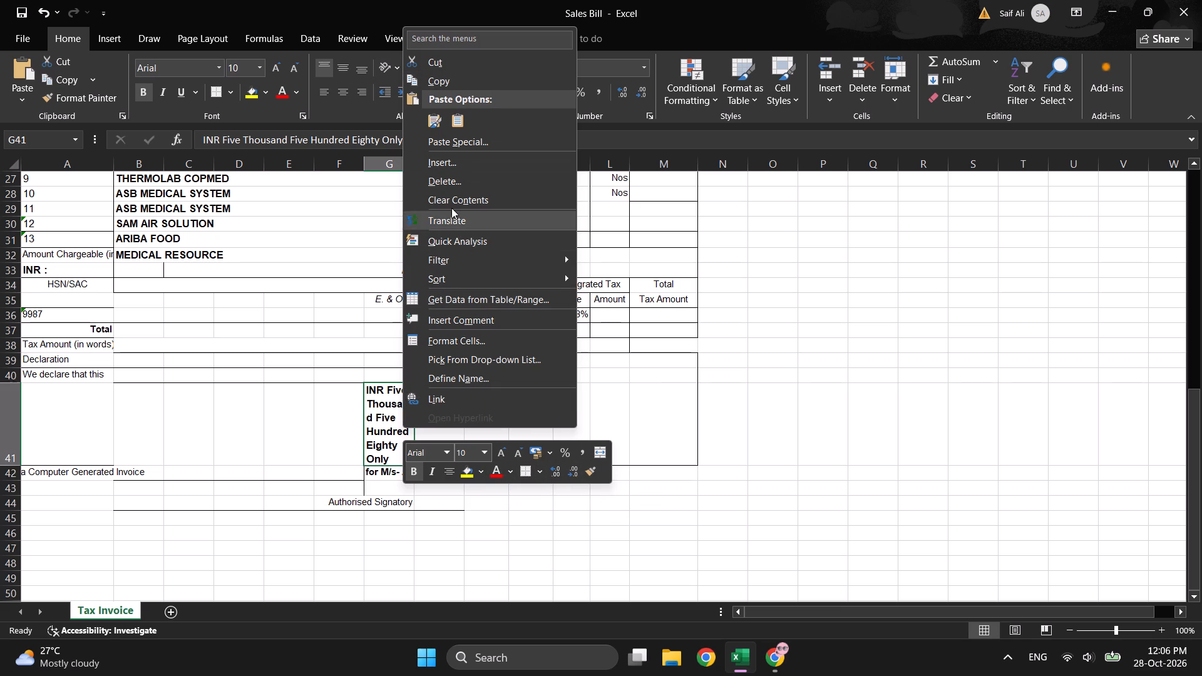
pyautogui.click(444, 184)
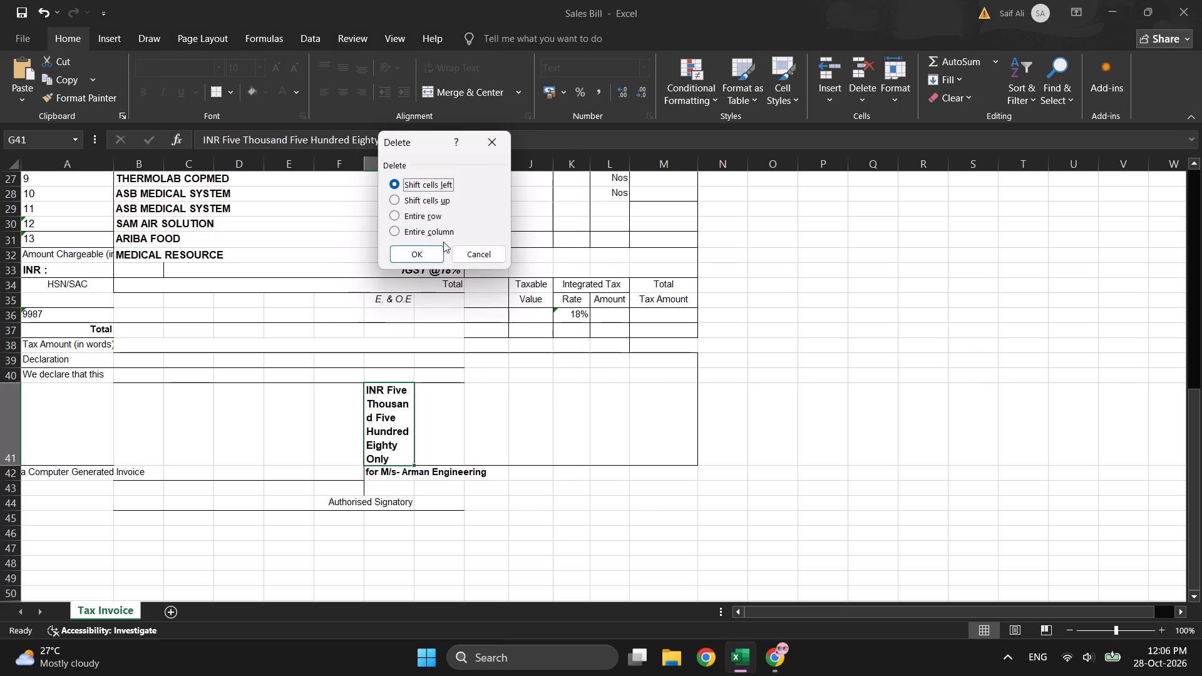
pyautogui.click(429, 245)
pyautogui.click(475, 486)
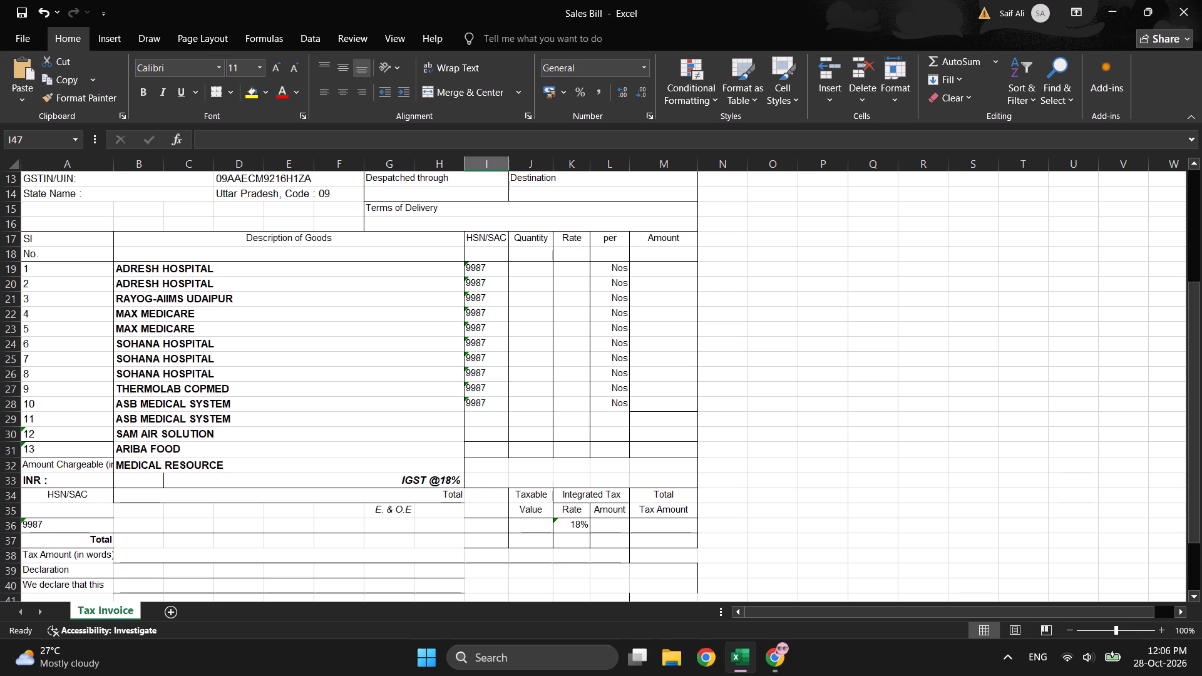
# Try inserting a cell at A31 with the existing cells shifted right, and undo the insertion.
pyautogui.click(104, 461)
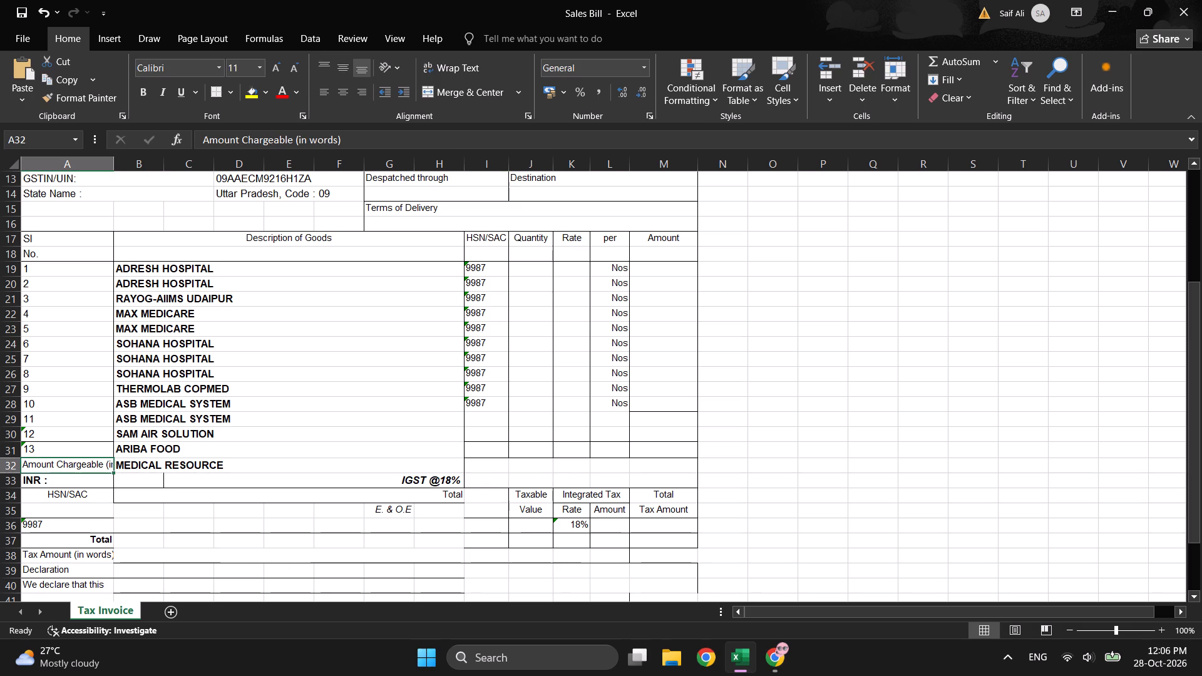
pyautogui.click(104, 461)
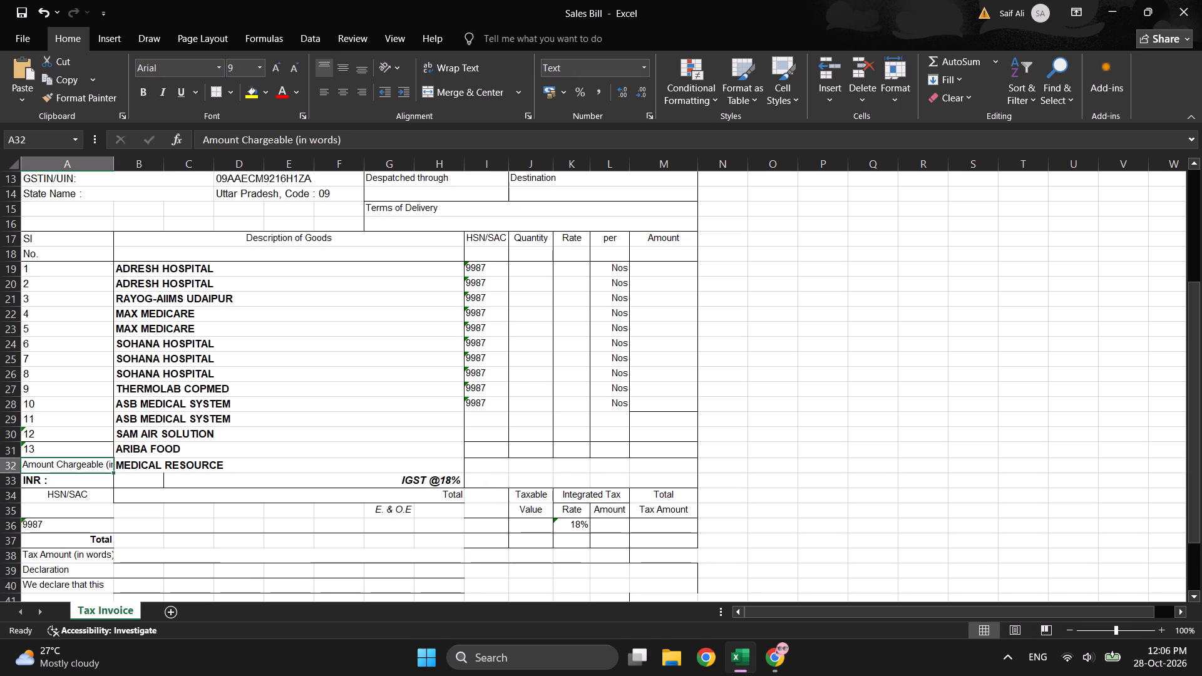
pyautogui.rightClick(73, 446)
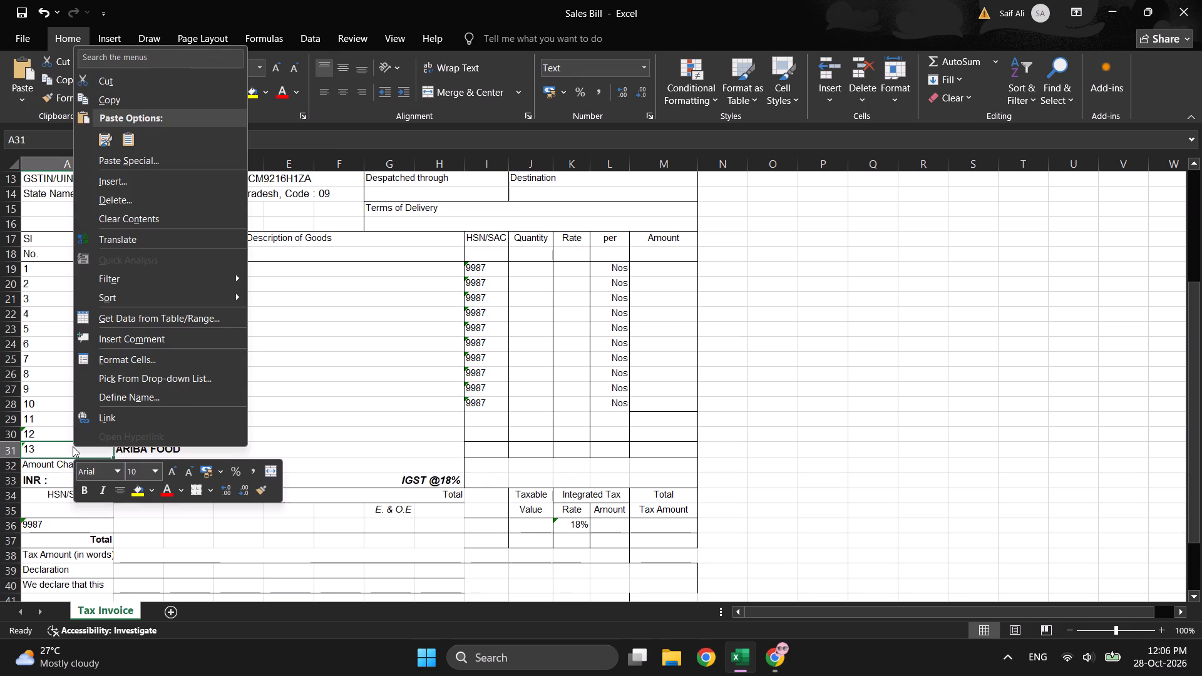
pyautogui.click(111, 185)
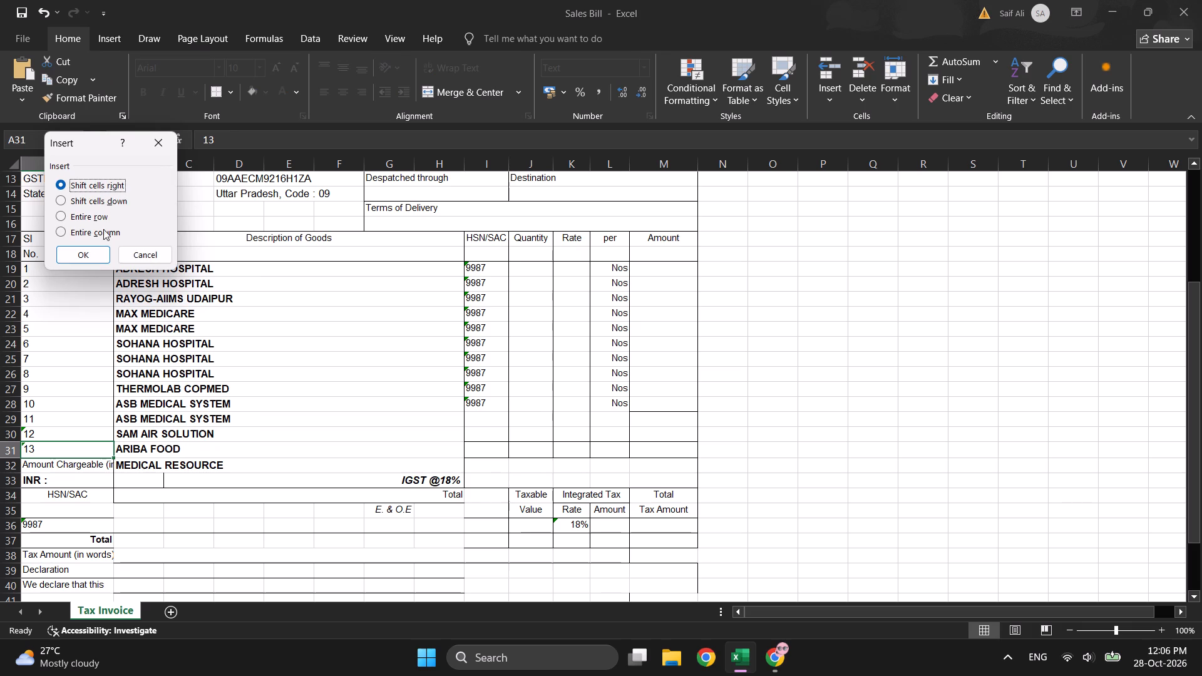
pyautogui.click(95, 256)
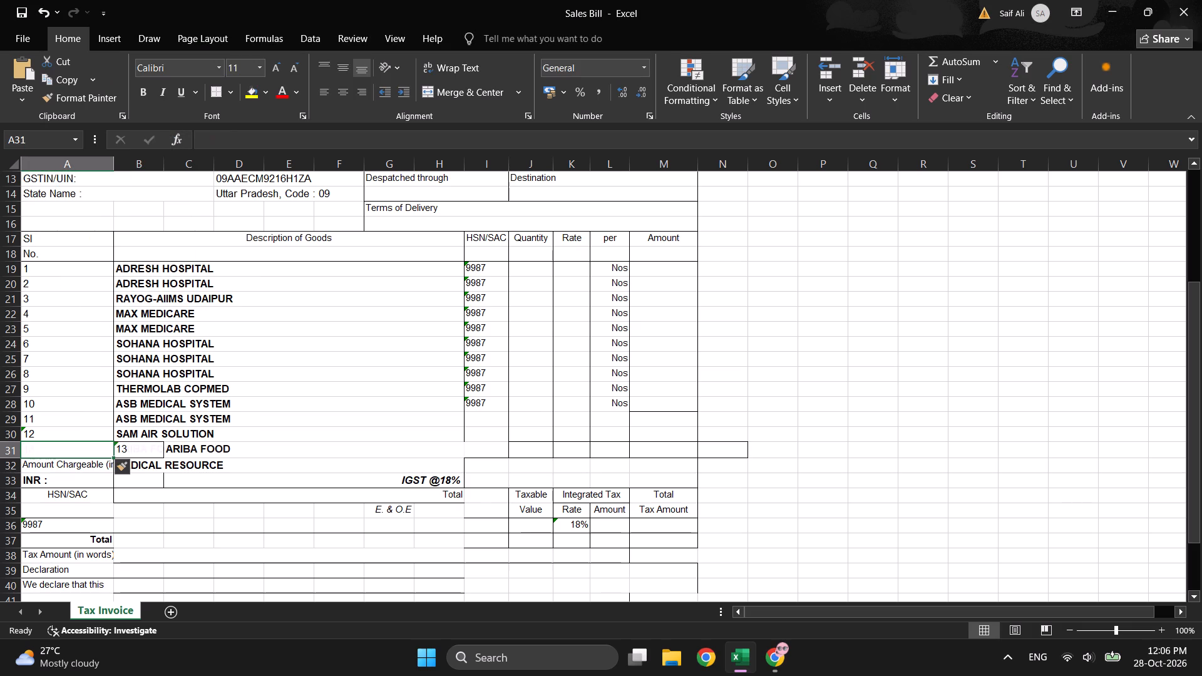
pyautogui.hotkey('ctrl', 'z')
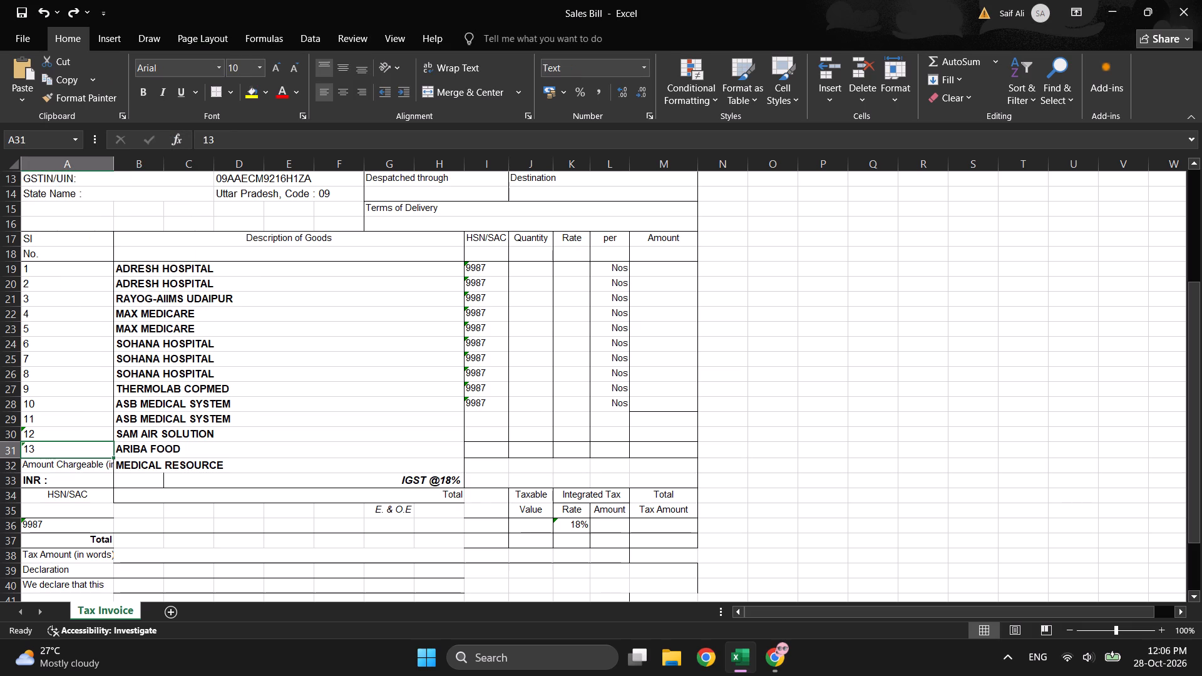
# Insert a blank cell at A31, shifting the existing column A cells down.
pyautogui.rightClick(81, 446)
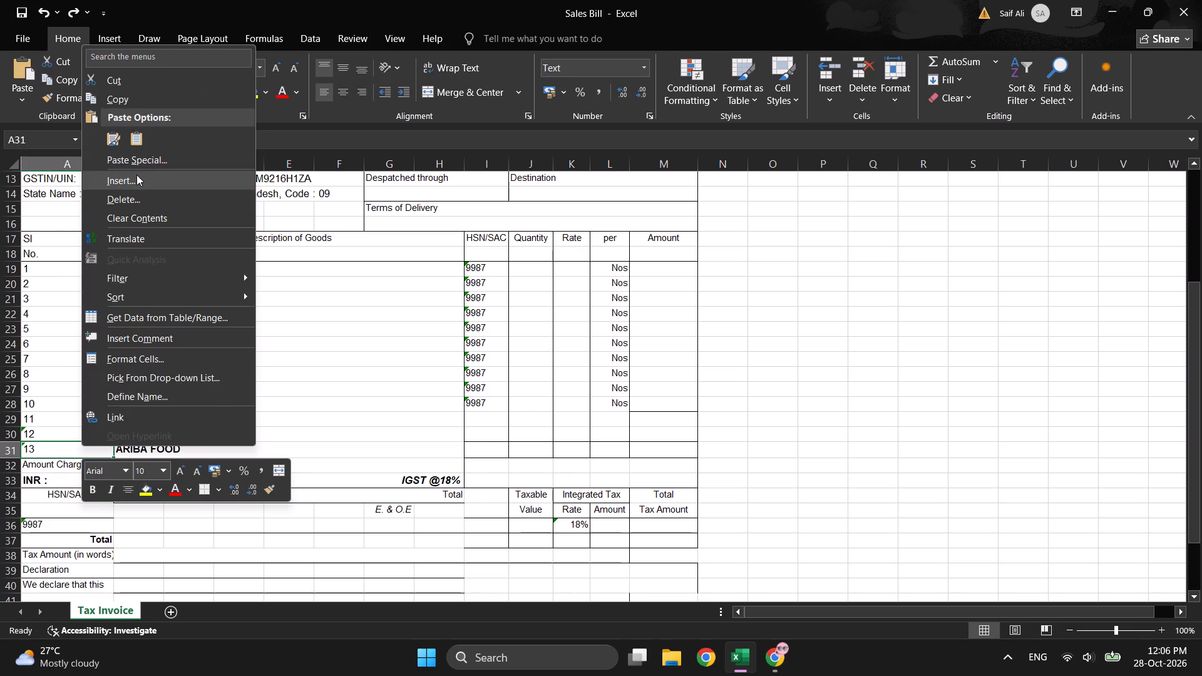
pyautogui.click(136, 175)
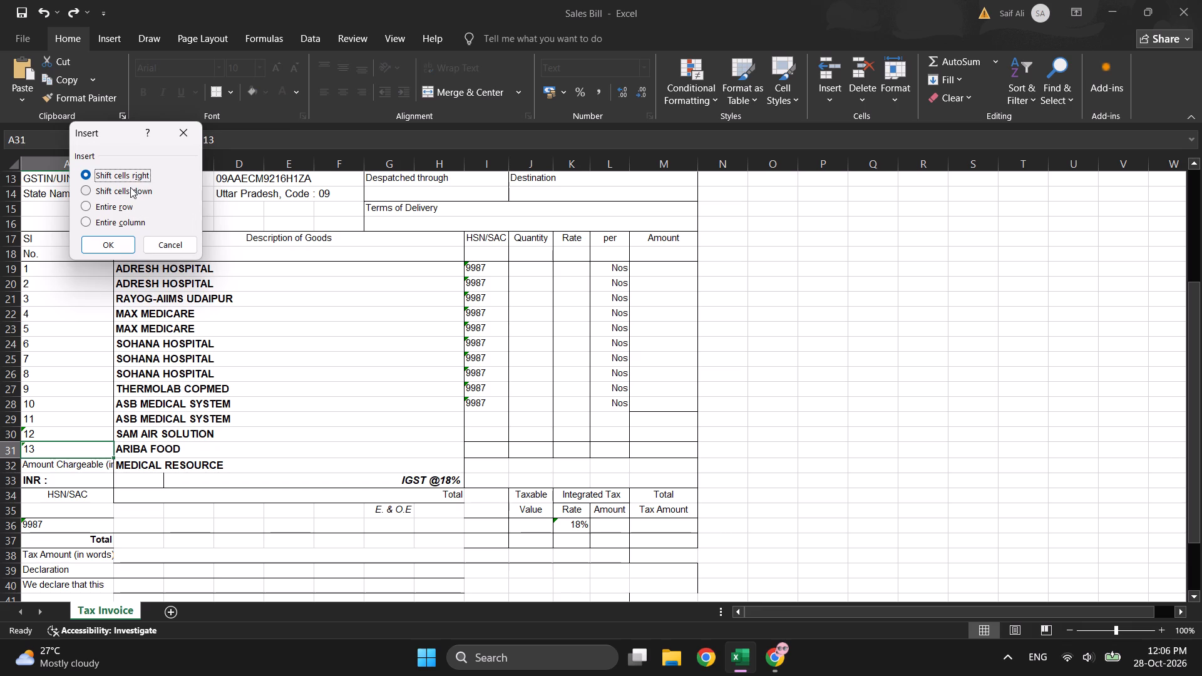
pyautogui.click(130, 187)
pyautogui.click(111, 241)
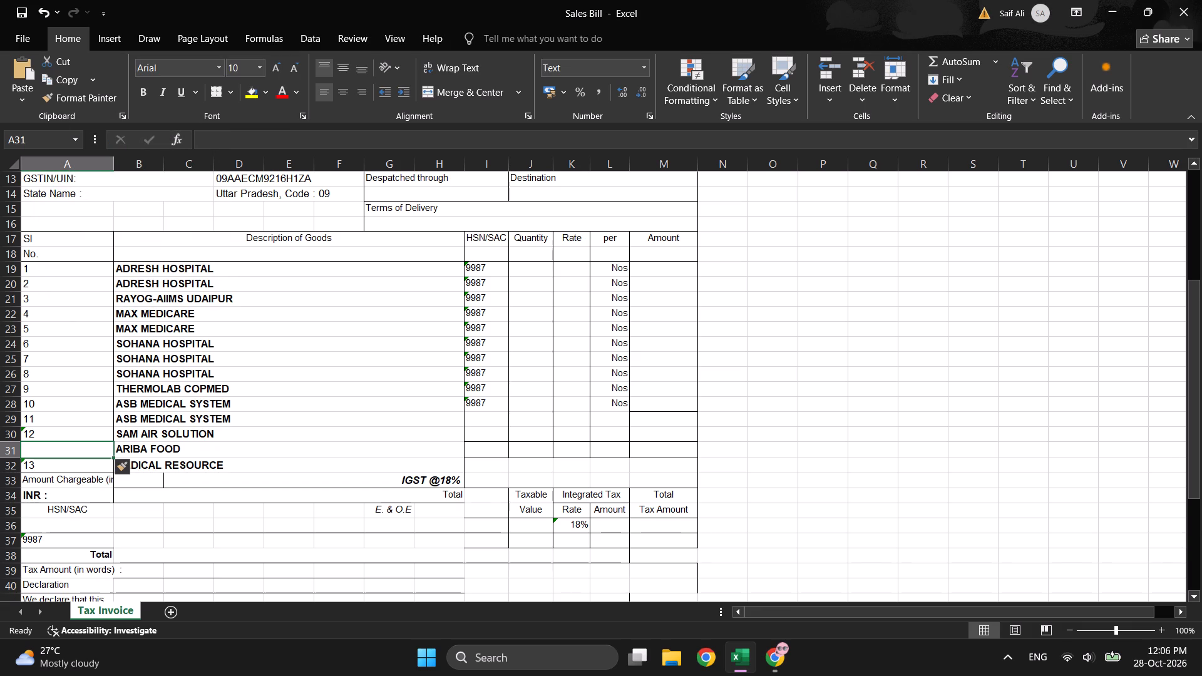
# Enter serial number 13 in A31 for ARIBA FOOD and change A32 to 14 for MEDICAL RESOURCE.
pyautogui.click(56, 447)
pyautogui.click(56, 447)
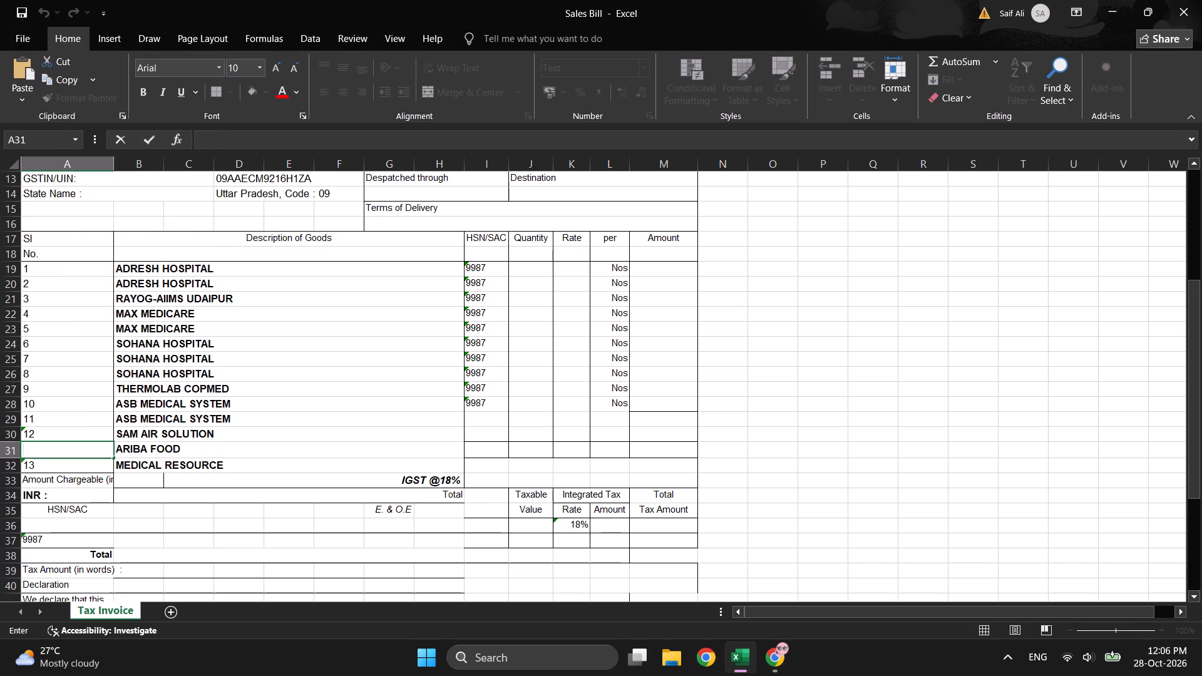
pyautogui.write('13')
pyautogui.click(43, 468)
pyautogui.click(43, 468)
pyautogui.press('BackSpace')
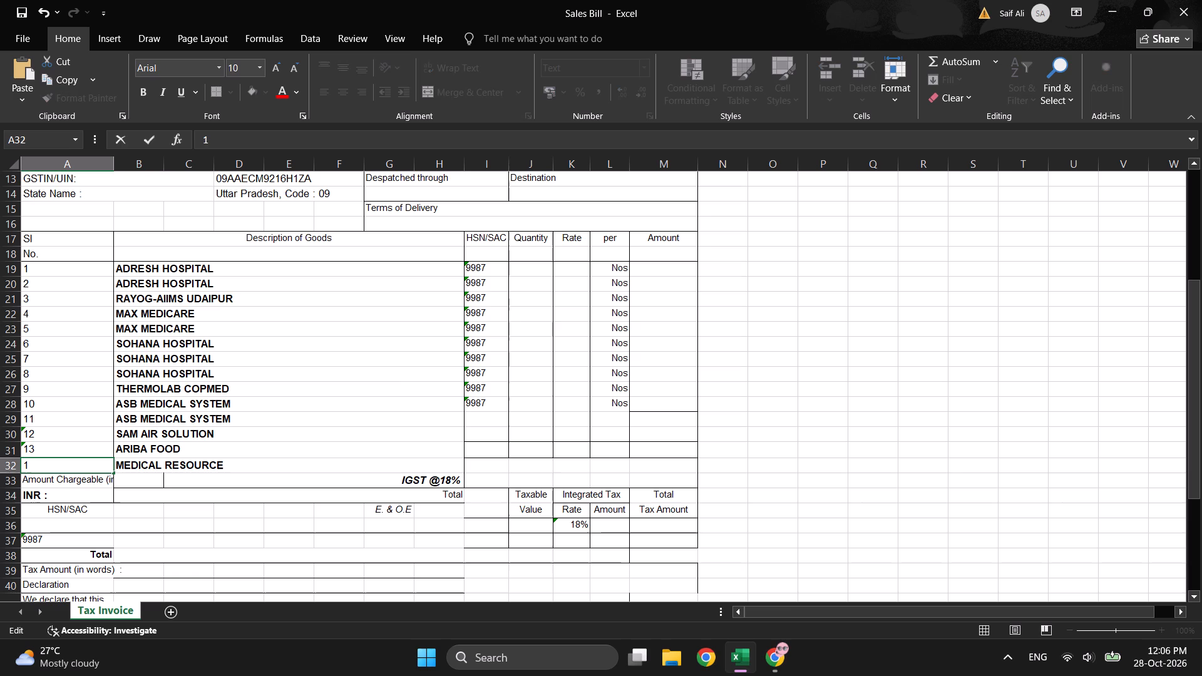
pyautogui.press('4')
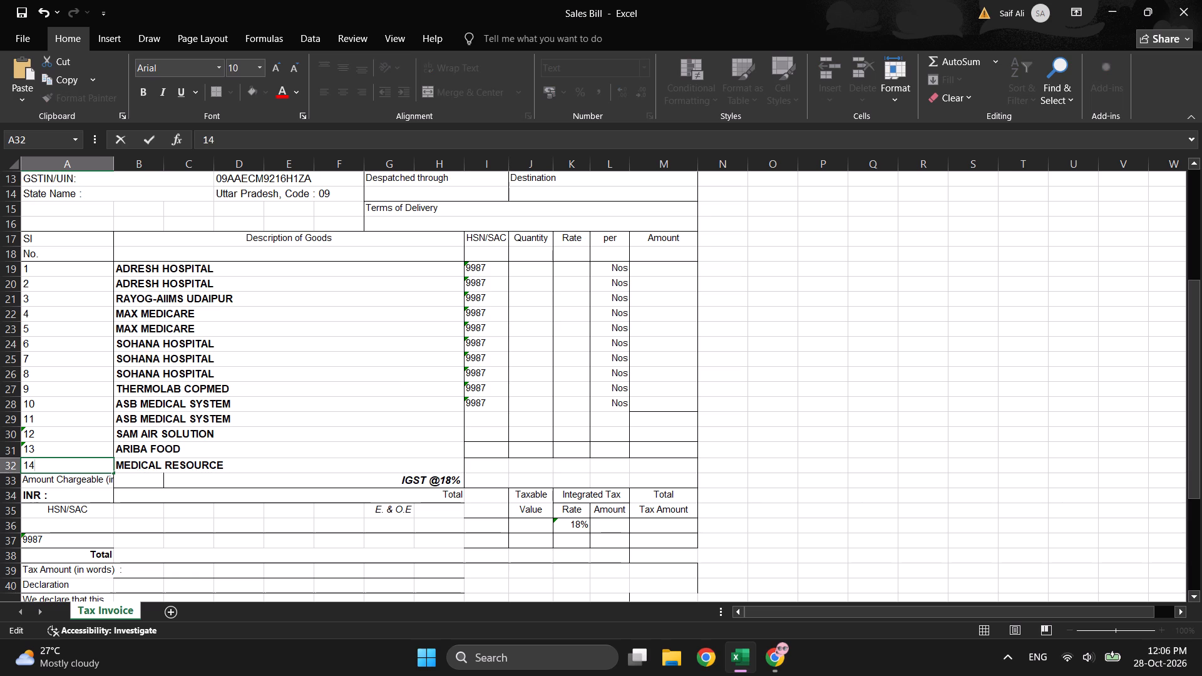
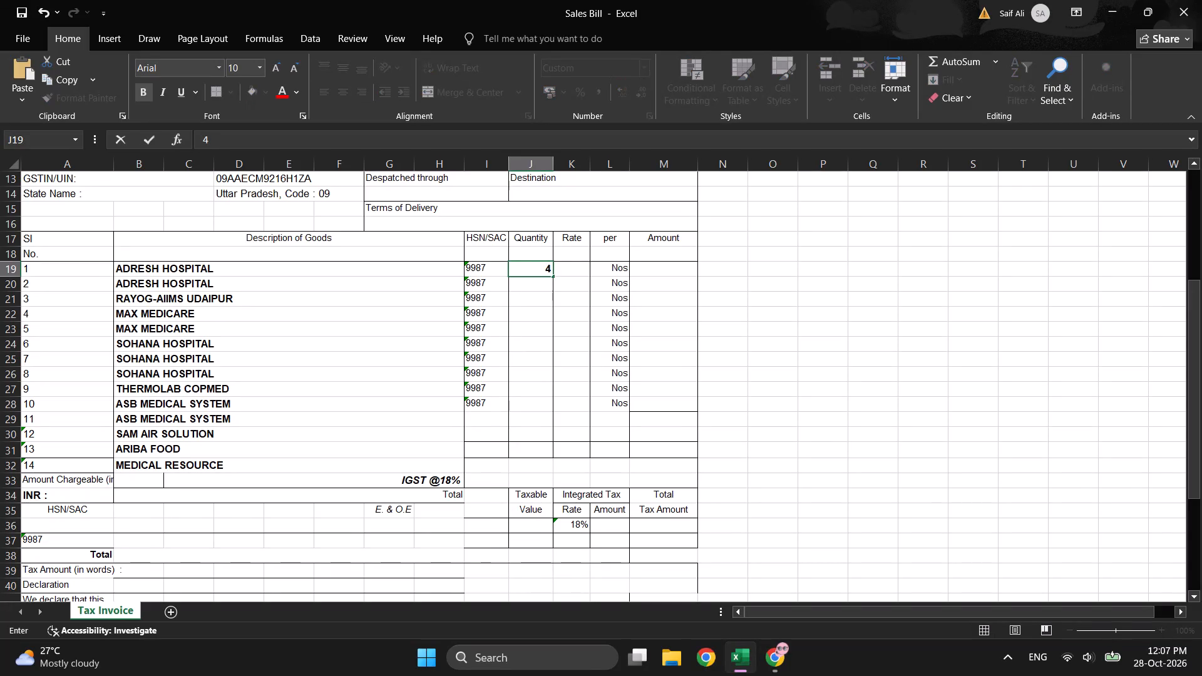
# Fill in the Quantity column for the first four items, J19 to J22, with 4, 2, 1 and 1.
pyautogui.press('Tab')
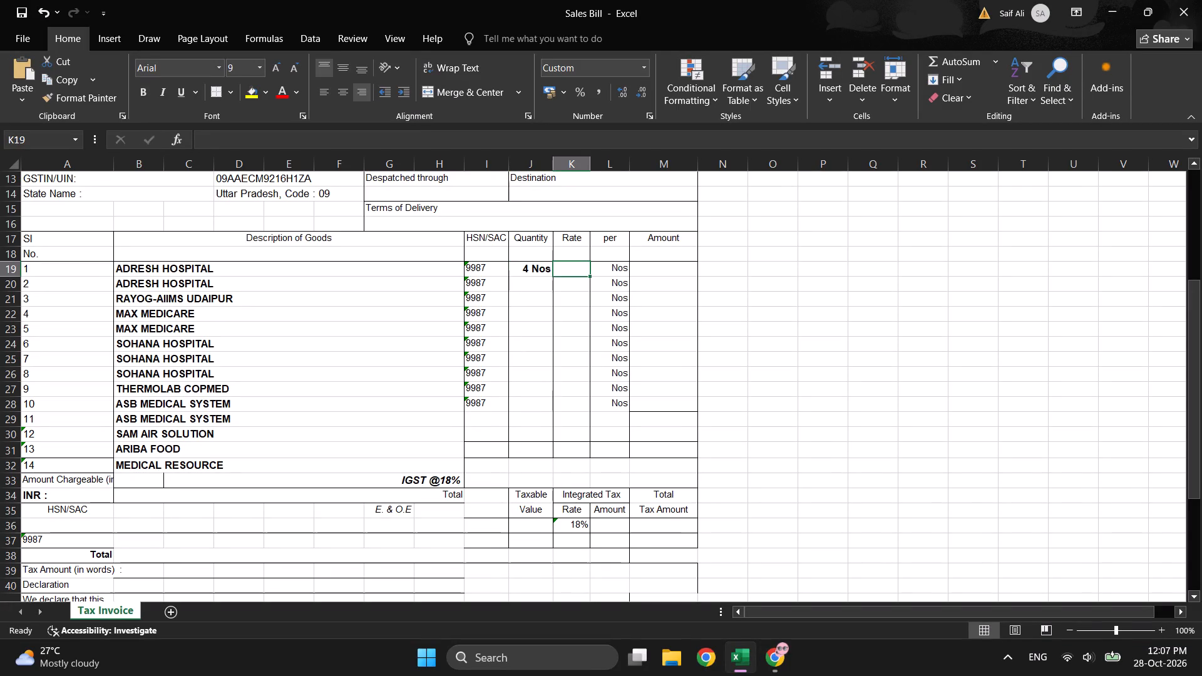
pyautogui.click(581, 270)
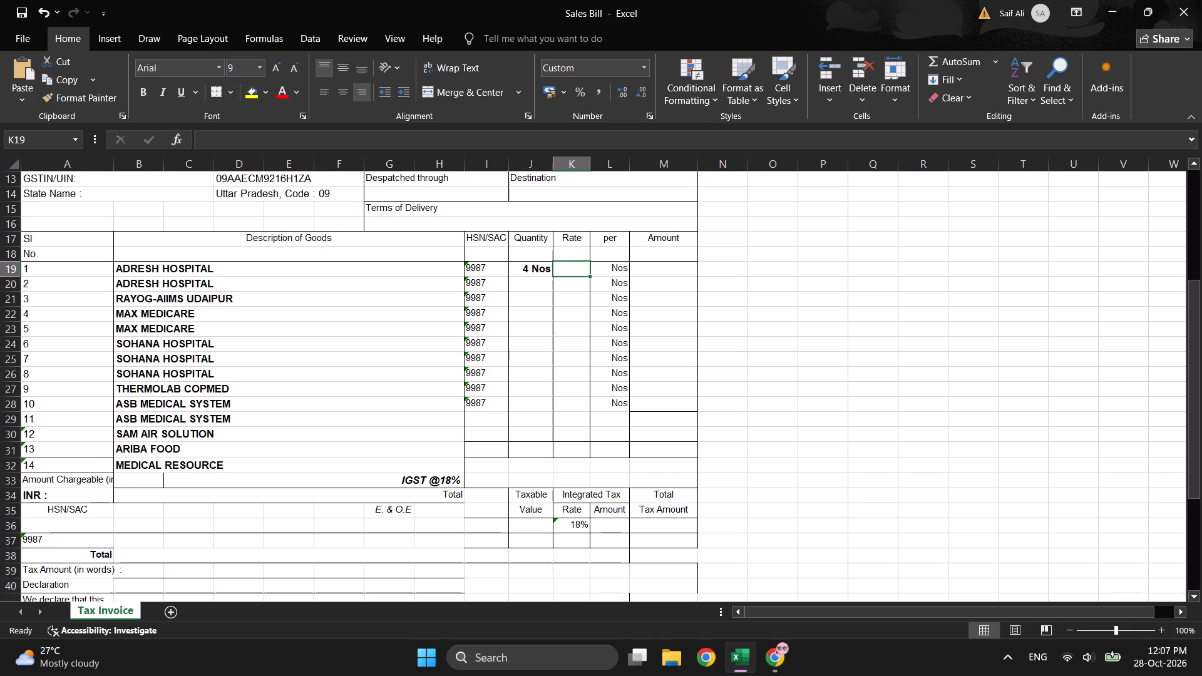
pyautogui.click(542, 284)
pyautogui.press('2')
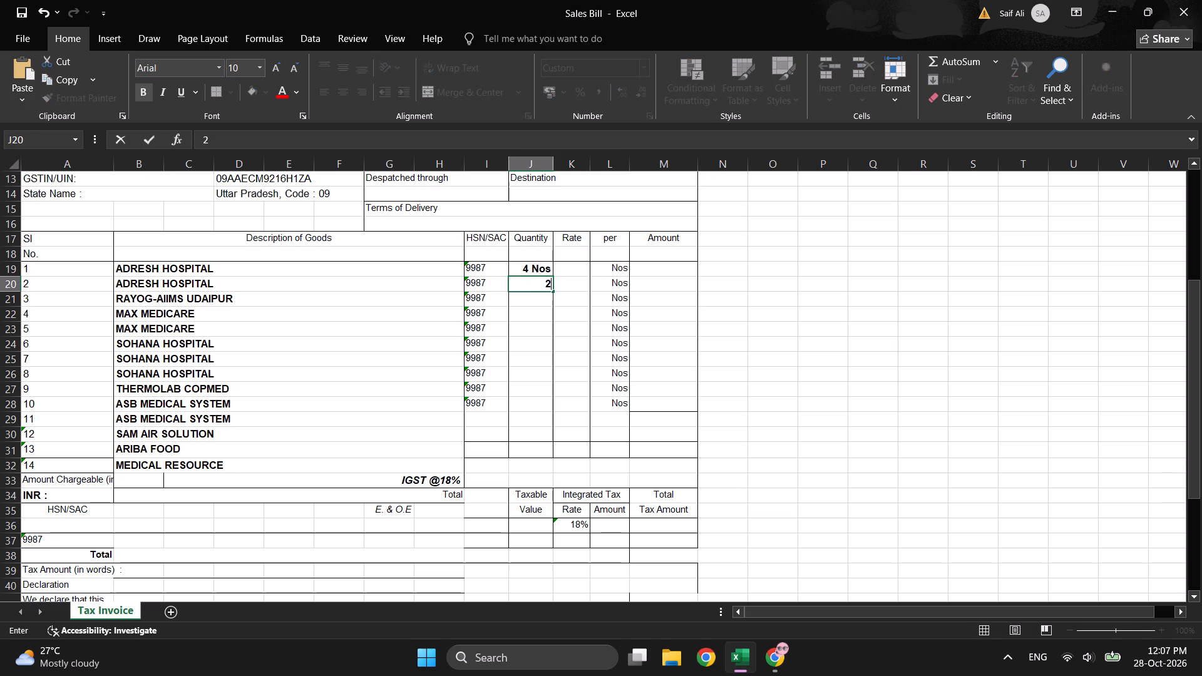
pyautogui.press('Return')
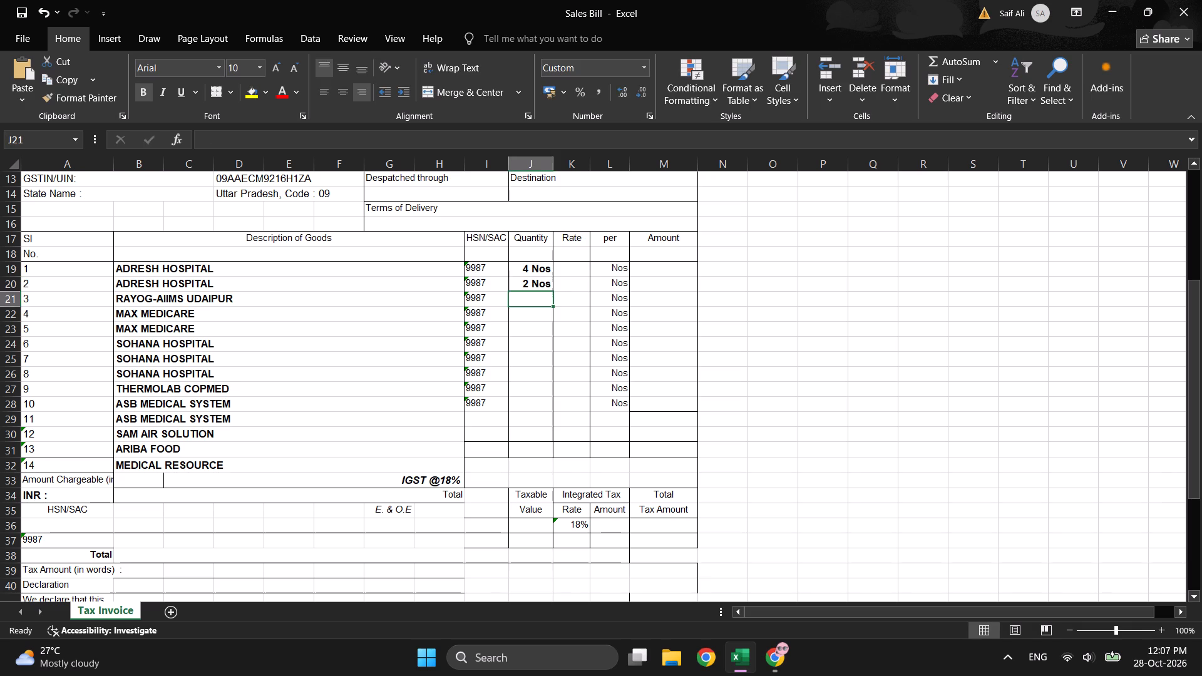
pyautogui.press('1')
pyautogui.press('Return')
pyautogui.press('1')
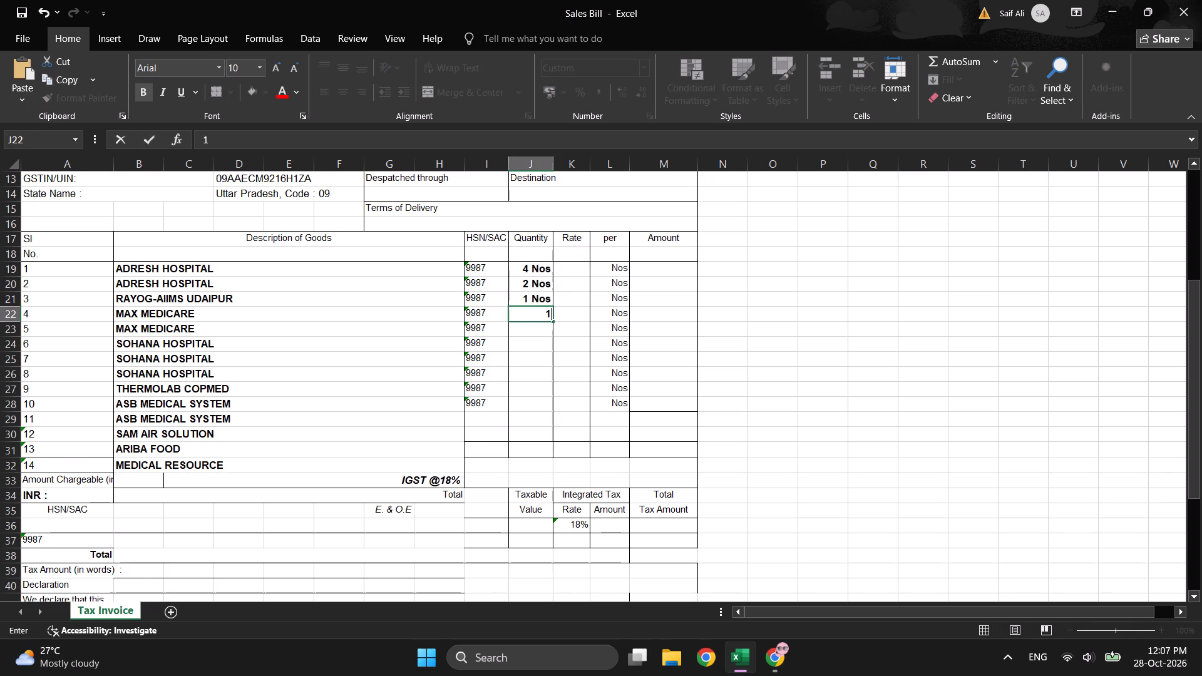
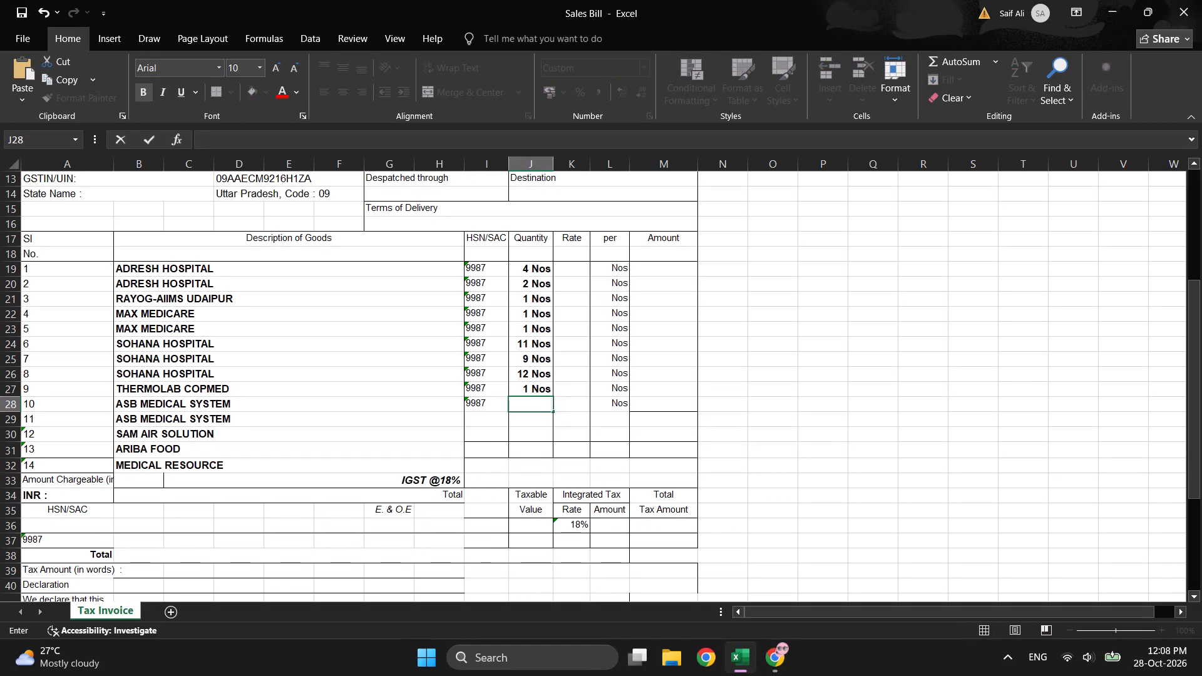
# Enter a quantity of 1 for both ASB MEDICAL SYSTEM items, in cells J28 and J29.
pyautogui.press('1')
pyautogui.press('Return')
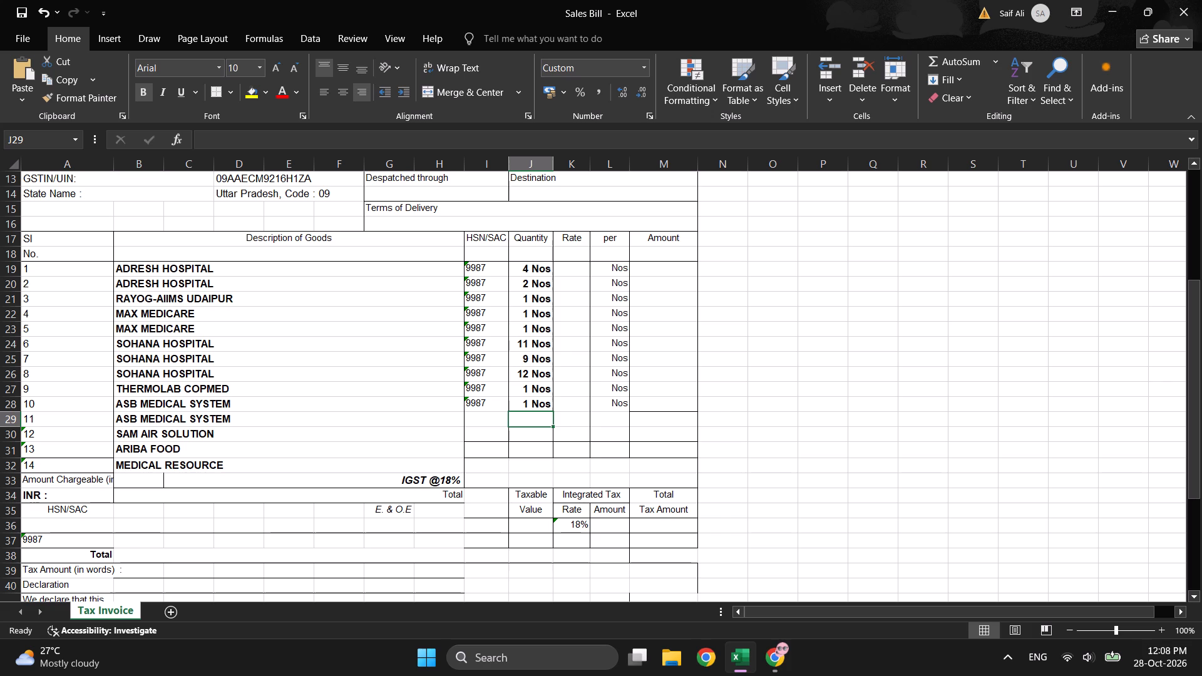
pyautogui.press('1')
pyautogui.press('Return')
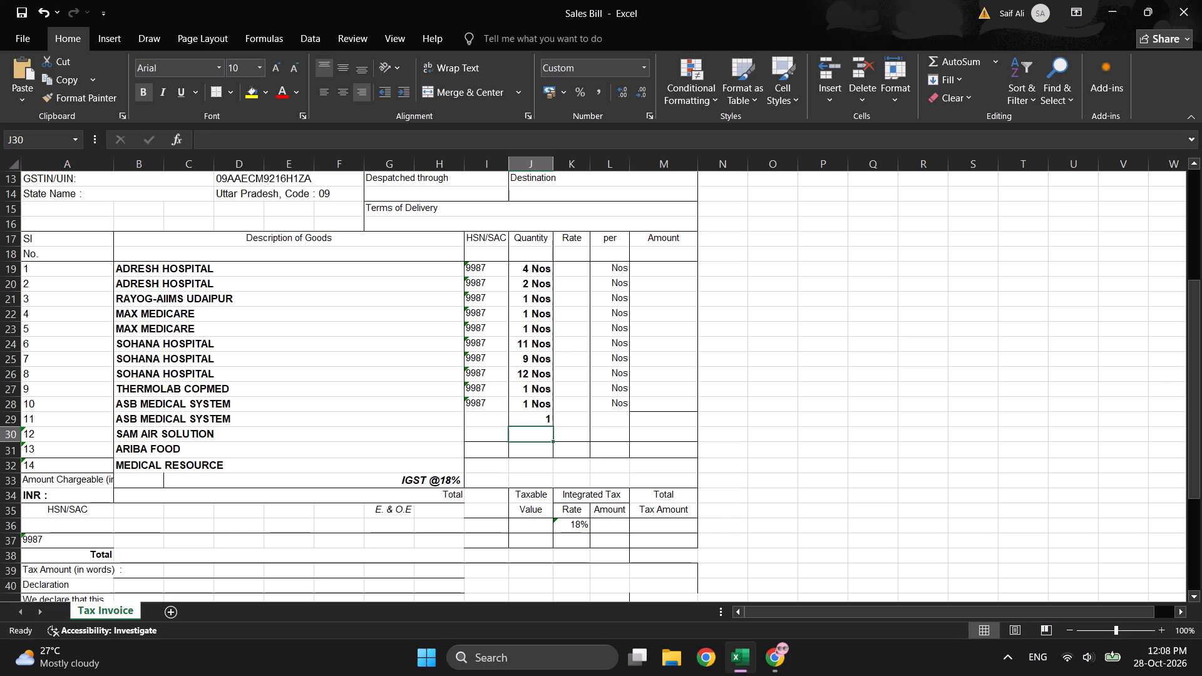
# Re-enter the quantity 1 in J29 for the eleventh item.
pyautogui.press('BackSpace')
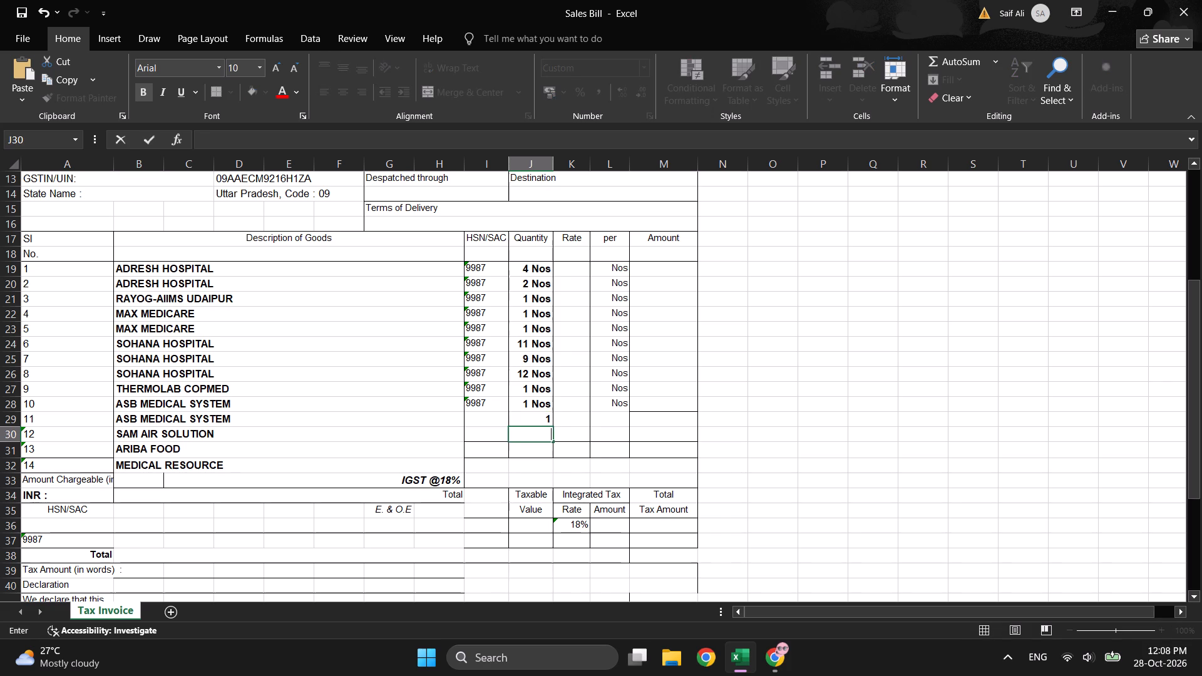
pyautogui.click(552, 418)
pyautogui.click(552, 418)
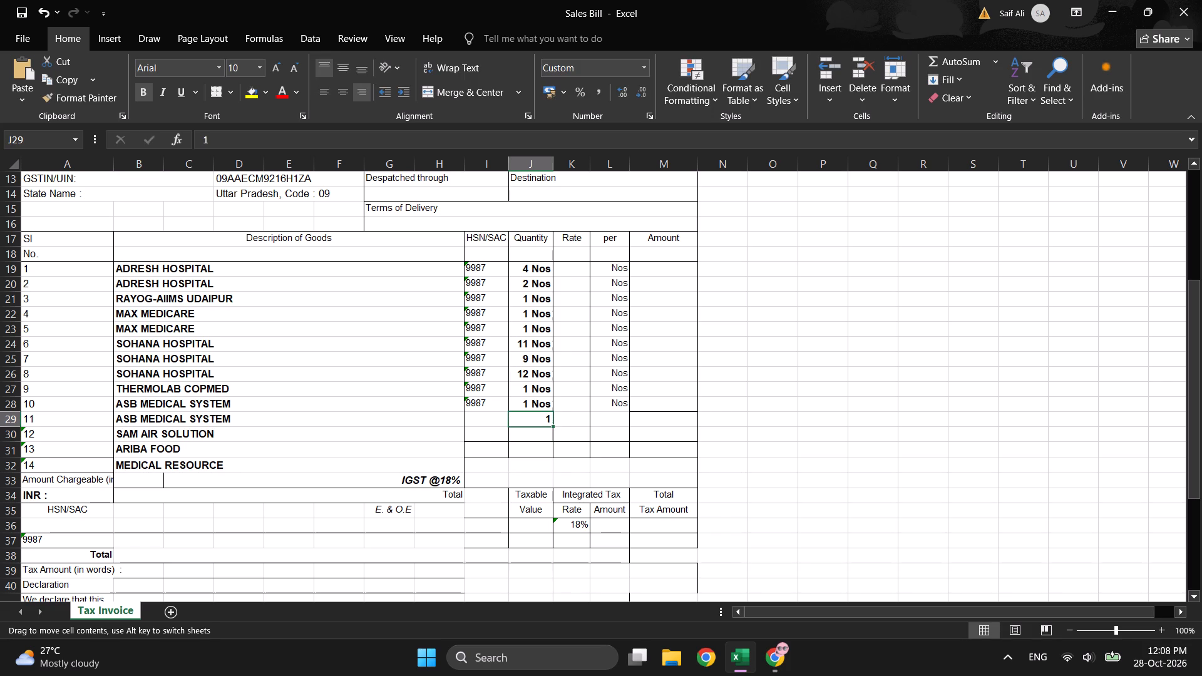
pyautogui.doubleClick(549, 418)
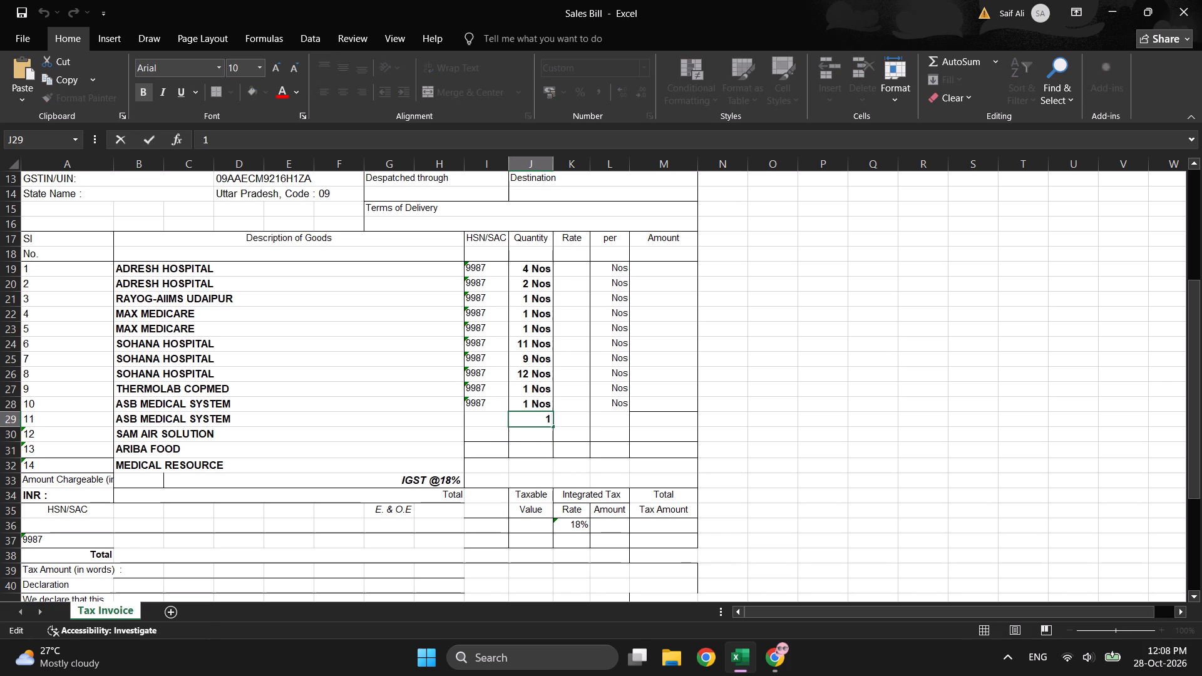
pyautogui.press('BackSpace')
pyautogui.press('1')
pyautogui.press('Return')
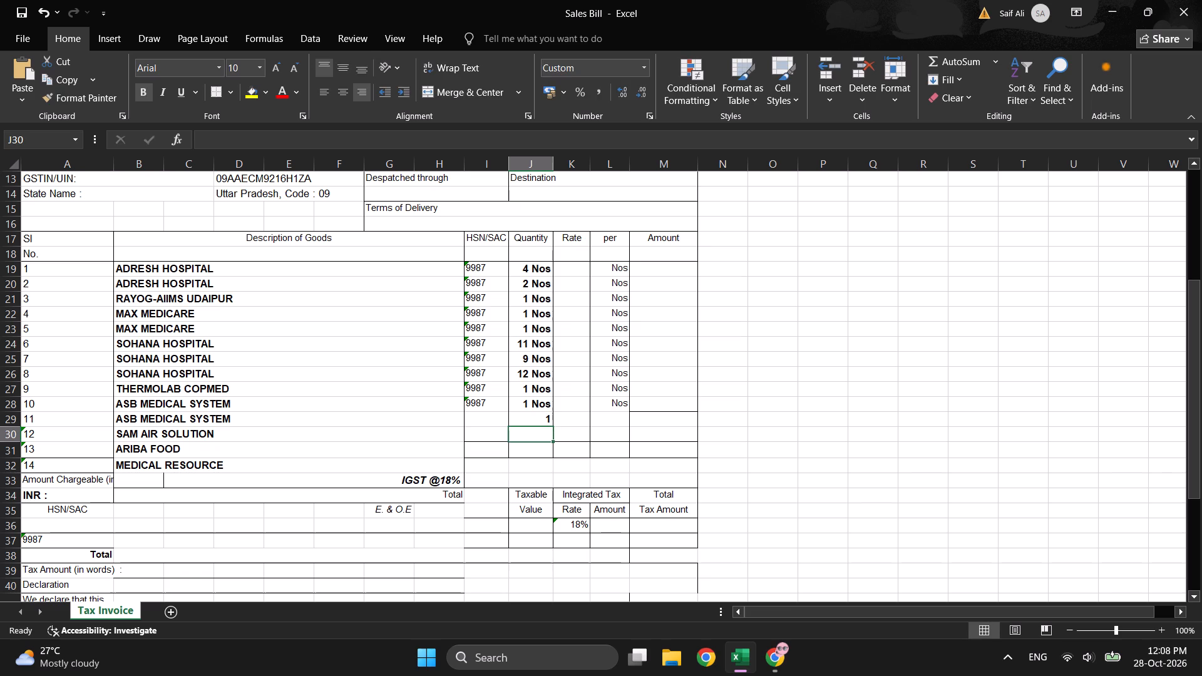
# Replace the quantity in J29 with the text "1 Nos" so it matches the entries above.
pyautogui.doubleClick(548, 417)
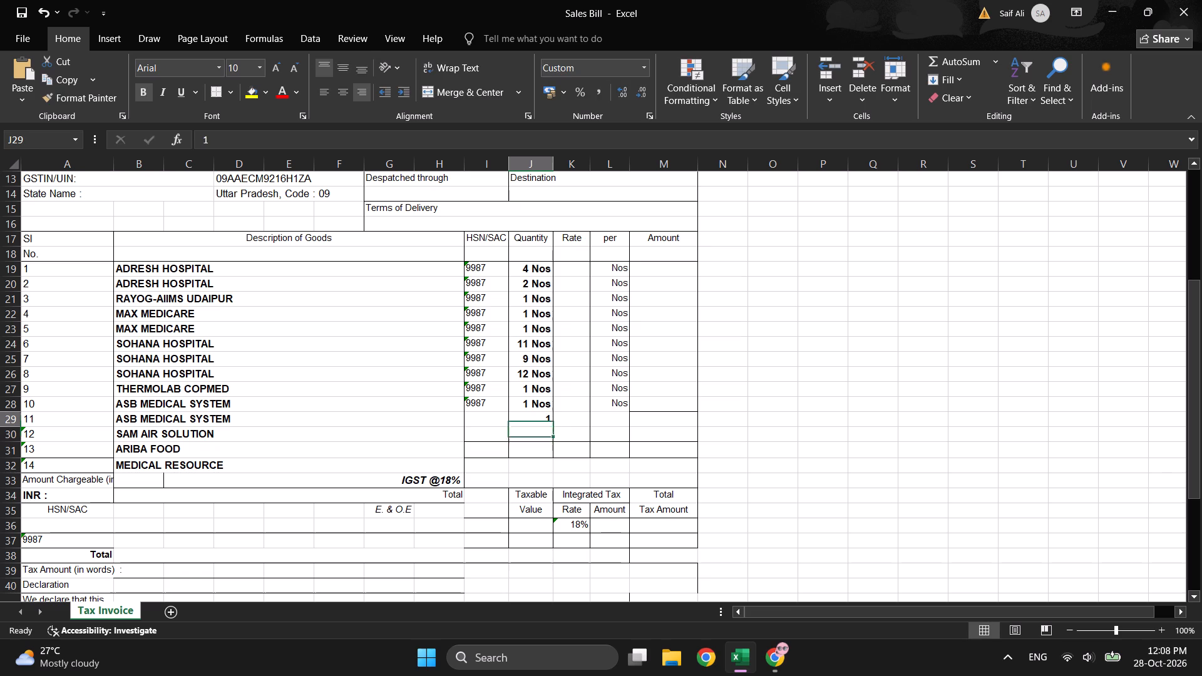
pyautogui.click(550, 417)
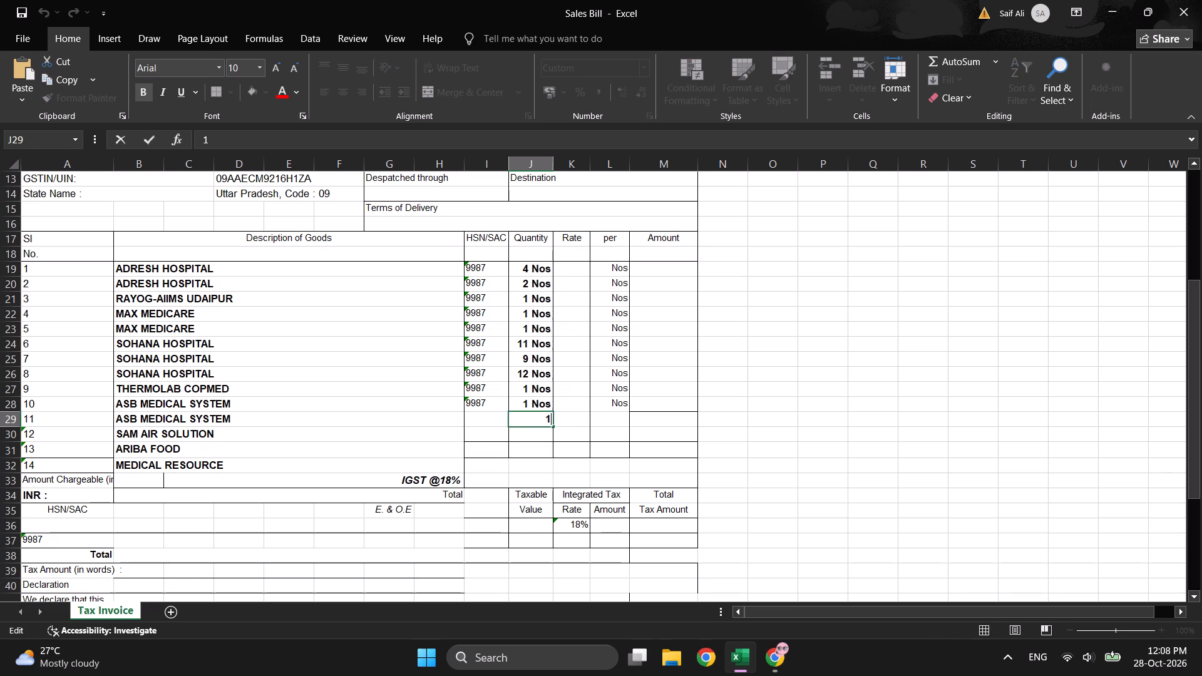
pyautogui.press('BackSpace')
pyautogui.press('1')
pyautogui.scroll(-1, 536, 415)
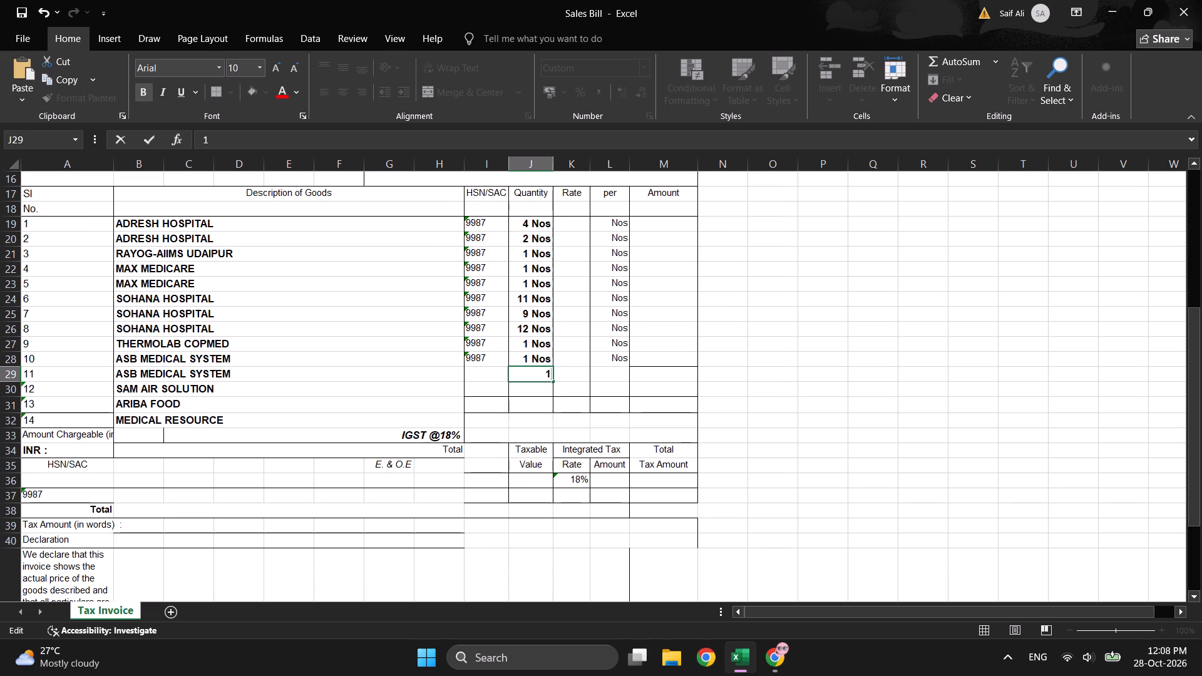
pyautogui.press('space')
pyautogui.press('n')
pyautogui.press('o')
pyautogui.press('s')
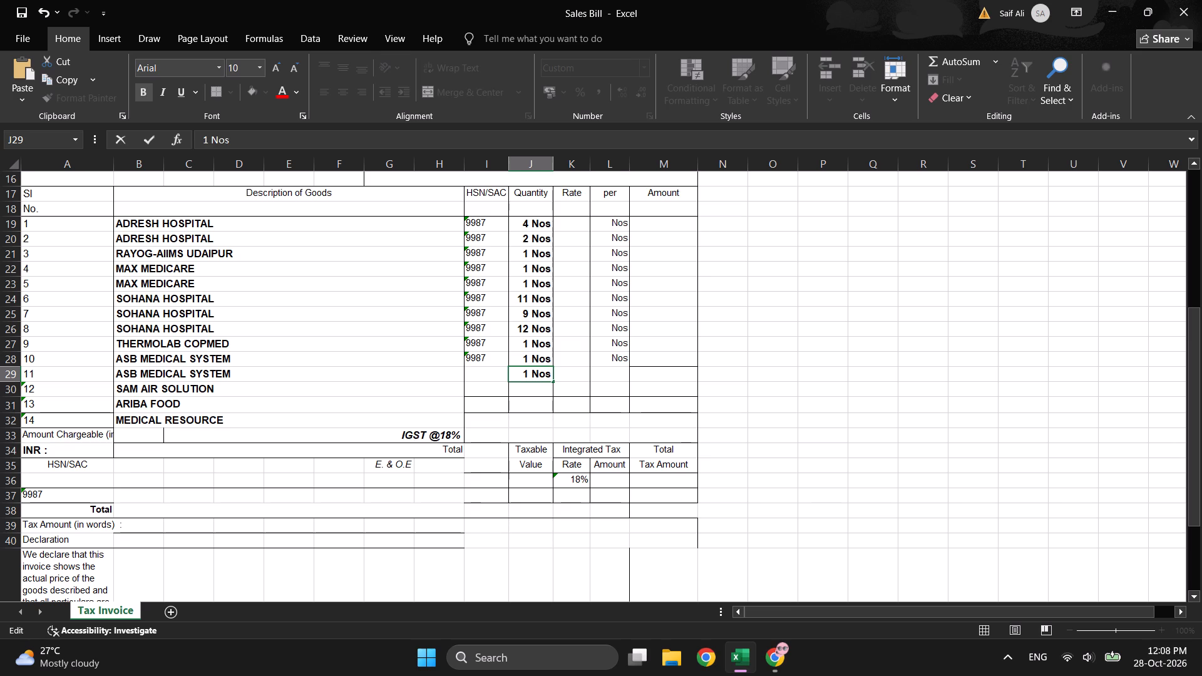
pyautogui.click(541, 391)
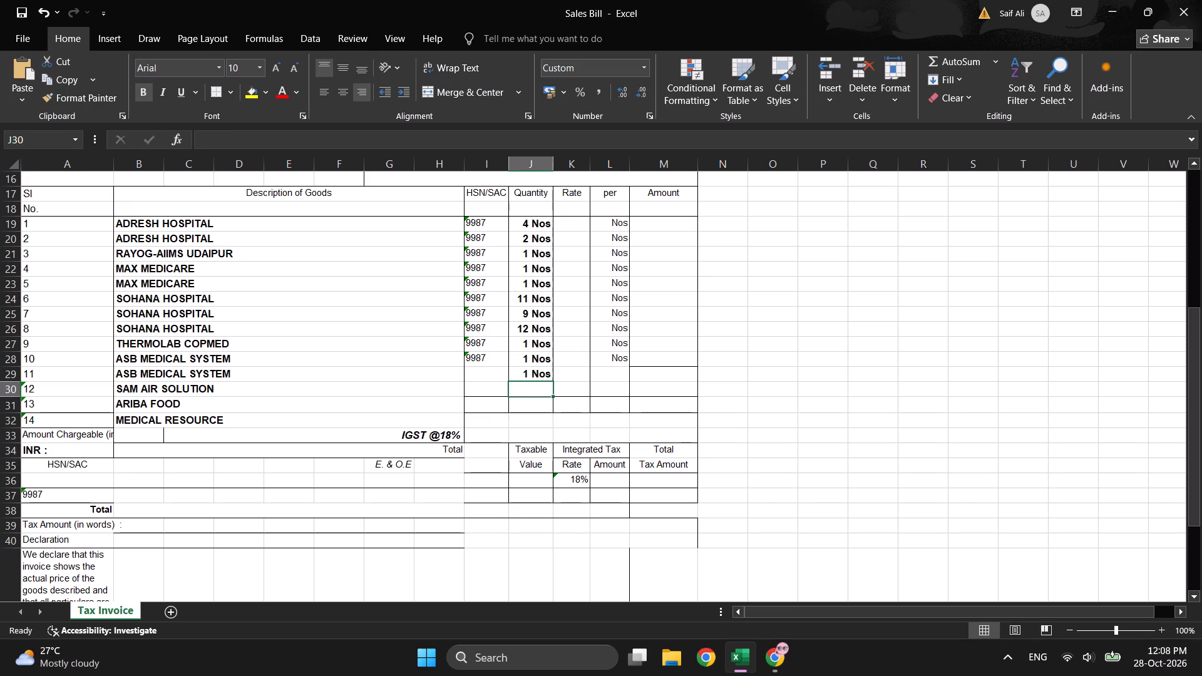
# Insert blank cells at I30:M30 beside SAM AIR SOLUTION, shifting the existing cells down.
pyautogui.rightClick(533, 392)
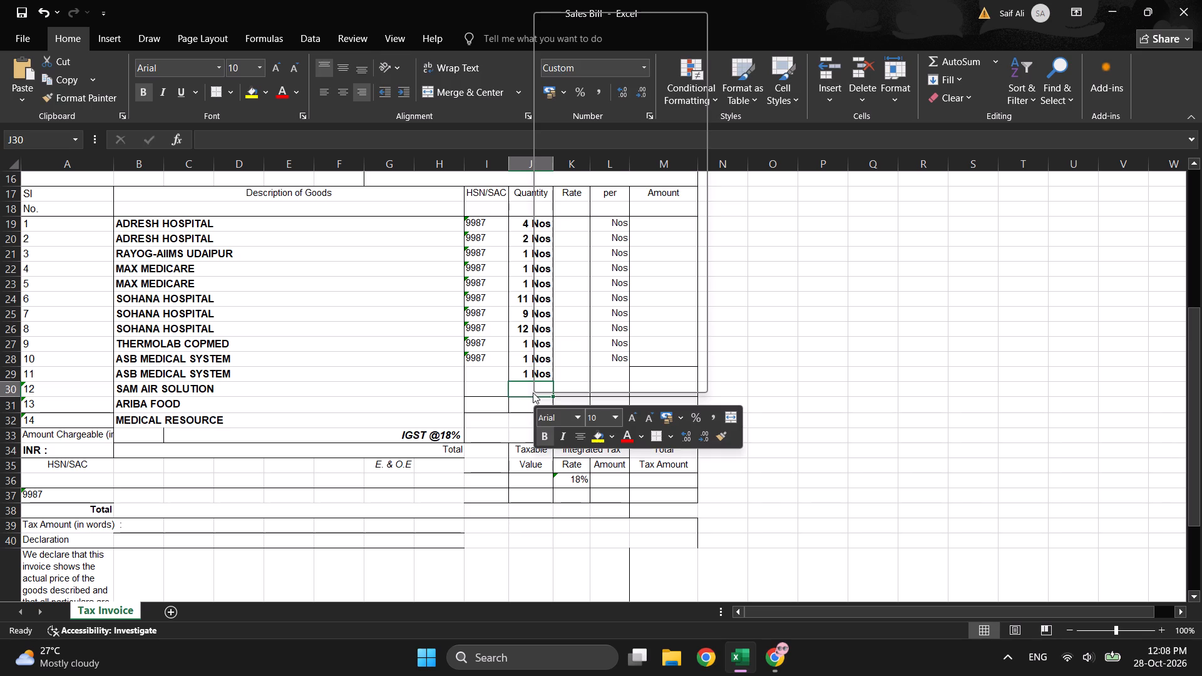
pyautogui.click(851, 396)
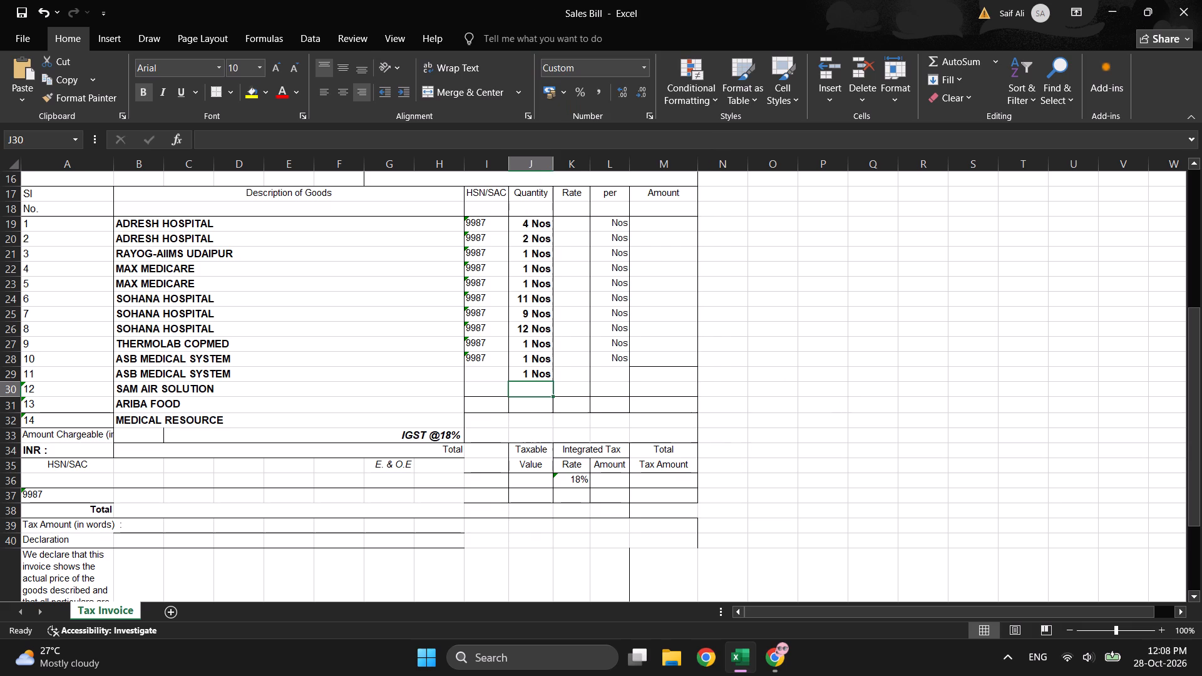
pyautogui.moveTo(466, 384); pyautogui.dragTo(479, 384)
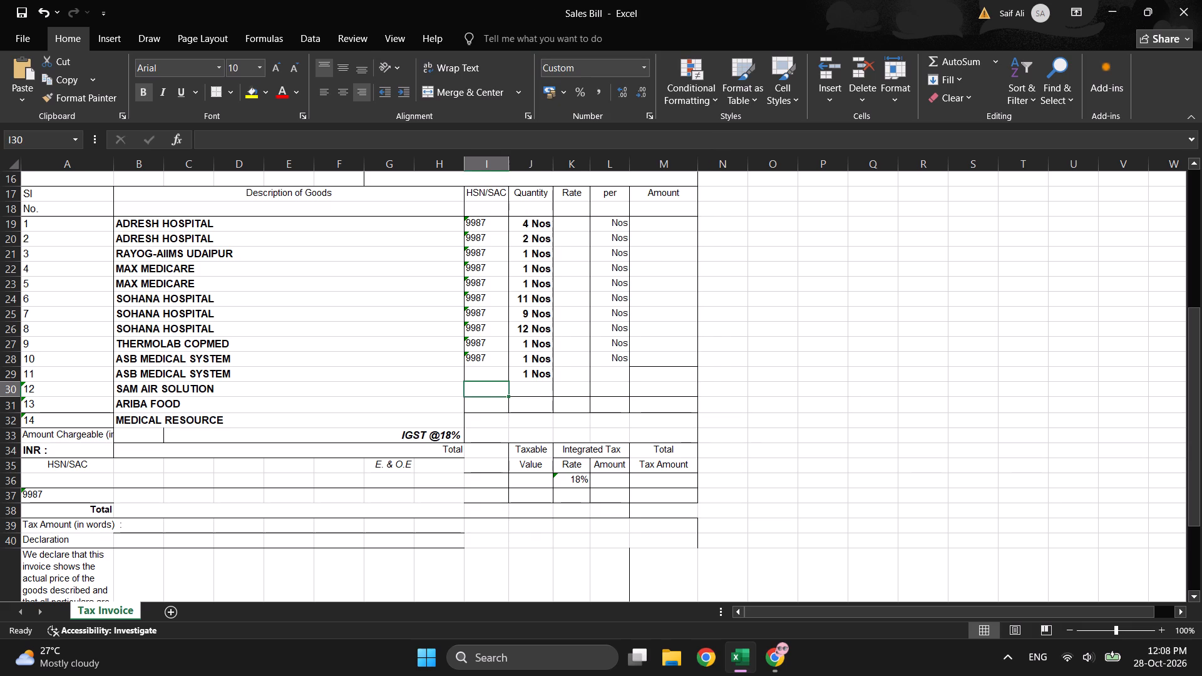
pyautogui.moveTo(479, 384); pyautogui.dragTo(483, 385)
pyautogui.moveTo(508, 396); pyautogui.dragTo(654, 391)
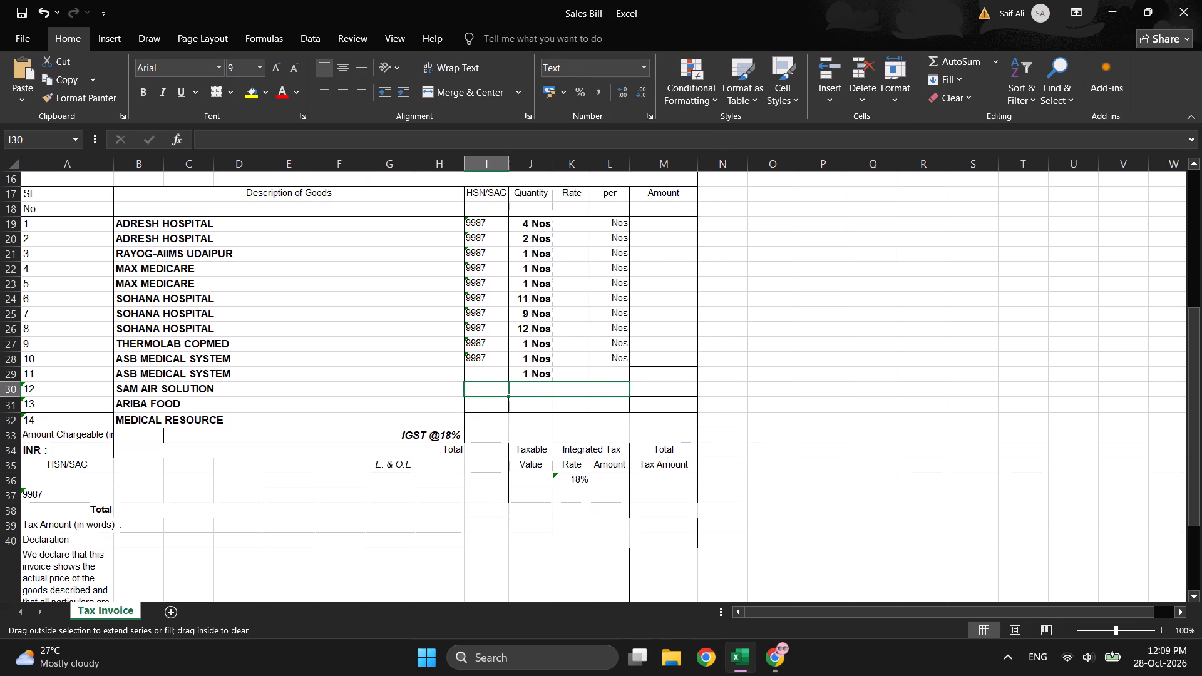
pyautogui.moveTo(654, 391); pyautogui.dragTo(675, 388)
pyautogui.moveTo(675, 388); pyautogui.dragTo(690, 388)
pyautogui.rightClick(647, 389)
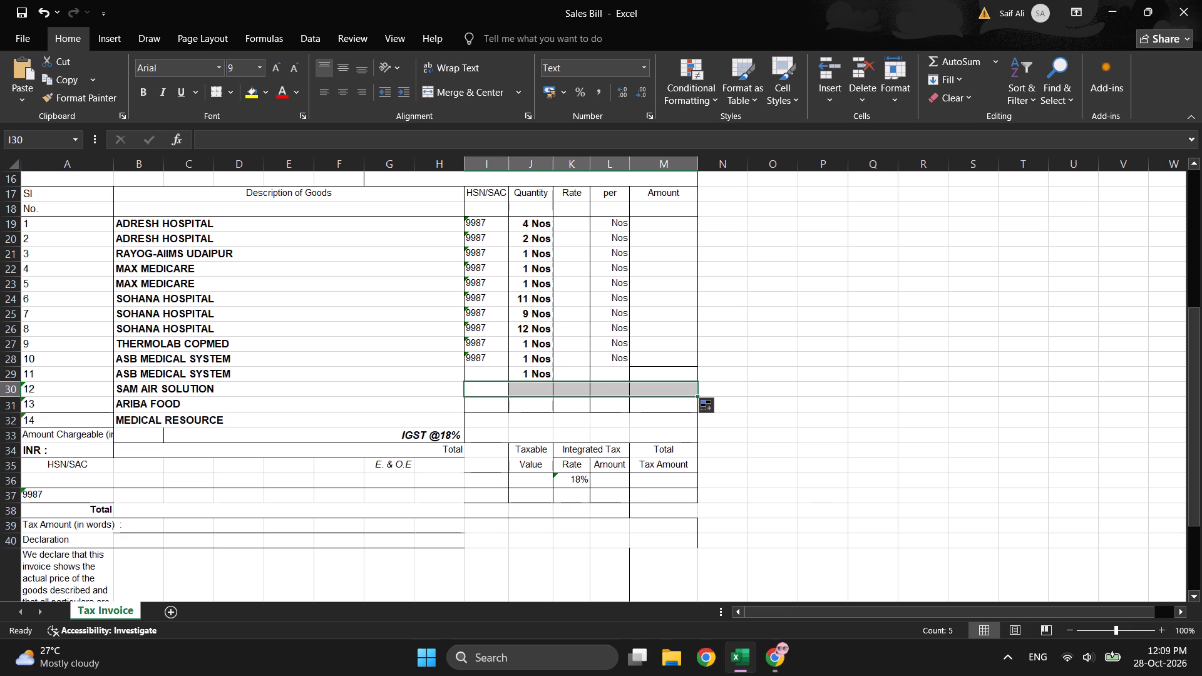
pyautogui.click(697, 369)
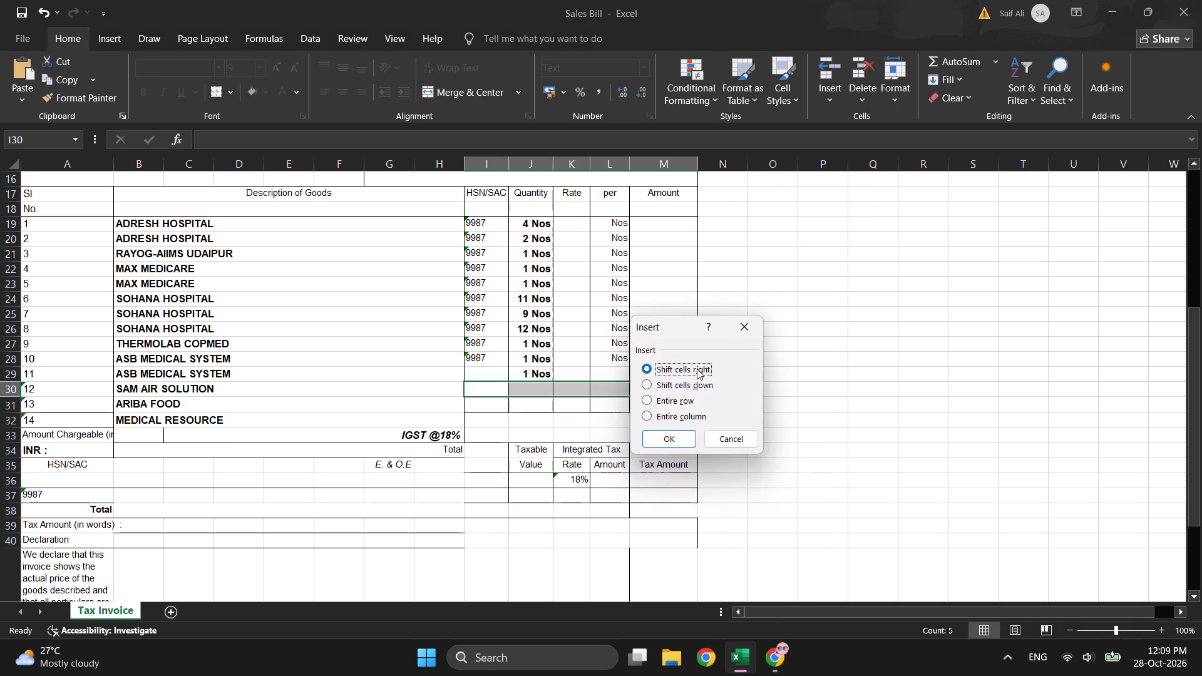
pyautogui.click(669, 387)
pyautogui.click(670, 439)
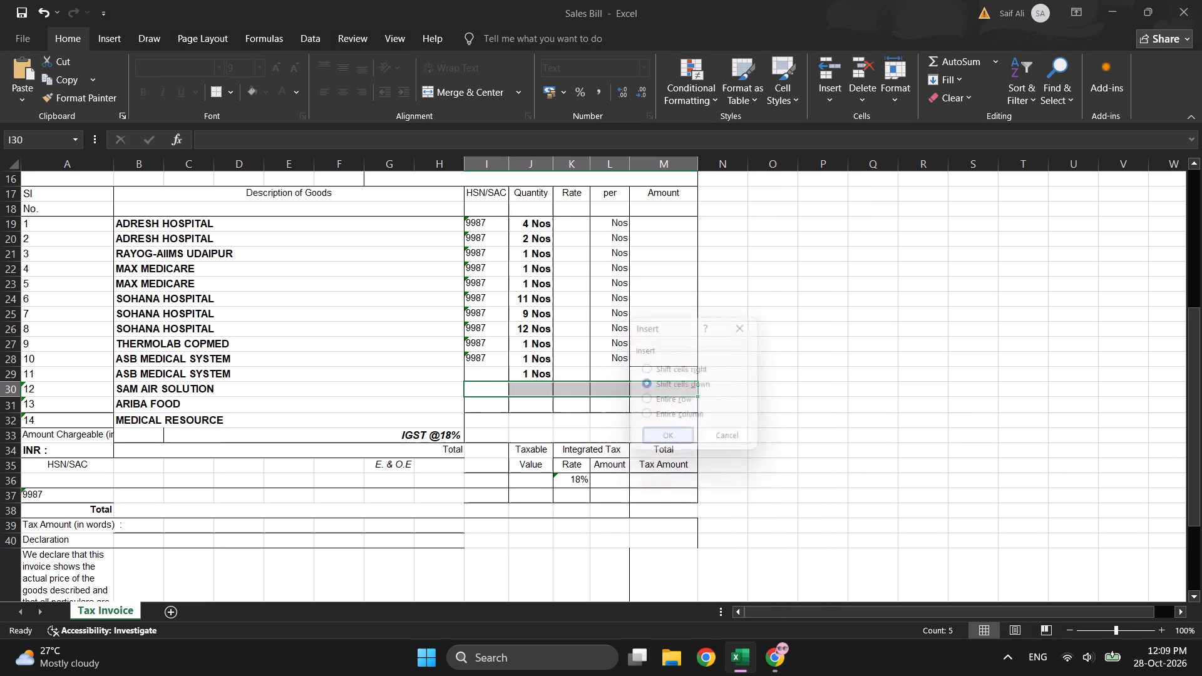
pyautogui.click(821, 383)
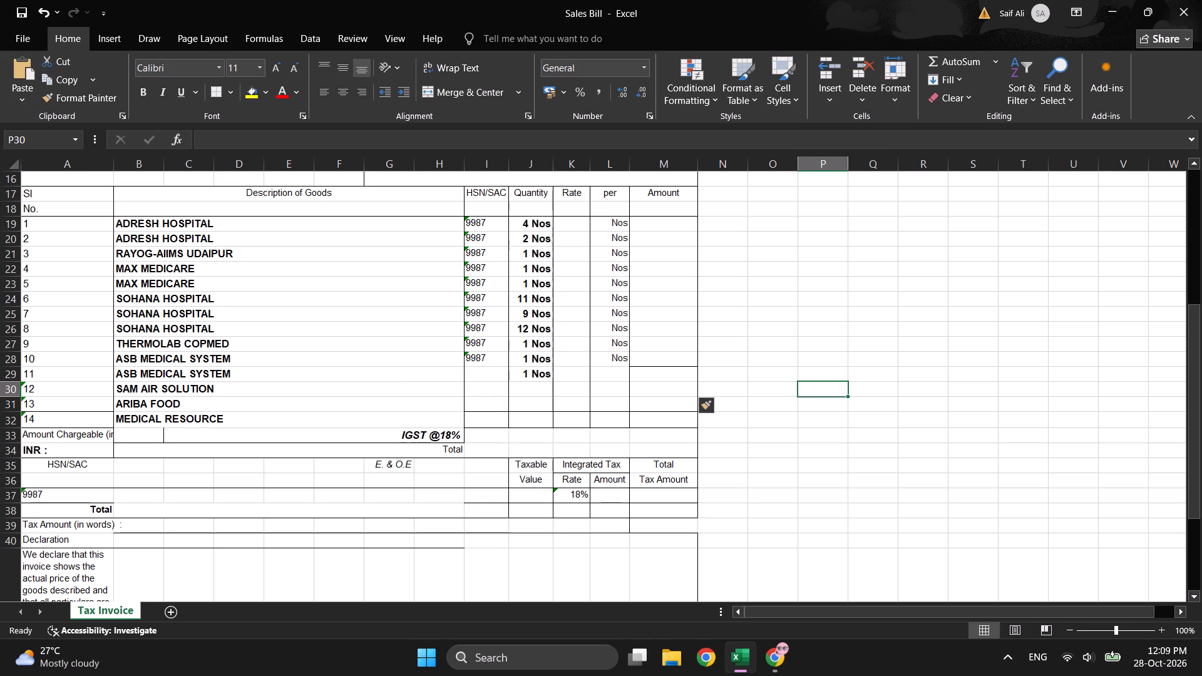
# Insert two more rows of blank cells at I30:M31, shifting the existing cells down.
pyautogui.moveTo(465, 394); pyautogui.dragTo(662, 401)
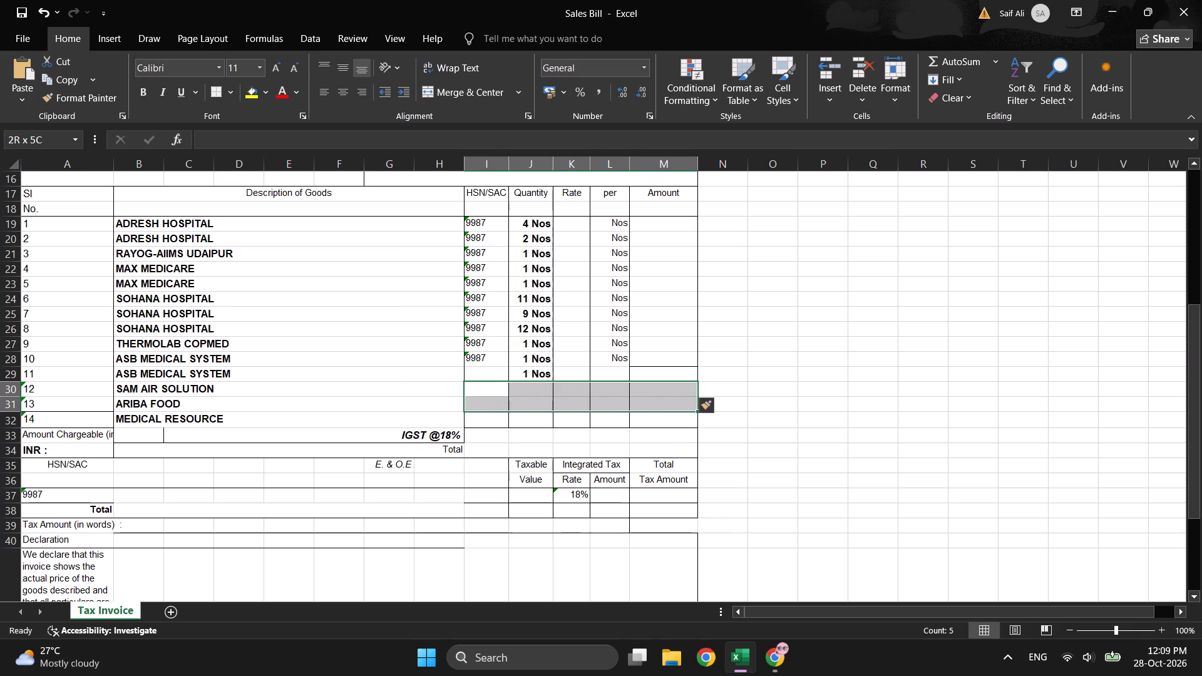
pyautogui.rightClick(662, 401)
pyautogui.click(705, 366)
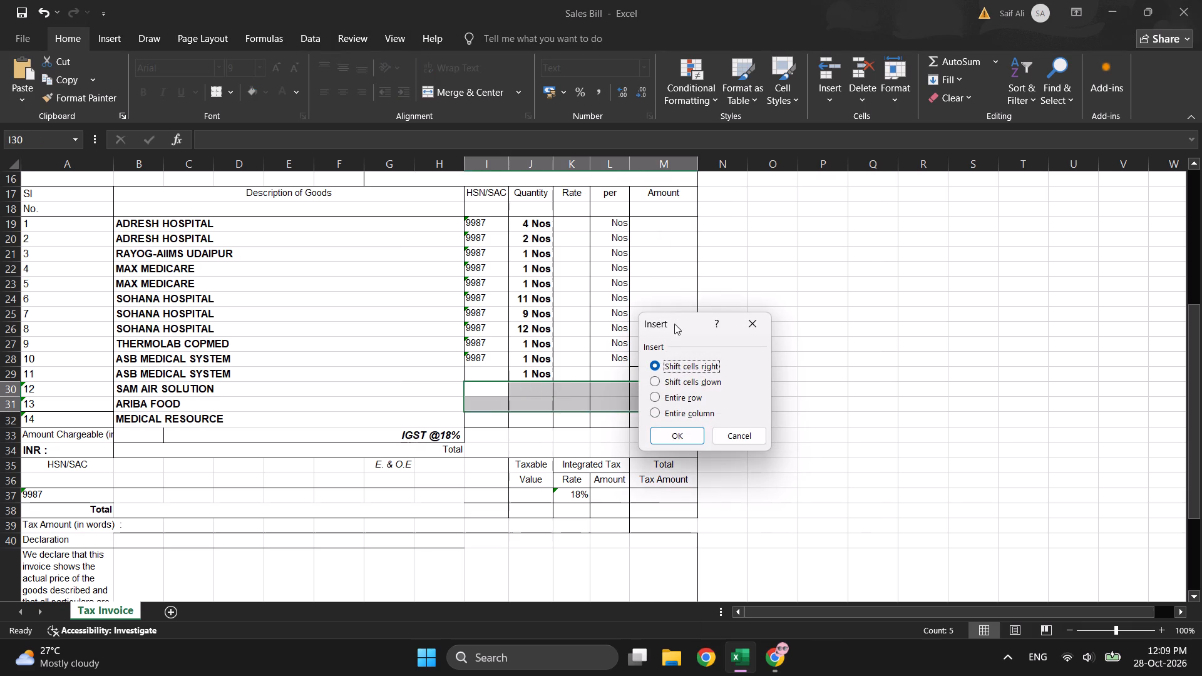
pyautogui.click(680, 382)
pyautogui.click(674, 428)
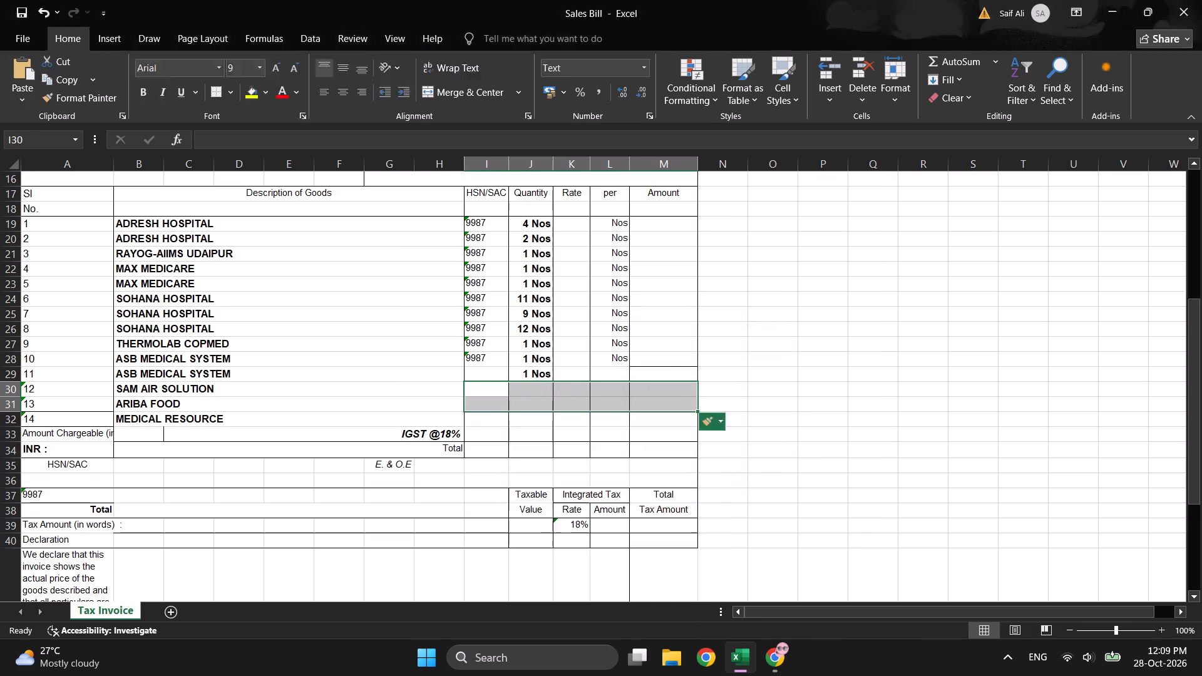
pyautogui.click(840, 382)
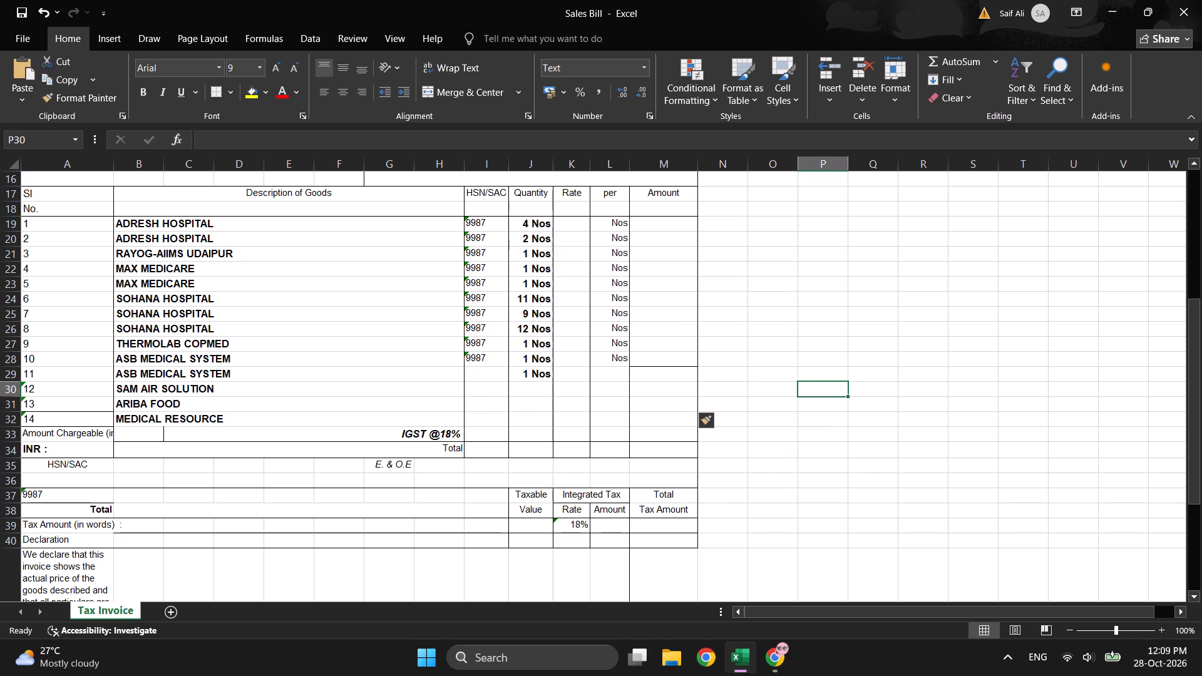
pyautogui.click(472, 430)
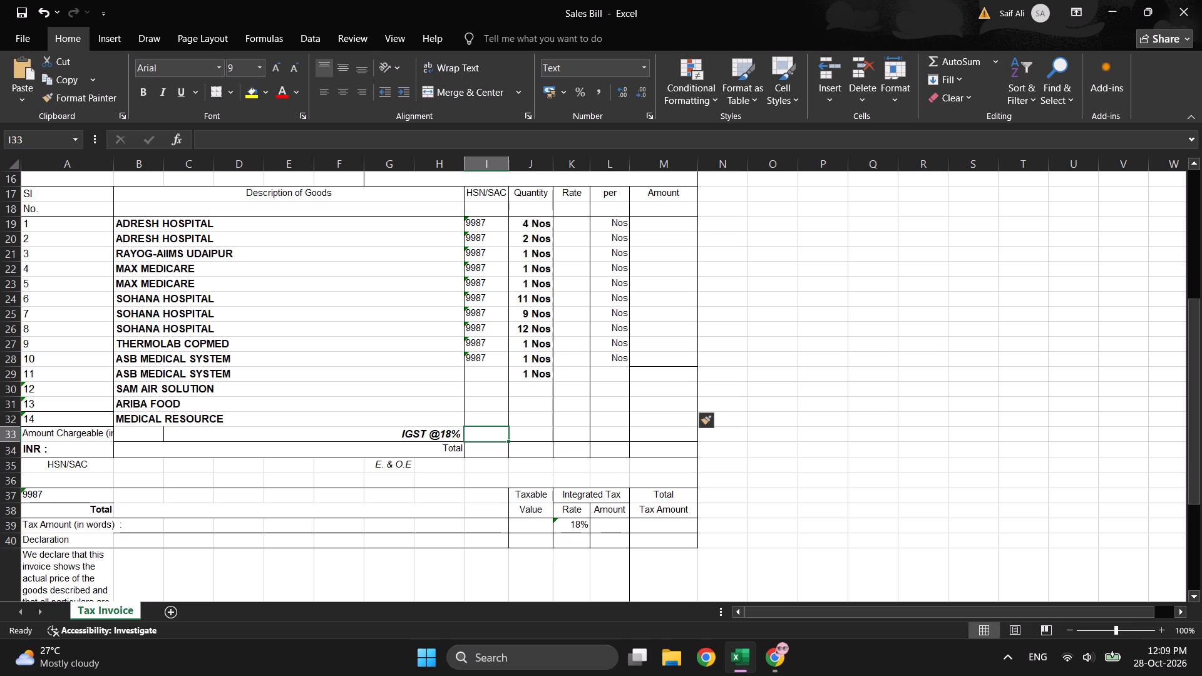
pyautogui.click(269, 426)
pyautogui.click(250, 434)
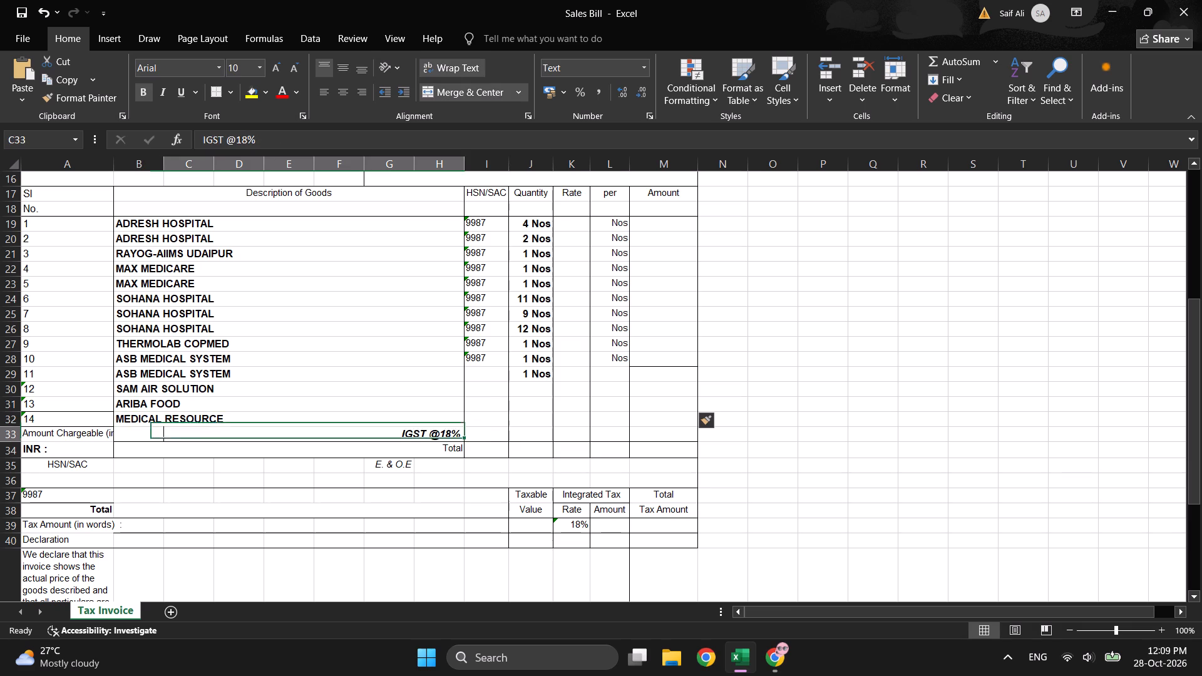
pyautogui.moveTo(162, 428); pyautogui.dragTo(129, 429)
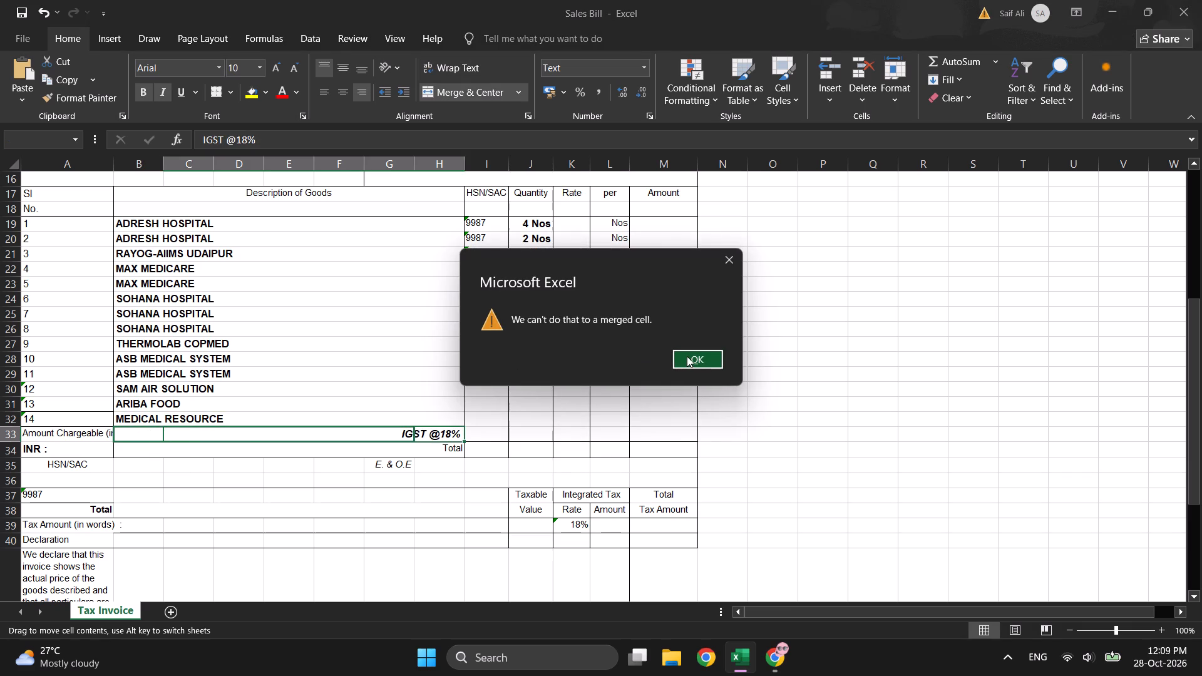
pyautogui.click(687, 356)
pyautogui.click(116, 428)
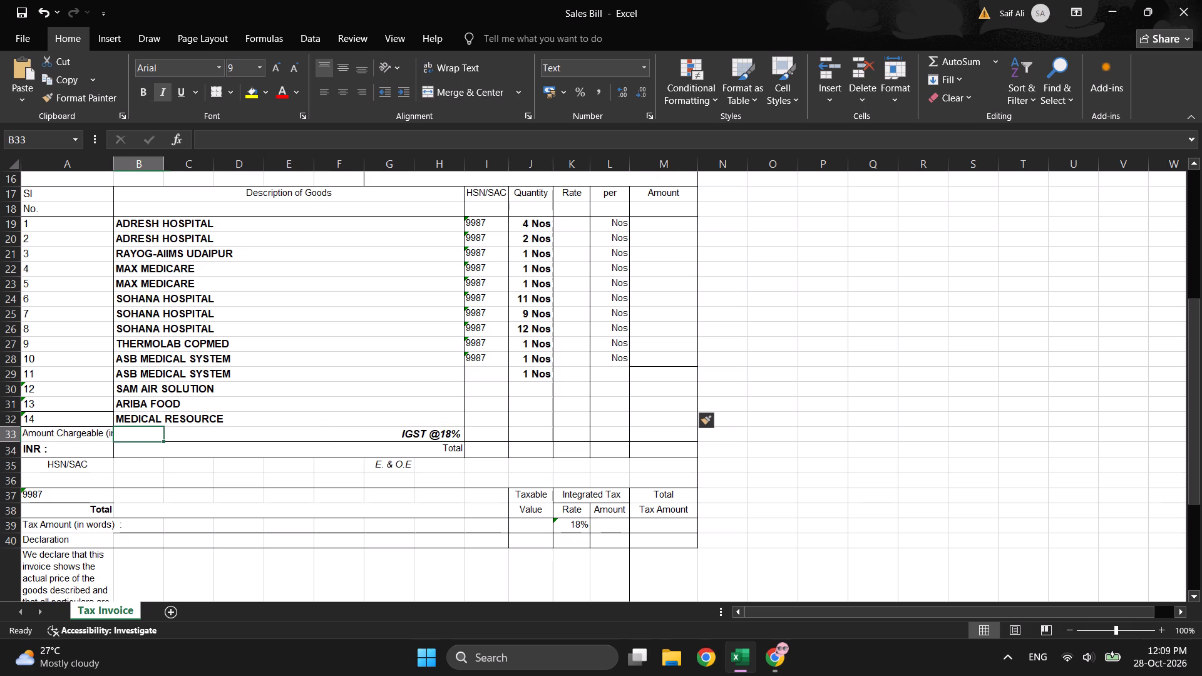
pyautogui.moveTo(163, 441); pyautogui.dragTo(459, 437)
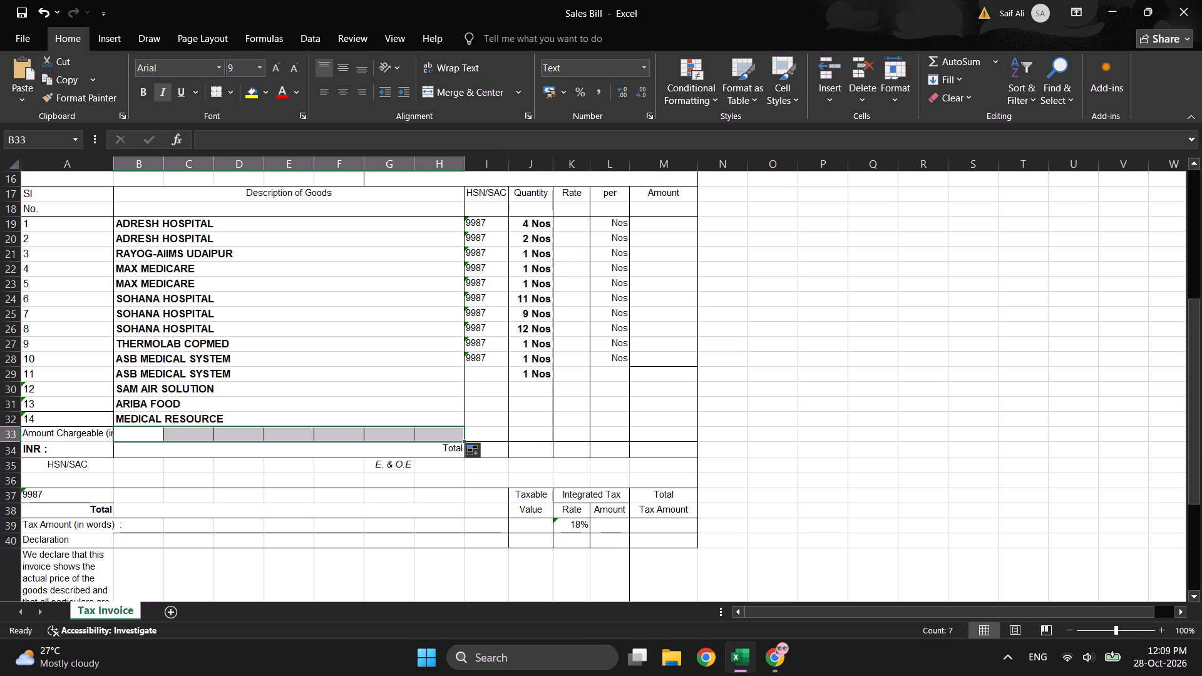
# Apply All Borders to the cells B33:H33.
pyautogui.rightClick(413, 435)
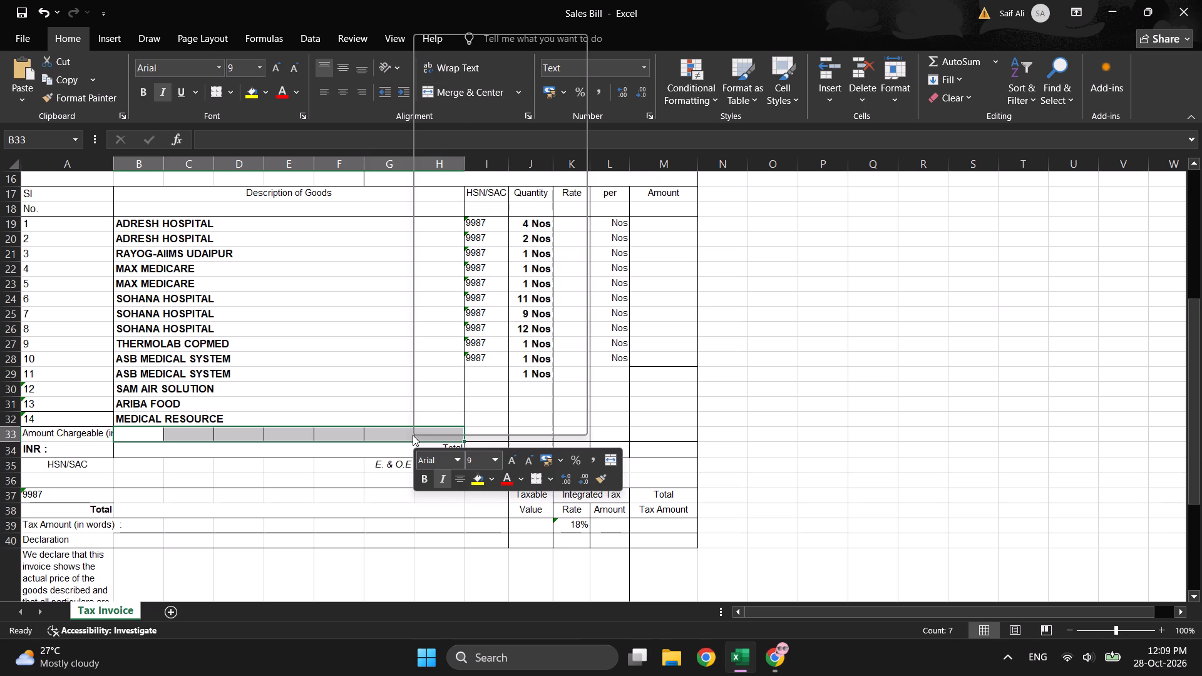
pyautogui.click(548, 478)
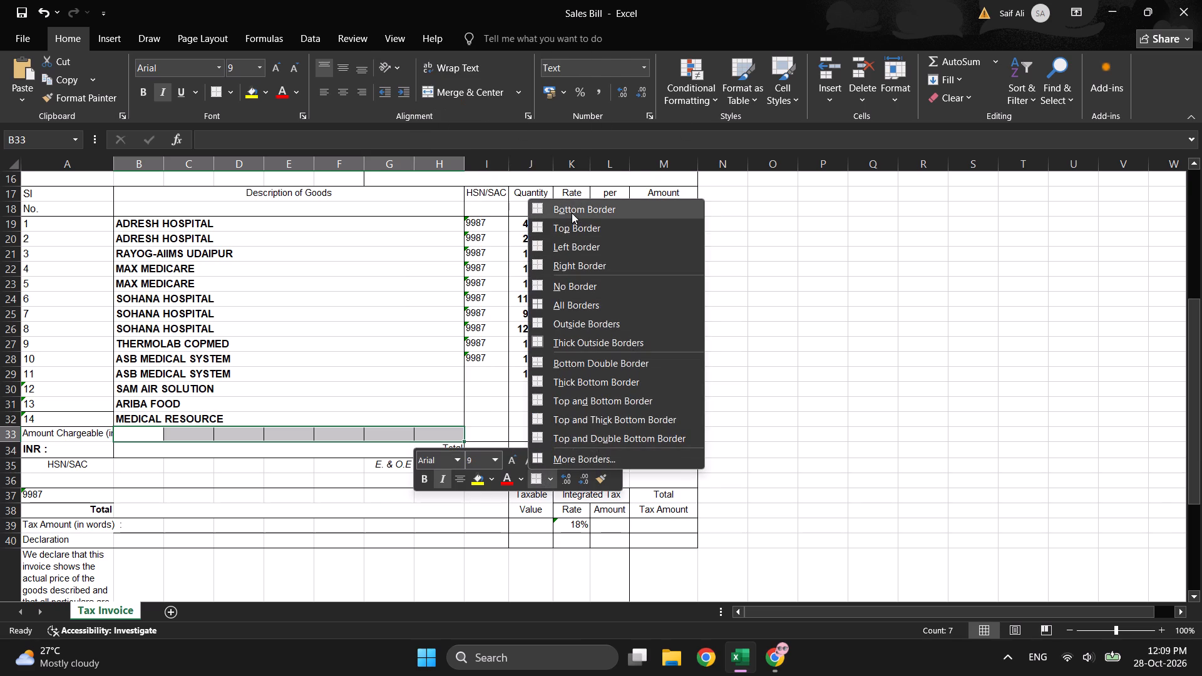
pyautogui.click(581, 301)
pyautogui.click(780, 396)
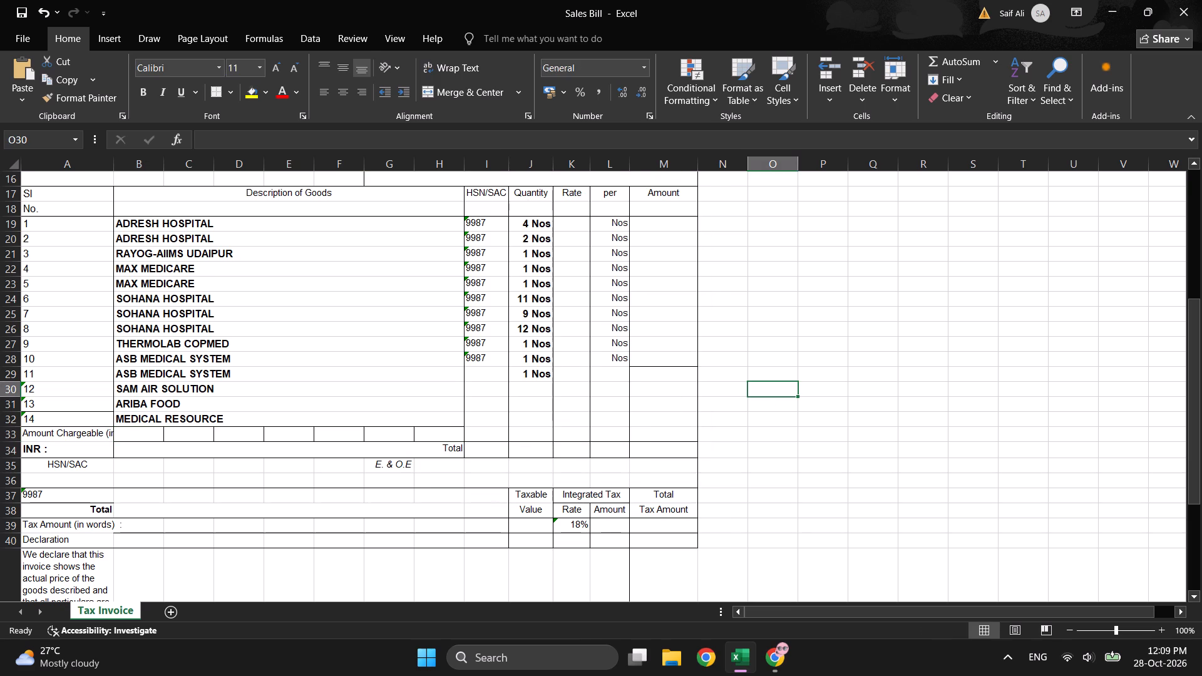
# Undo the All Borders formatting and the blank-cell fill across B33:H33.
pyautogui.click(317, 437)
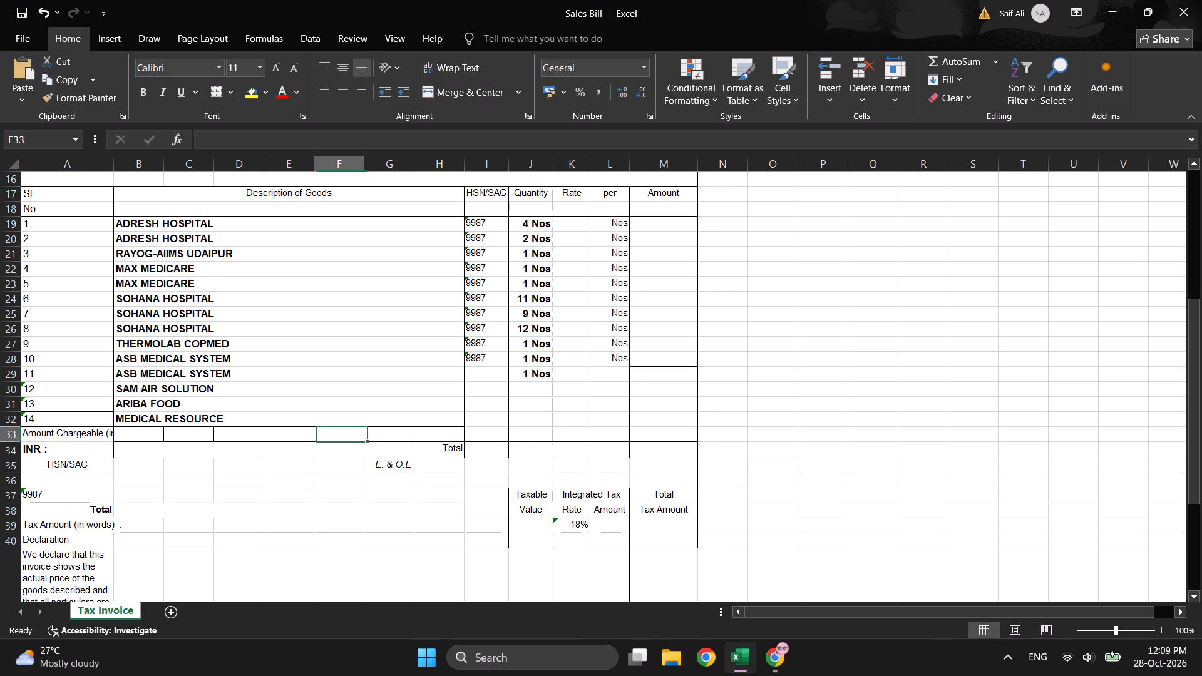
pyautogui.hotkey('ctrl', 'z')
pyautogui.hotkey('ctrl', 'z')
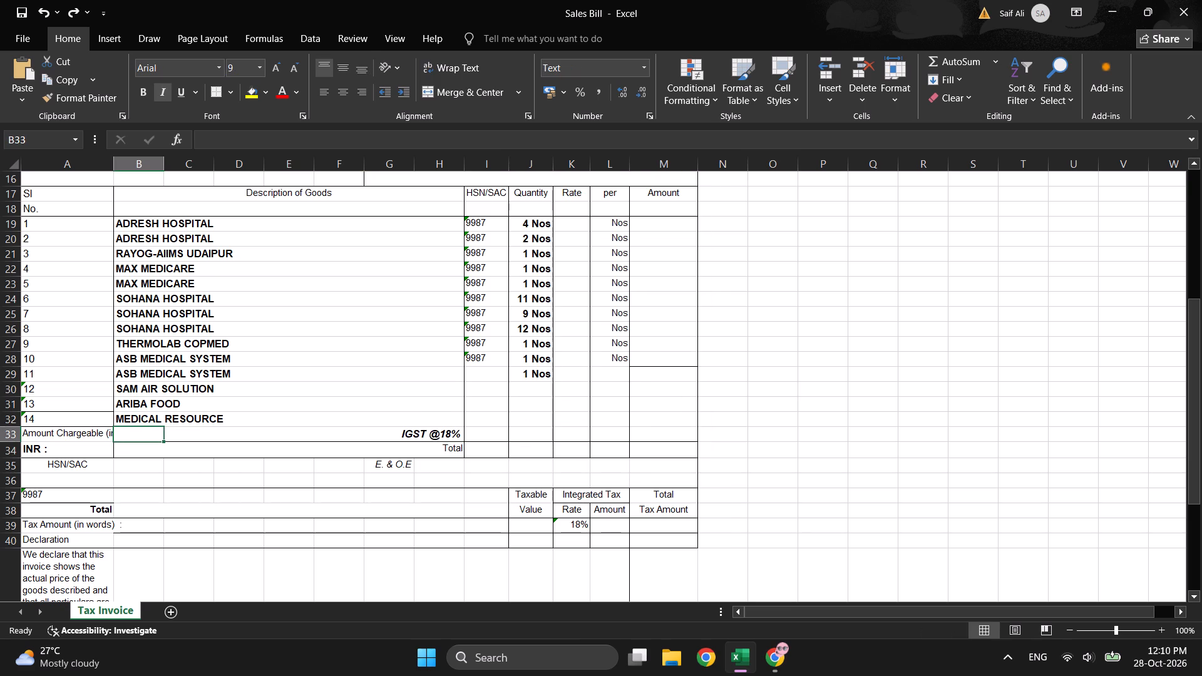
pyautogui.click(317, 437)
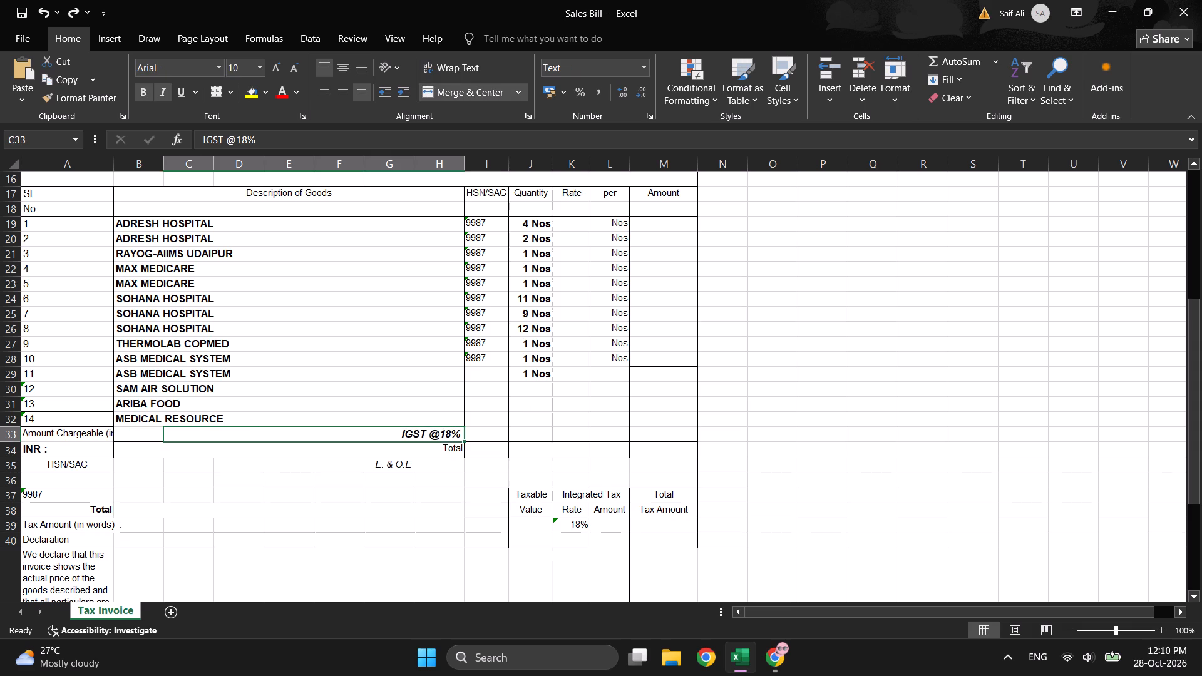
pyautogui.rightClick(288, 438)
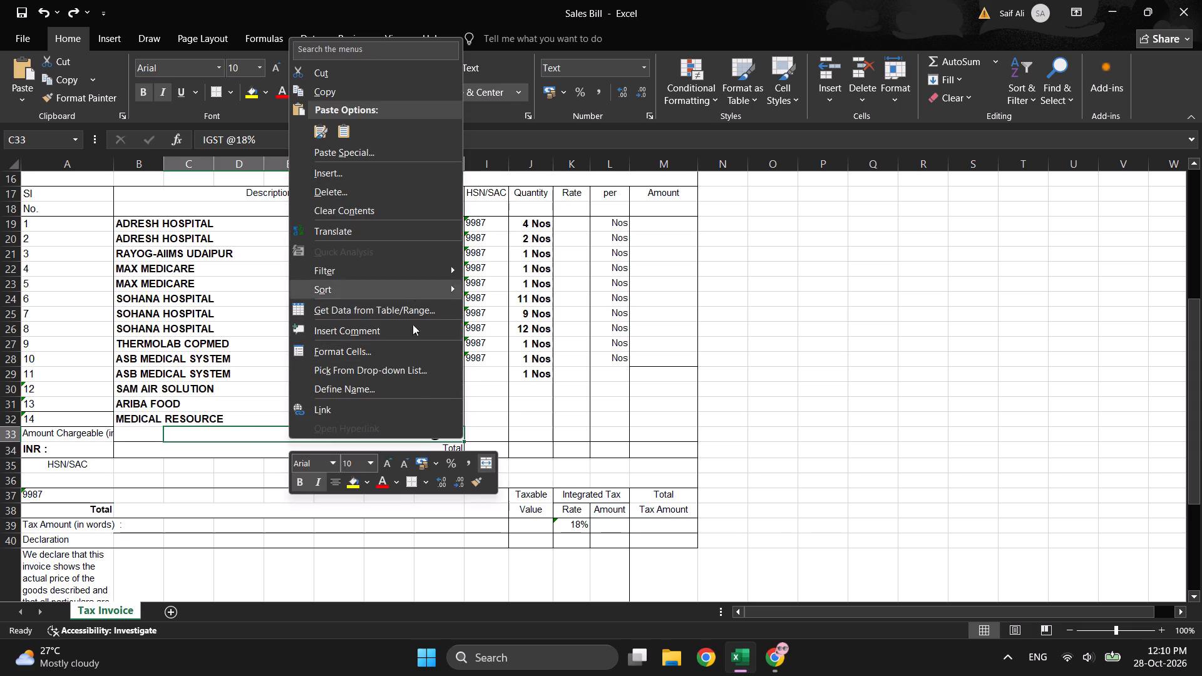
pyautogui.click(427, 481)
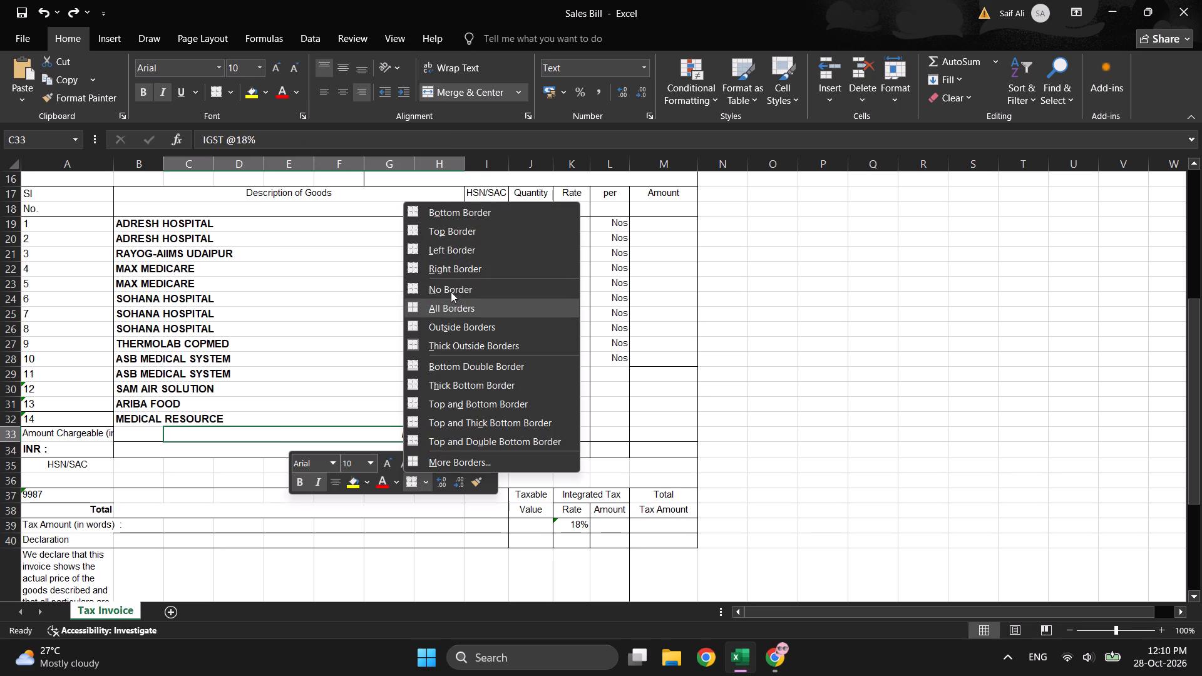
pyautogui.click(461, 331)
pyautogui.click(140, 438)
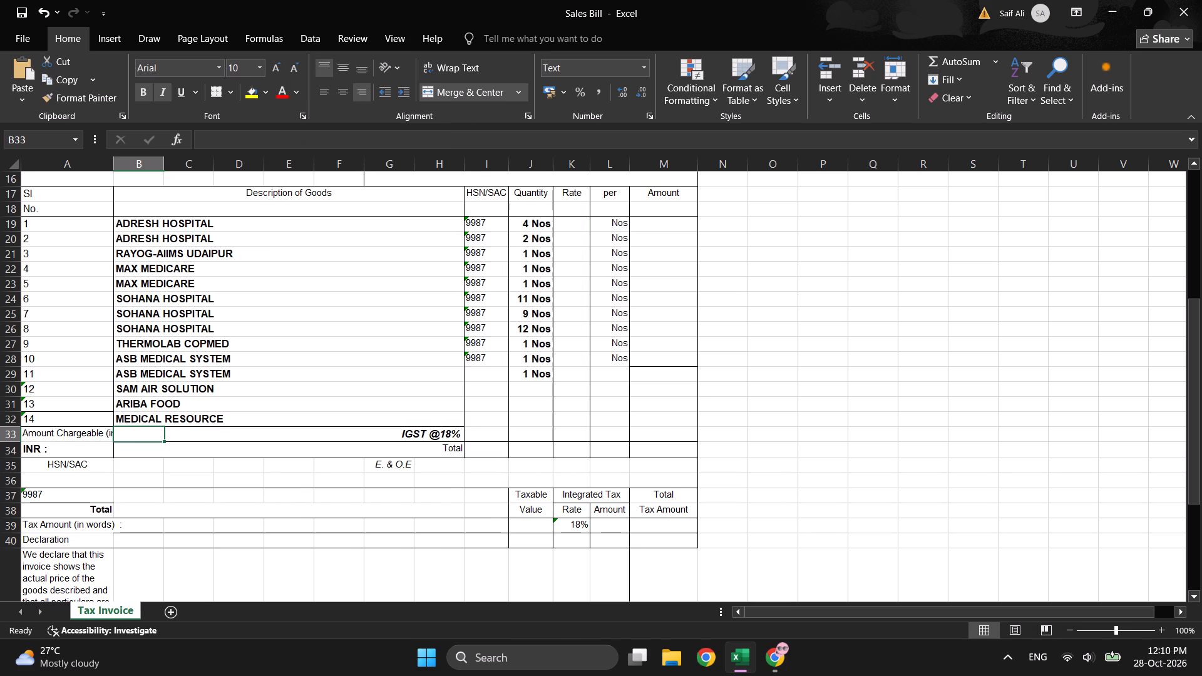
pyautogui.click(140, 436)
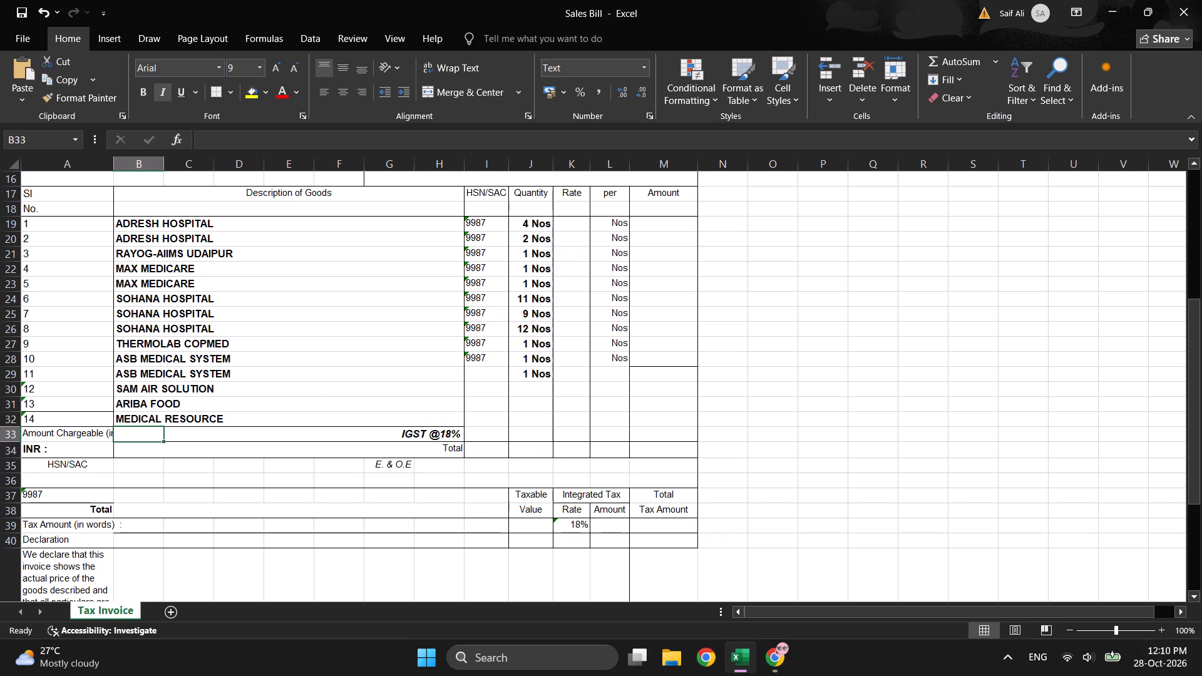
pyautogui.rightClick(140, 436)
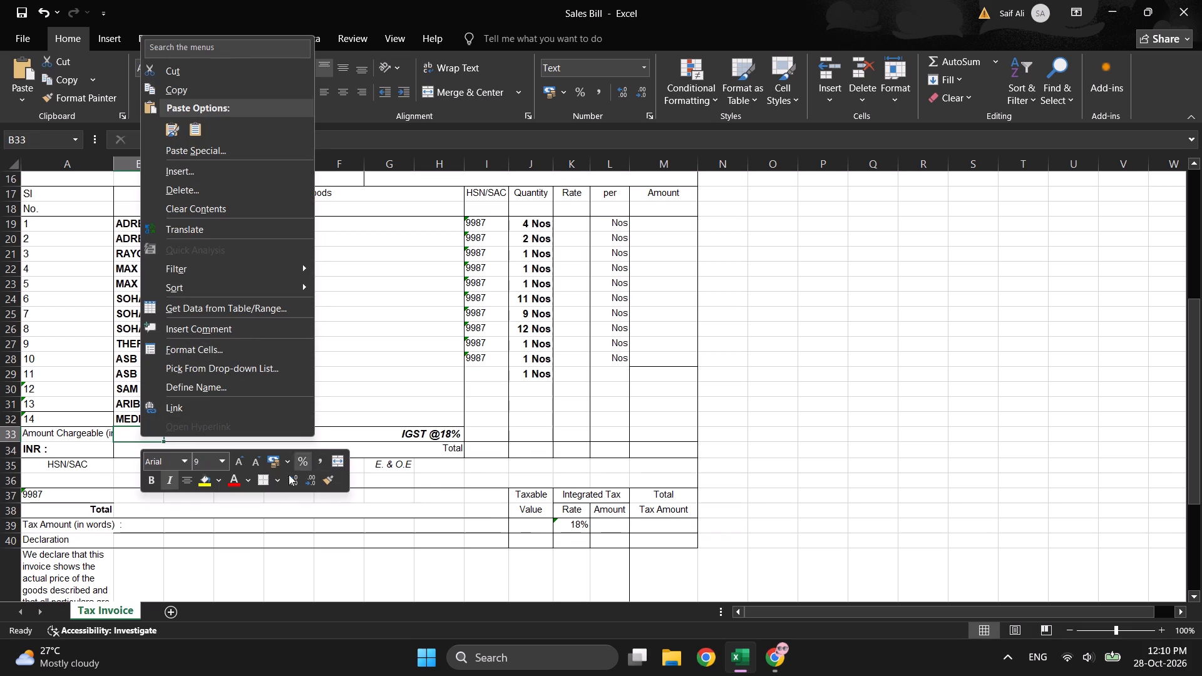
pyautogui.click(269, 478)
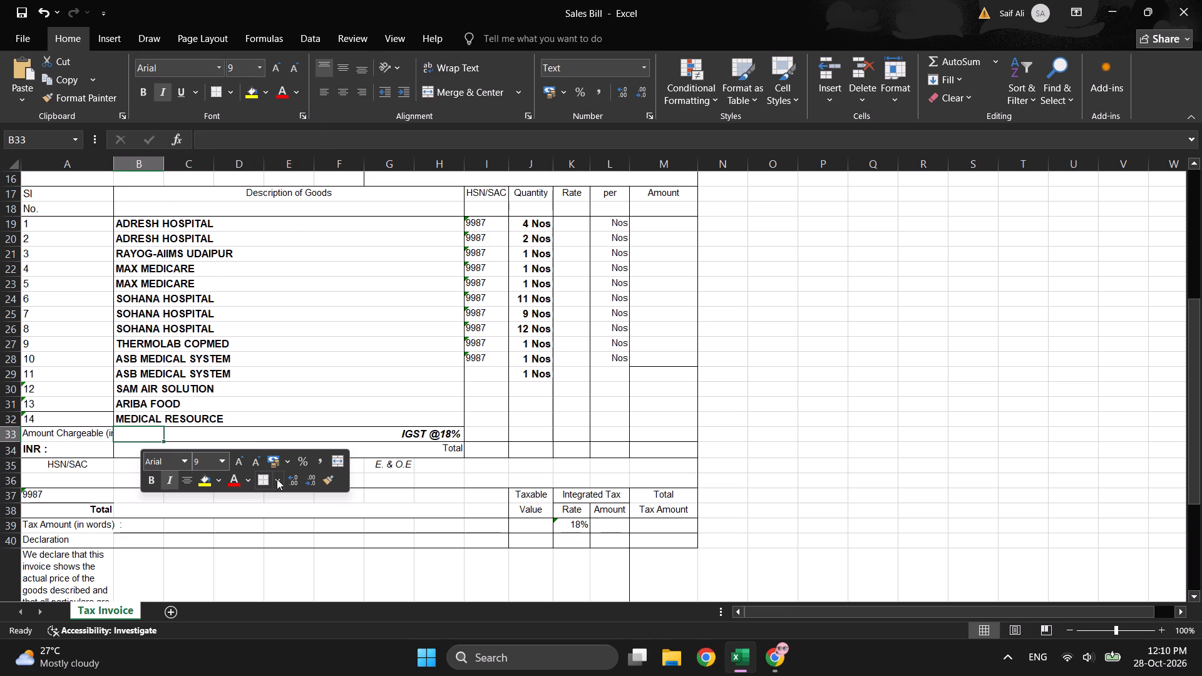
pyautogui.click(277, 479)
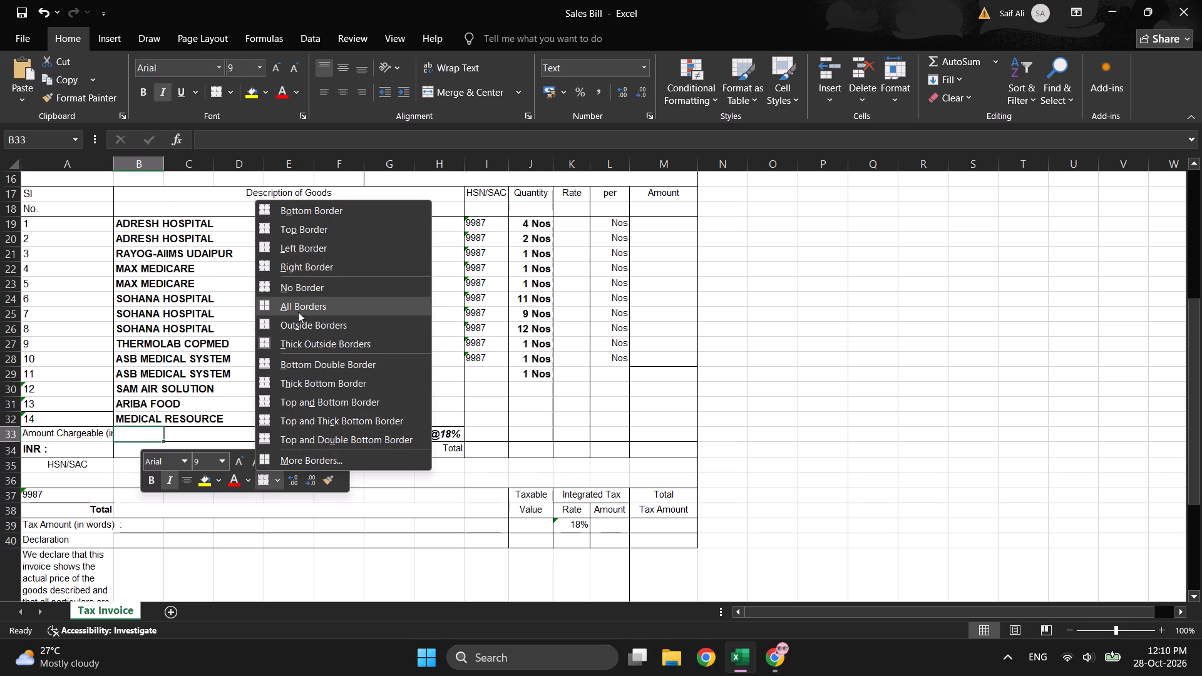
pyautogui.click(301, 325)
pyautogui.click(354, 396)
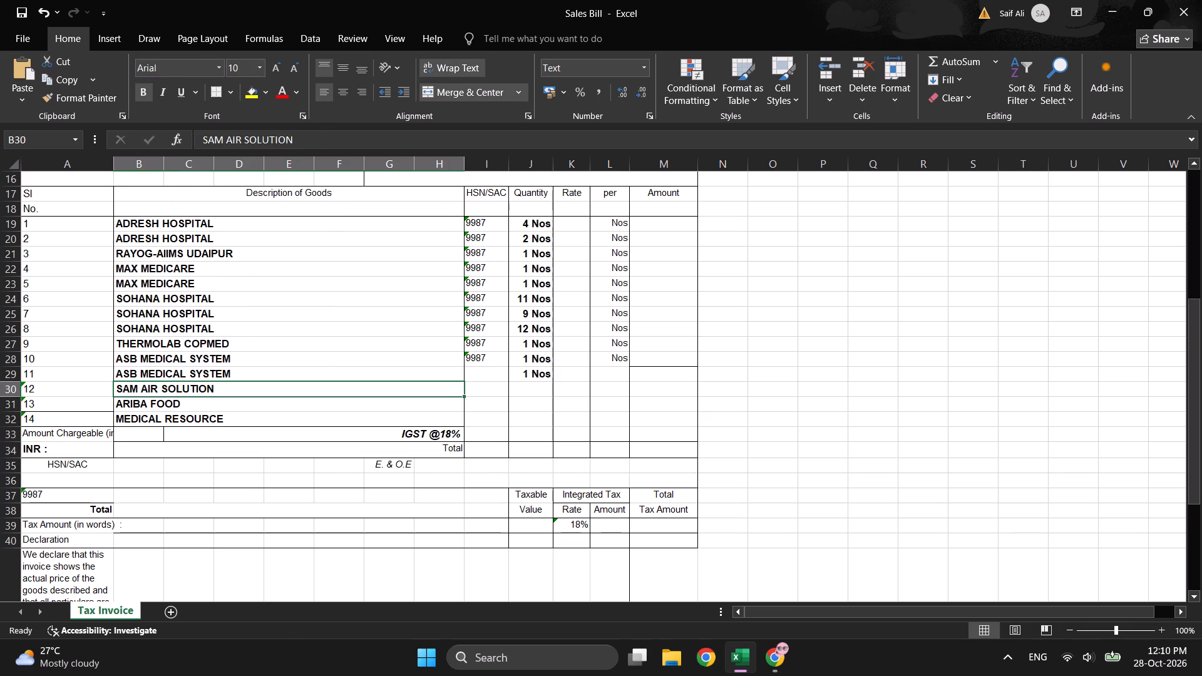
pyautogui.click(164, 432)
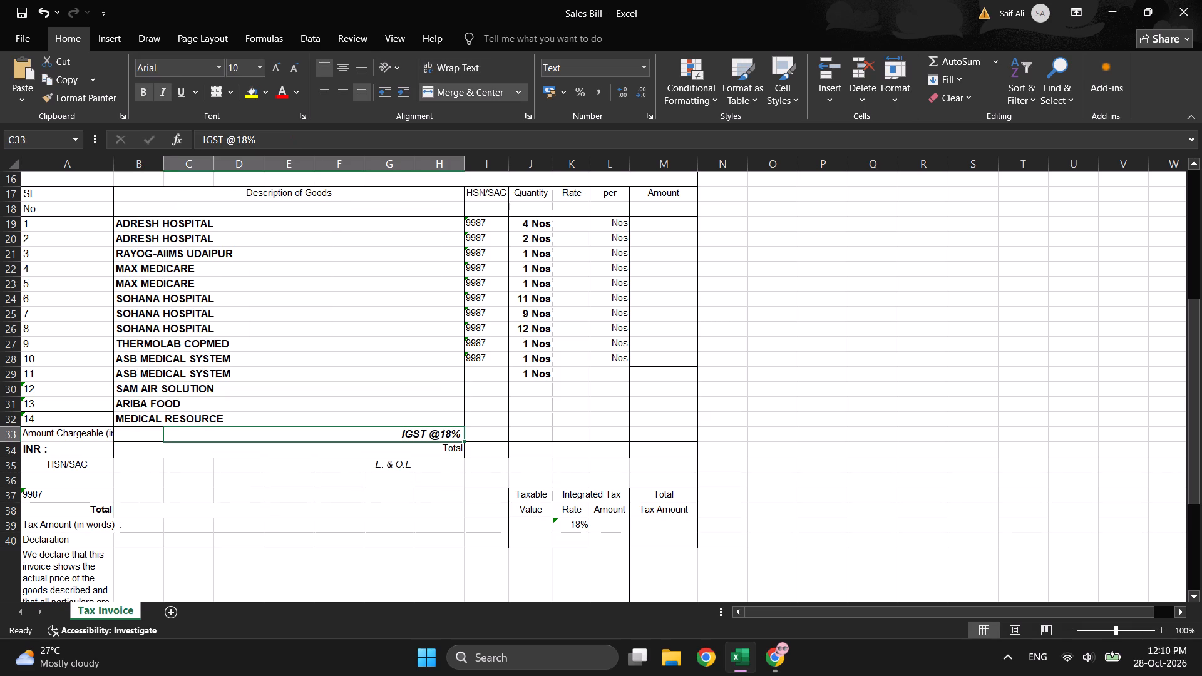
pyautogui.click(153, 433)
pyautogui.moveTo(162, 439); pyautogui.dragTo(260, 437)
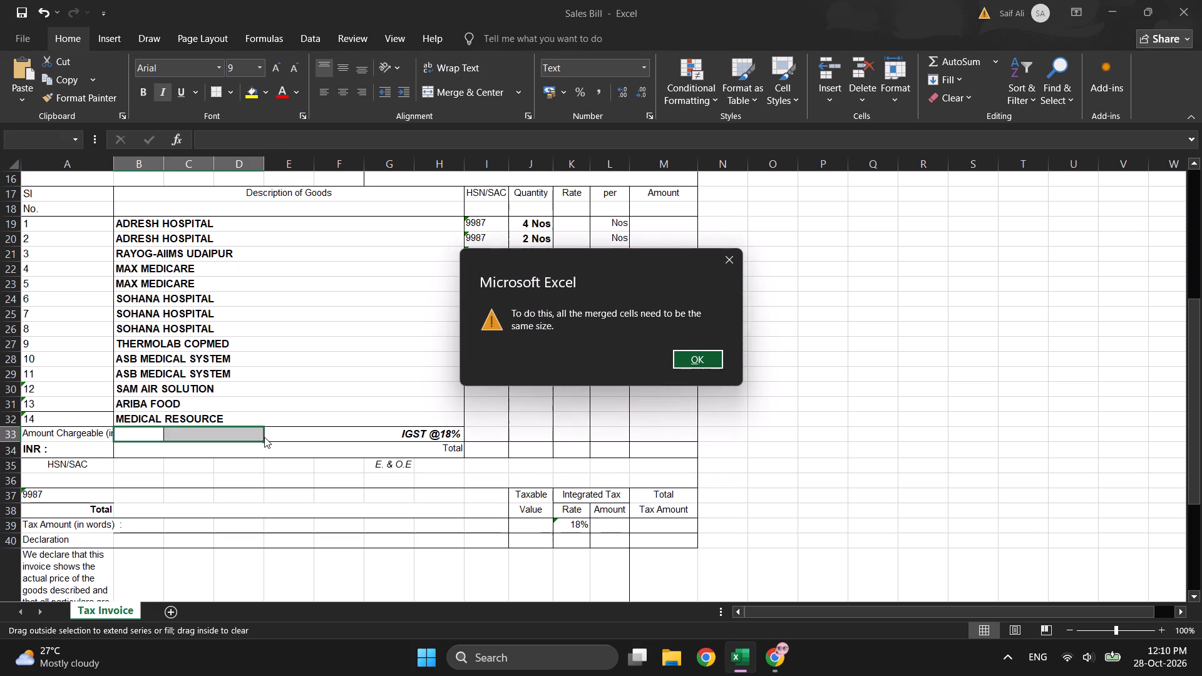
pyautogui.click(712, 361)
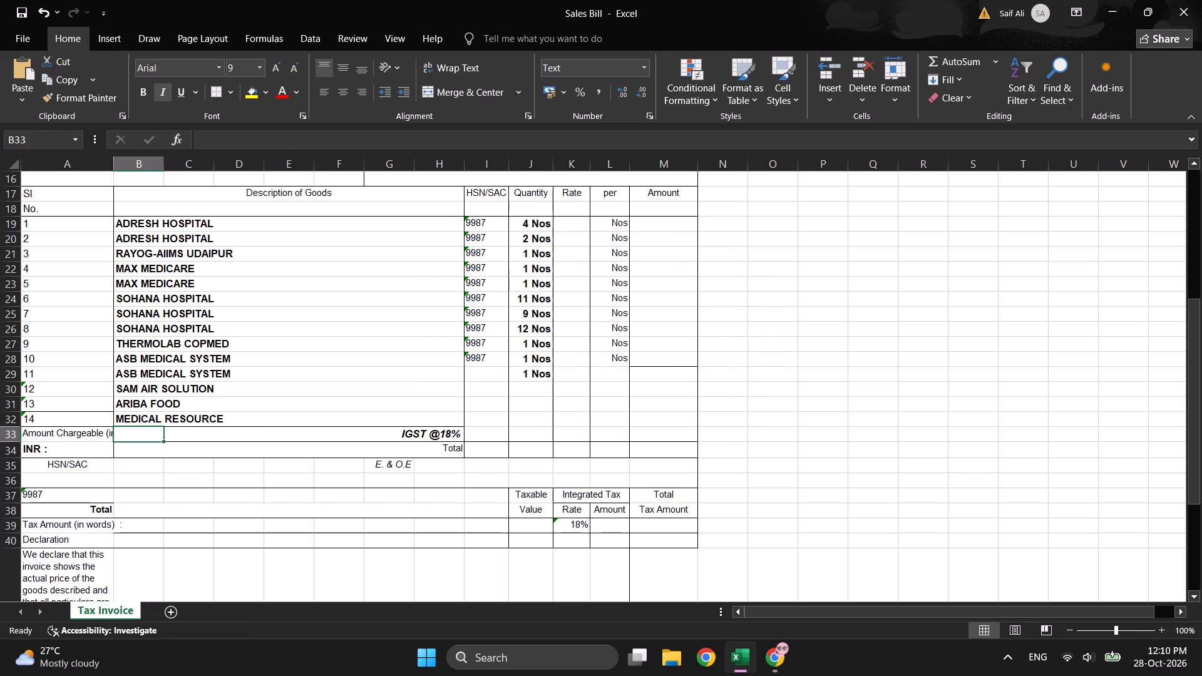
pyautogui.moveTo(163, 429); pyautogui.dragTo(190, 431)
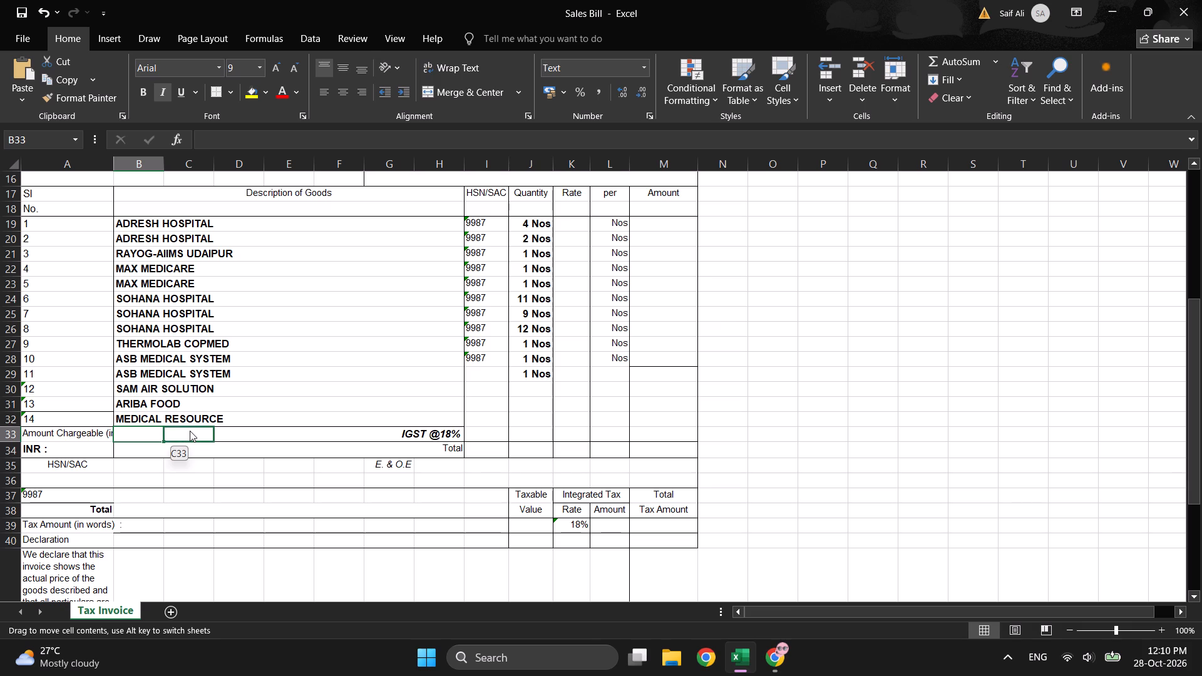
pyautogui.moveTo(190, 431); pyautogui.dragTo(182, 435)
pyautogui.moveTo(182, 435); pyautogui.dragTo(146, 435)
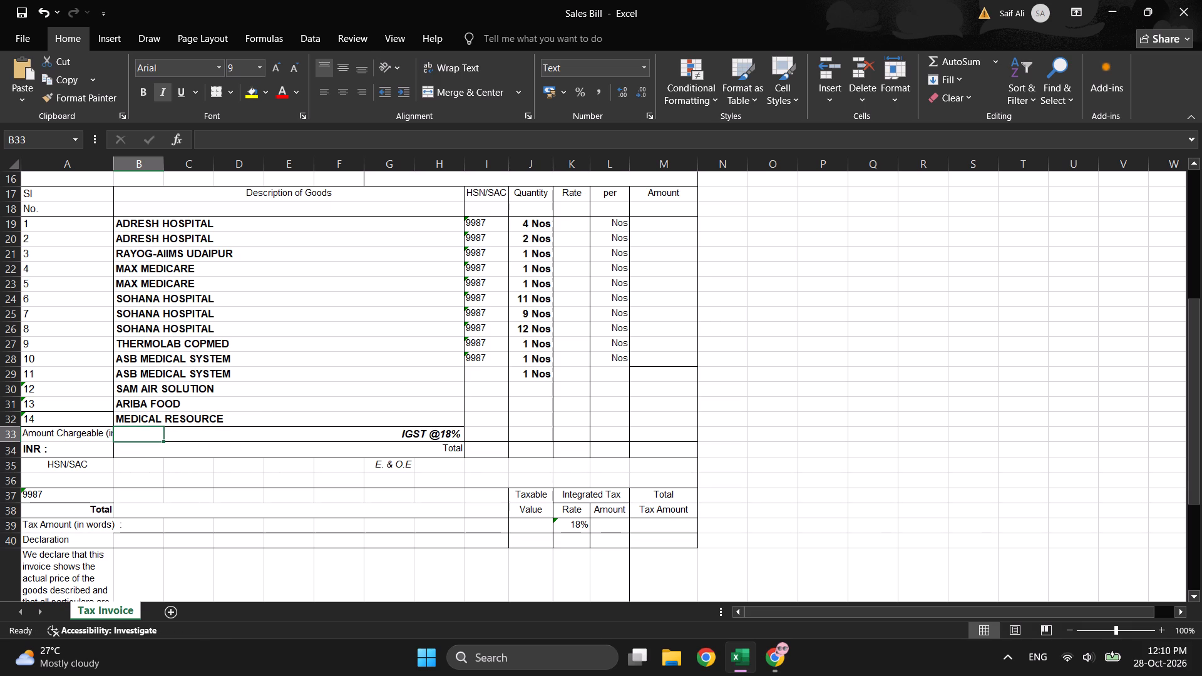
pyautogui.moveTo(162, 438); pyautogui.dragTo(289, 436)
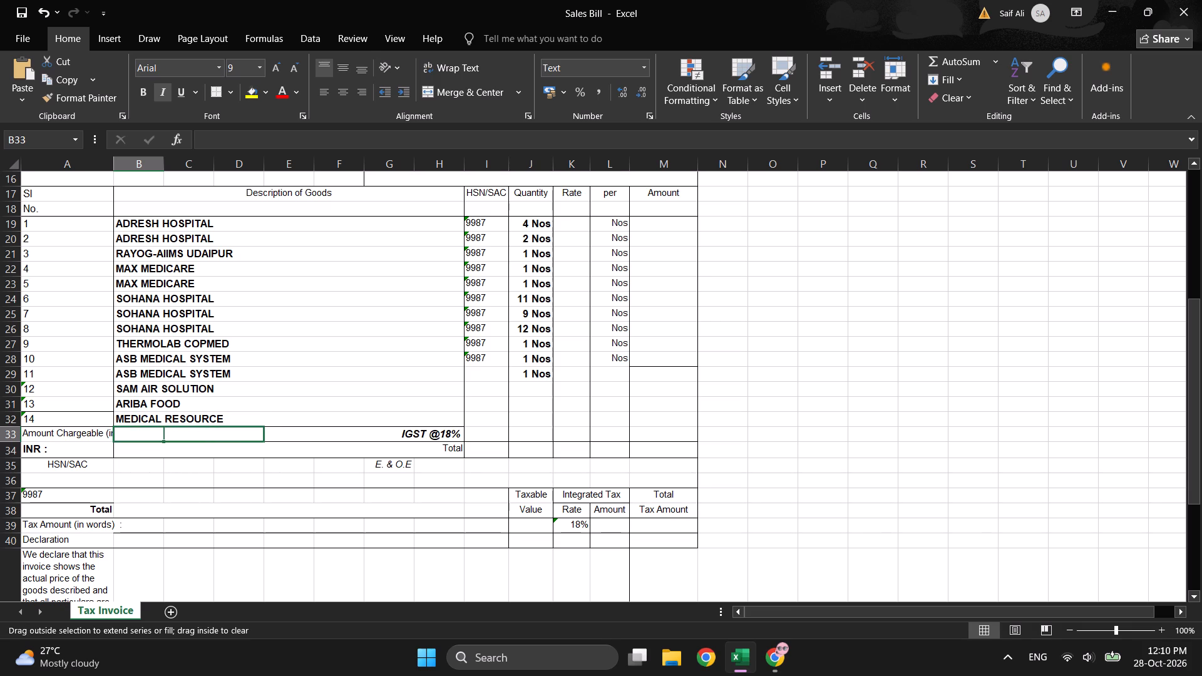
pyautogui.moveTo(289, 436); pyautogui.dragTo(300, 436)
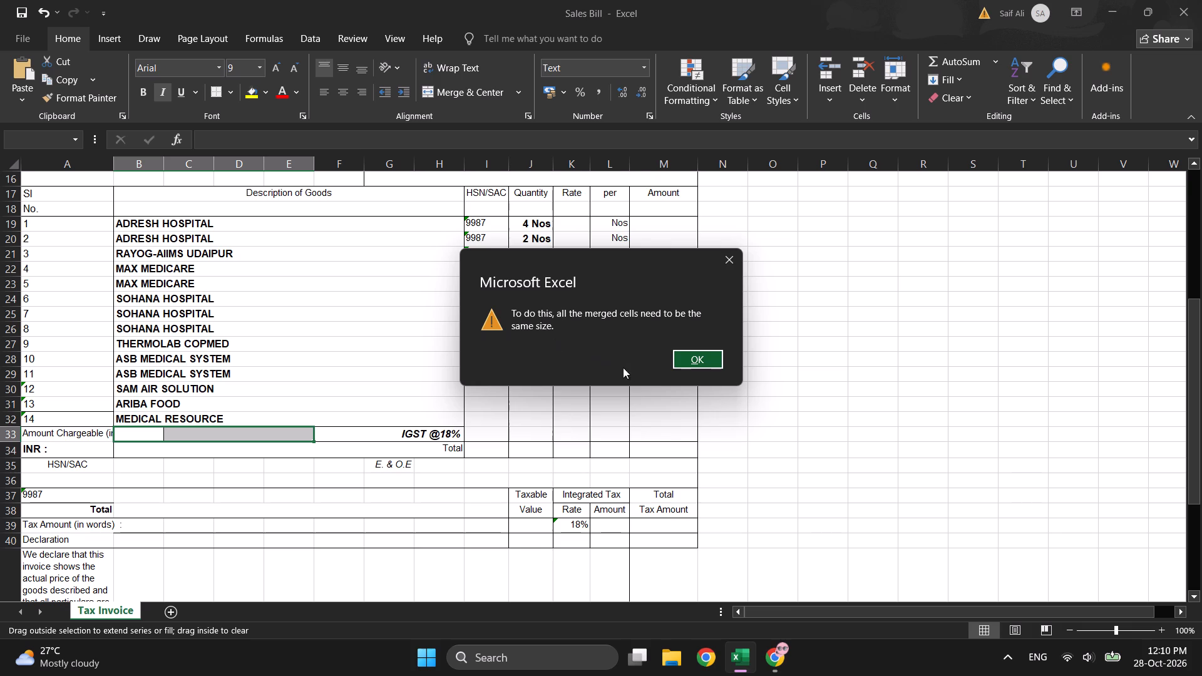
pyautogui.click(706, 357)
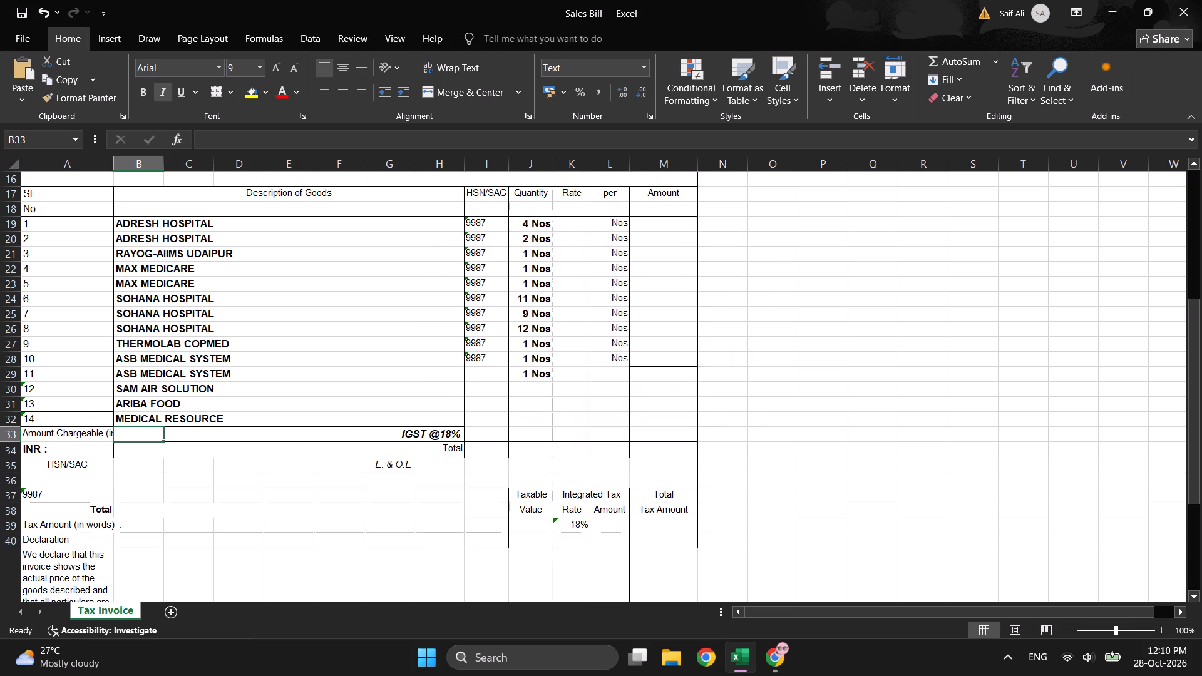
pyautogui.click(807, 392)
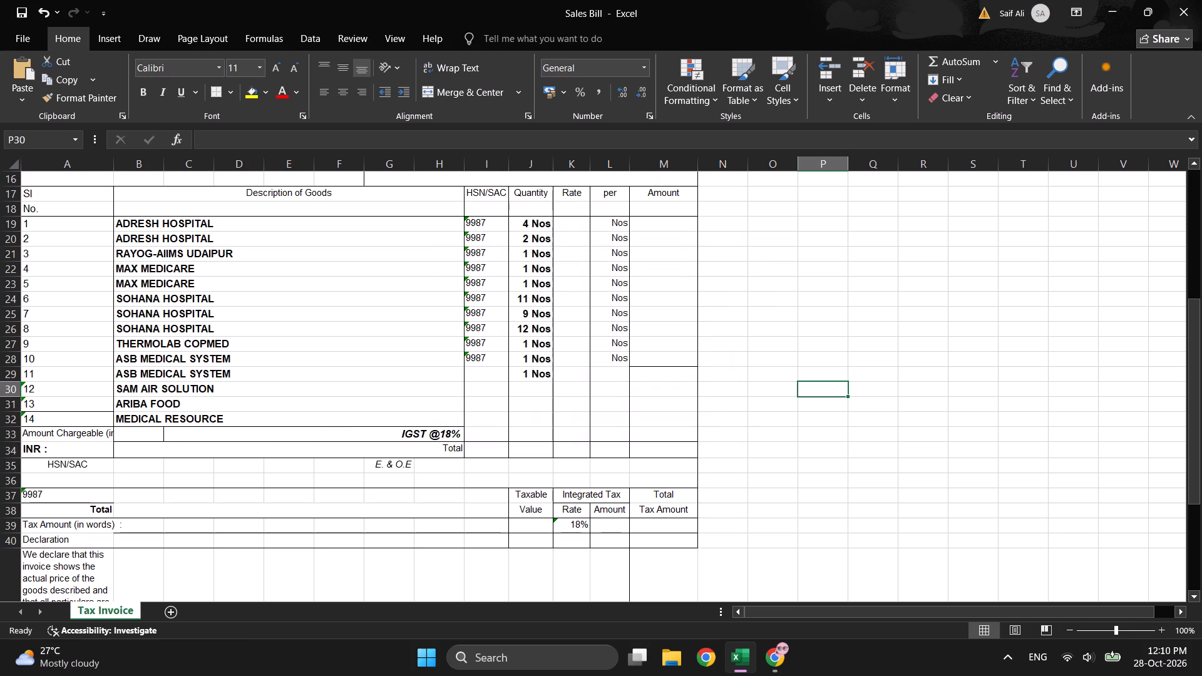
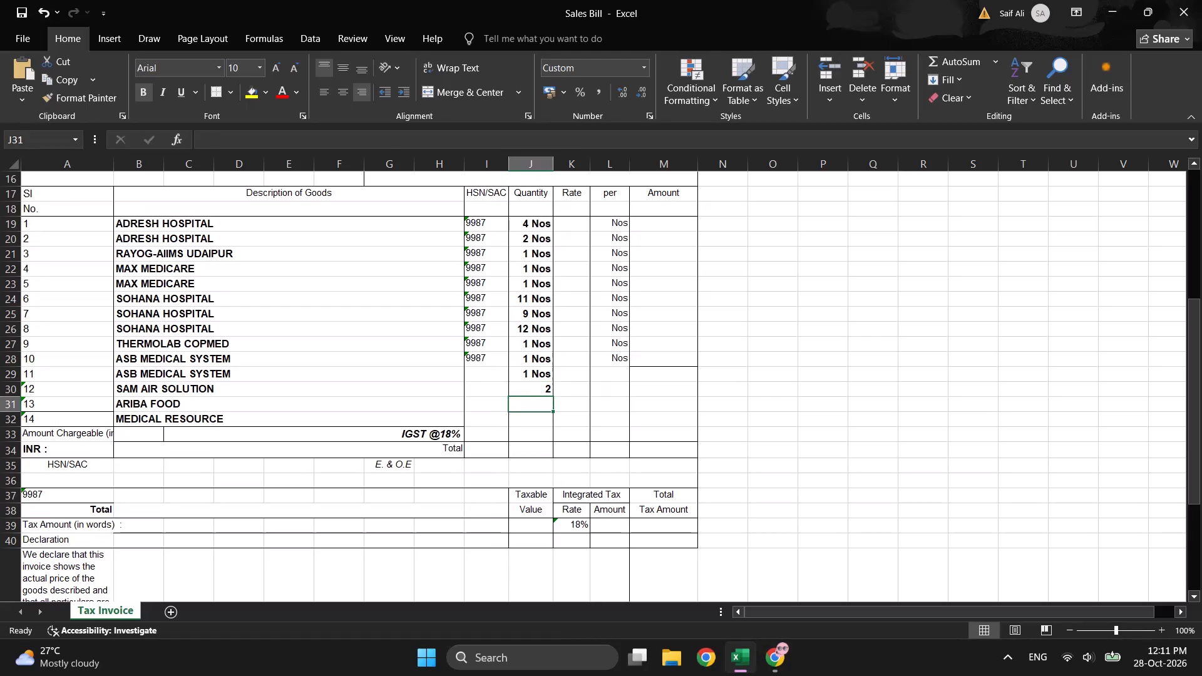
# Enter the quantities 1 for ARIBA FOOD and 23 for MEDICAL RESOURCE in the Quantity column.
pyautogui.press('1')
pyautogui.press('Return')
pyautogui.write('23')
pyautogui.press('Return')
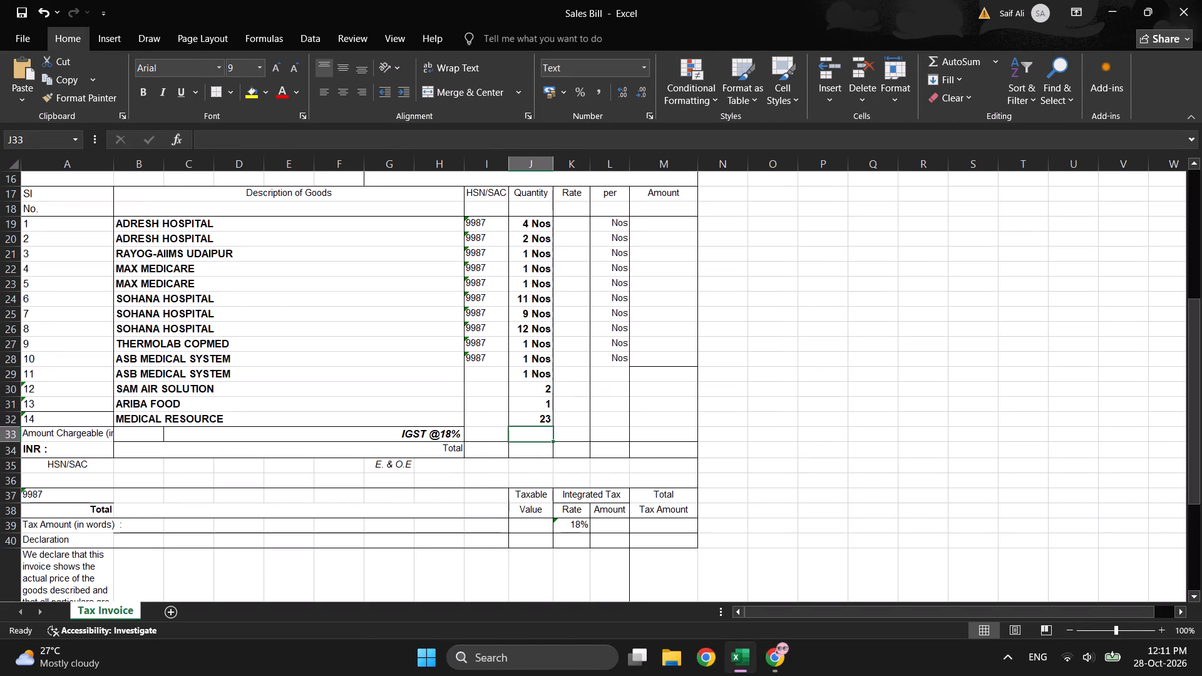
# Add the unit to the SAM AIR SOLUTION quantity so that it reads 2 Nos.
pyautogui.doubleClick(550, 389)
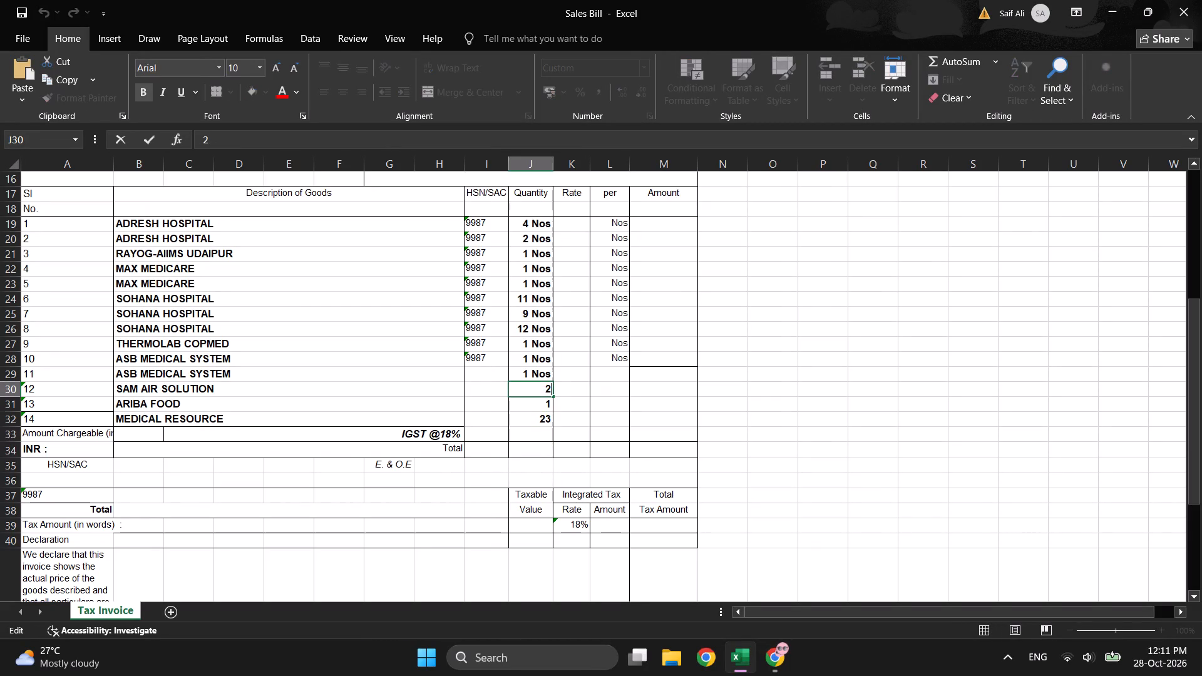
pyautogui.click(550, 389)
pyautogui.press('n')
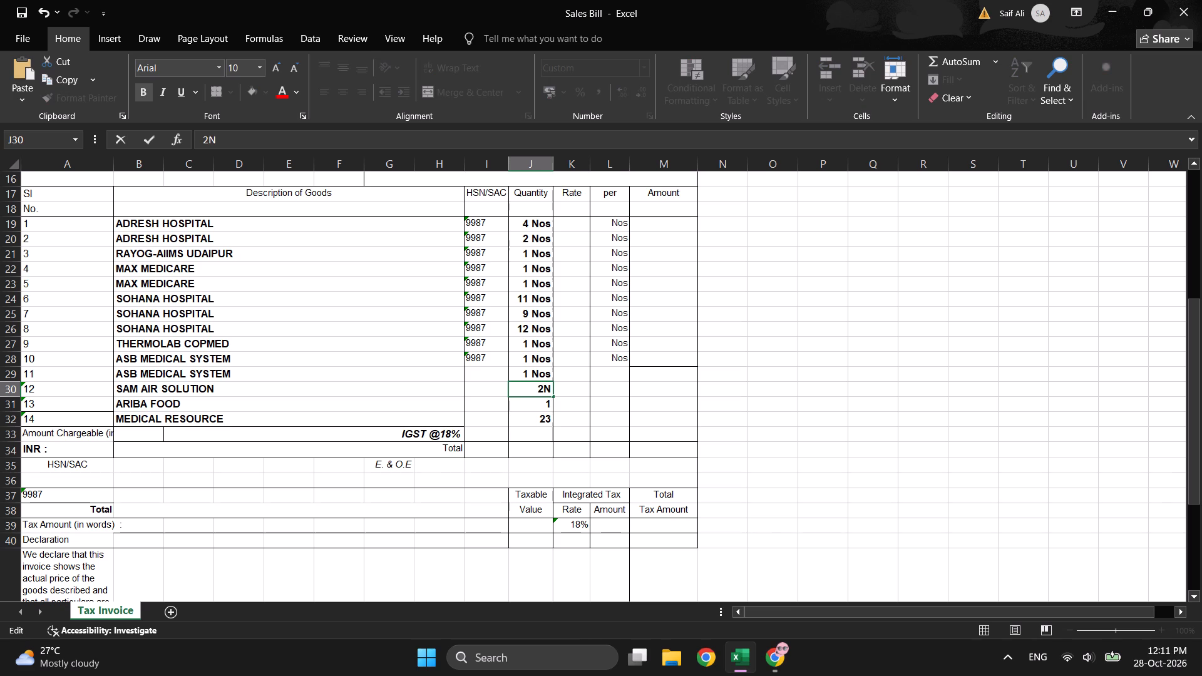
pyautogui.press('BackSpace')
pyautogui.press('space')
pyautogui.press('n')
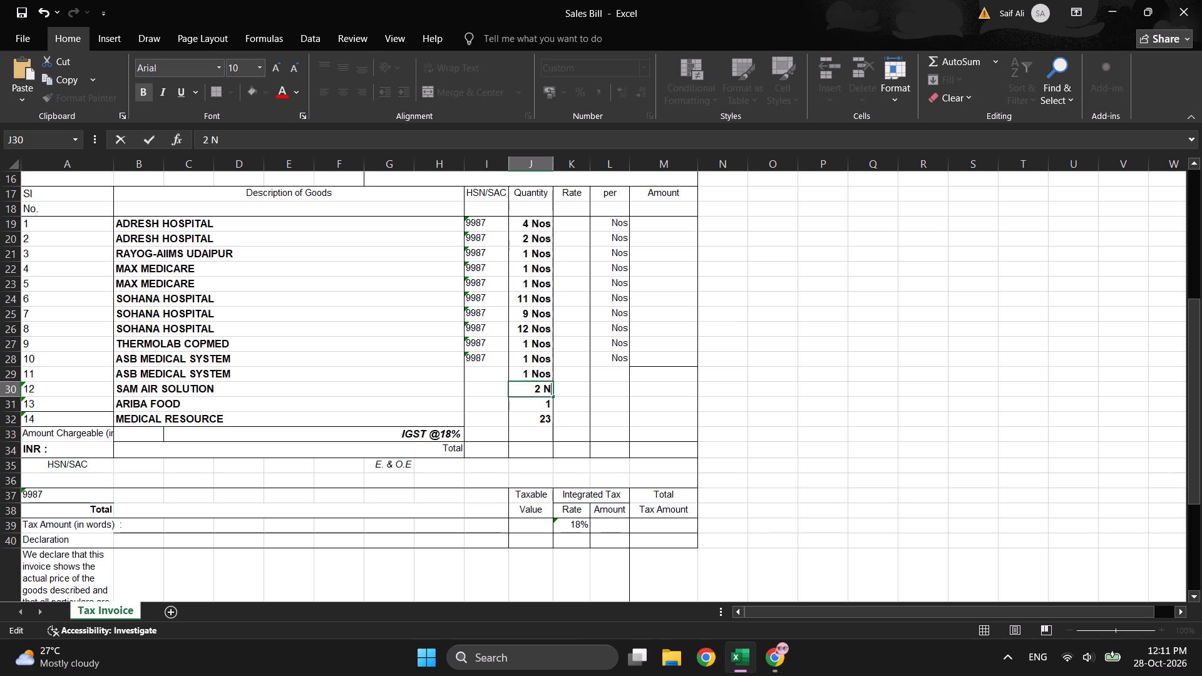
# Add the unit to the ARIBA FOOD quantity so that it reads 1 Nos, with a capital N.
pyautogui.doubleClick(552, 404)
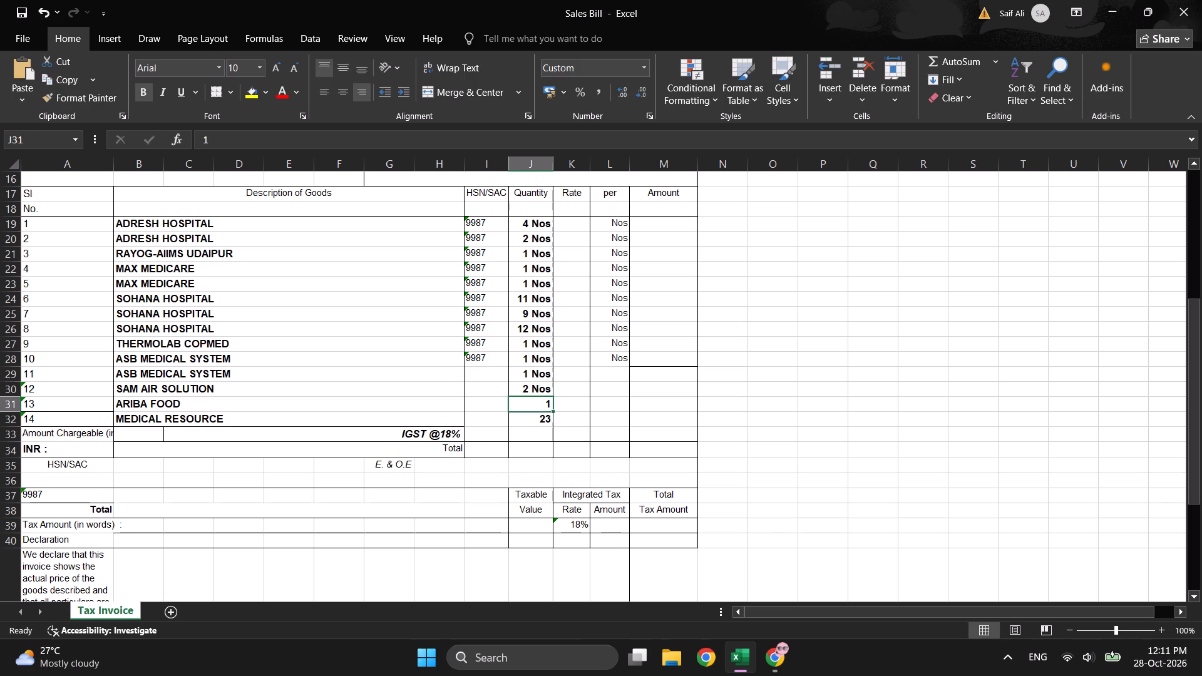
pyautogui.doubleClick(550, 402)
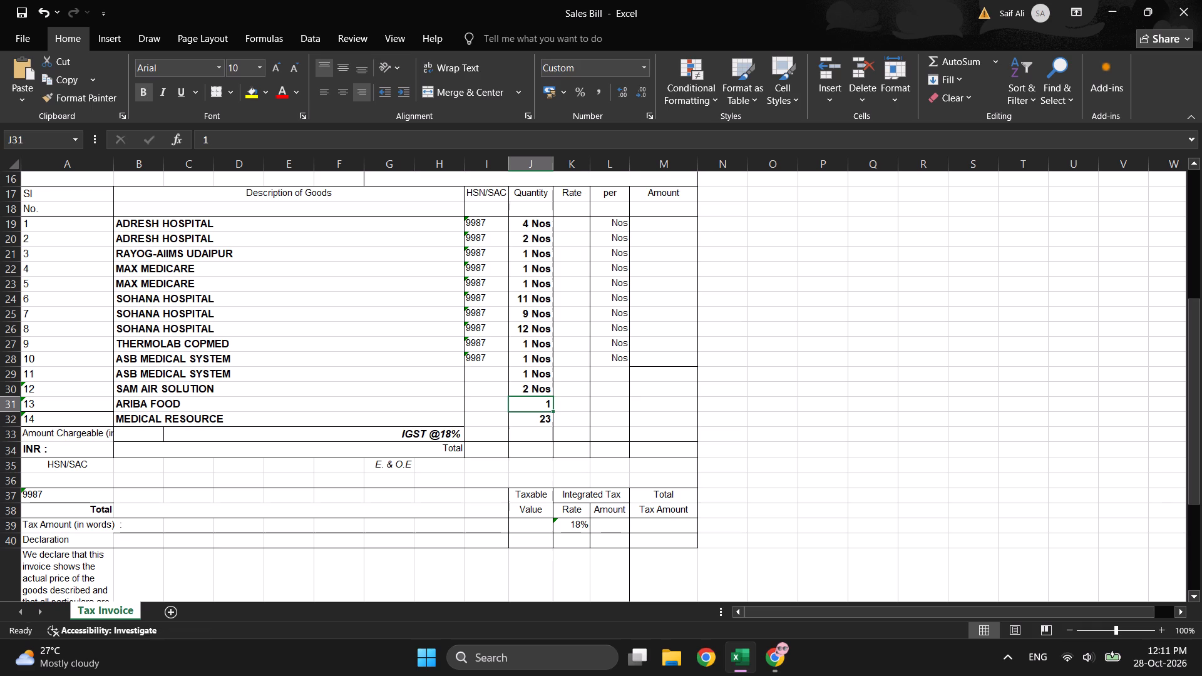
pyautogui.click(550, 402)
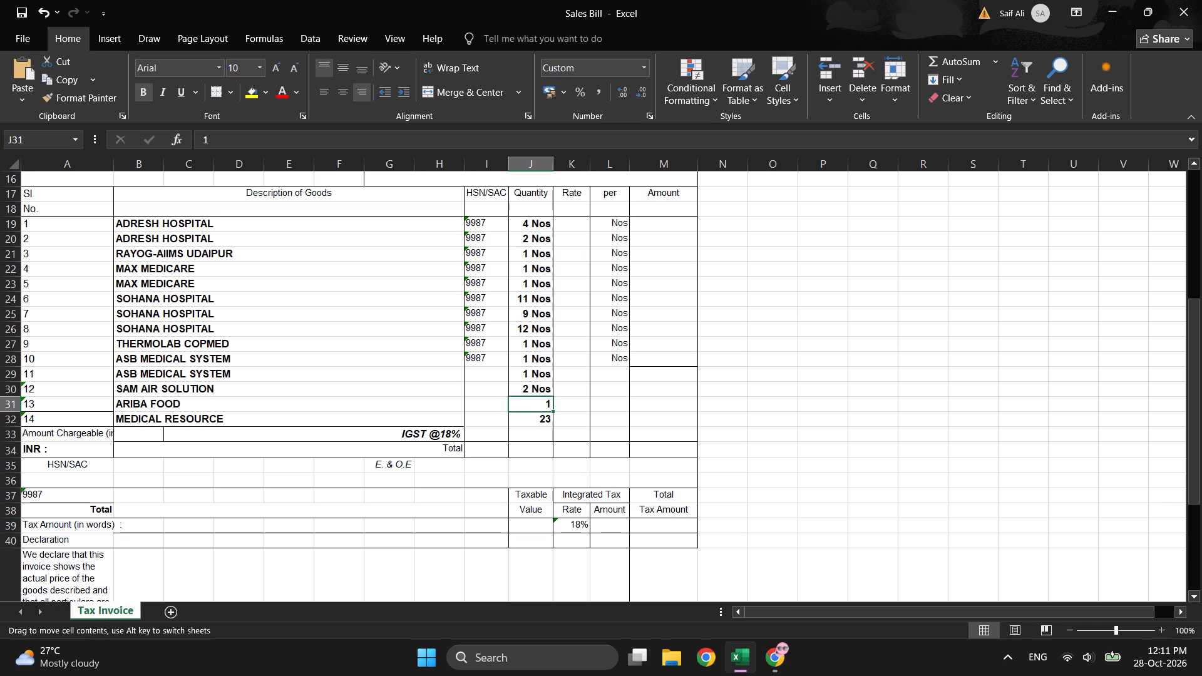
pyautogui.doubleClick(549, 405)
pyautogui.press('space')
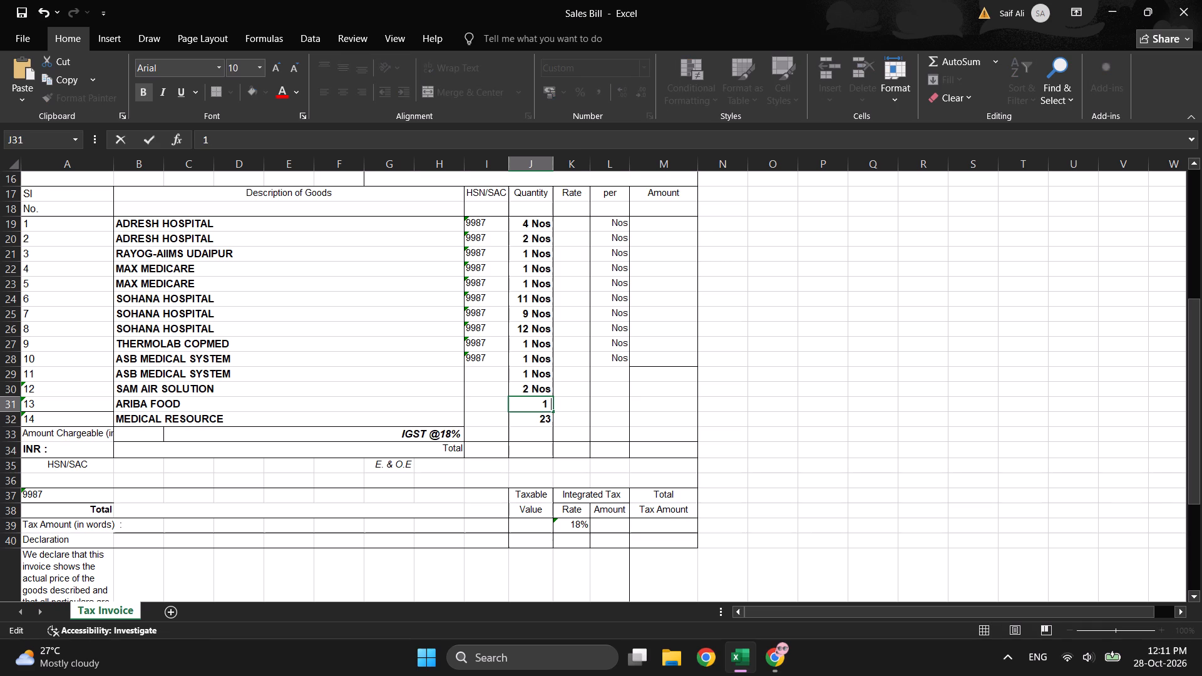
pyautogui.press('n')
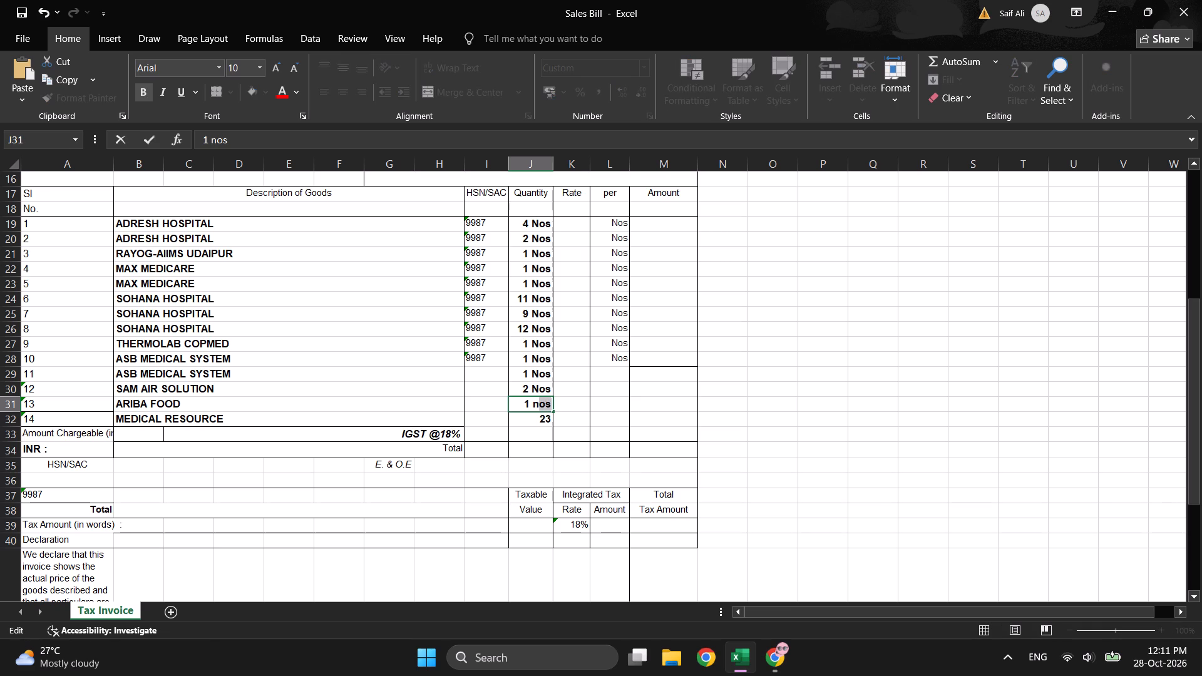
pyautogui.press('BackSpace')
pyautogui.press('BackSpace')
pyautogui.press('n')
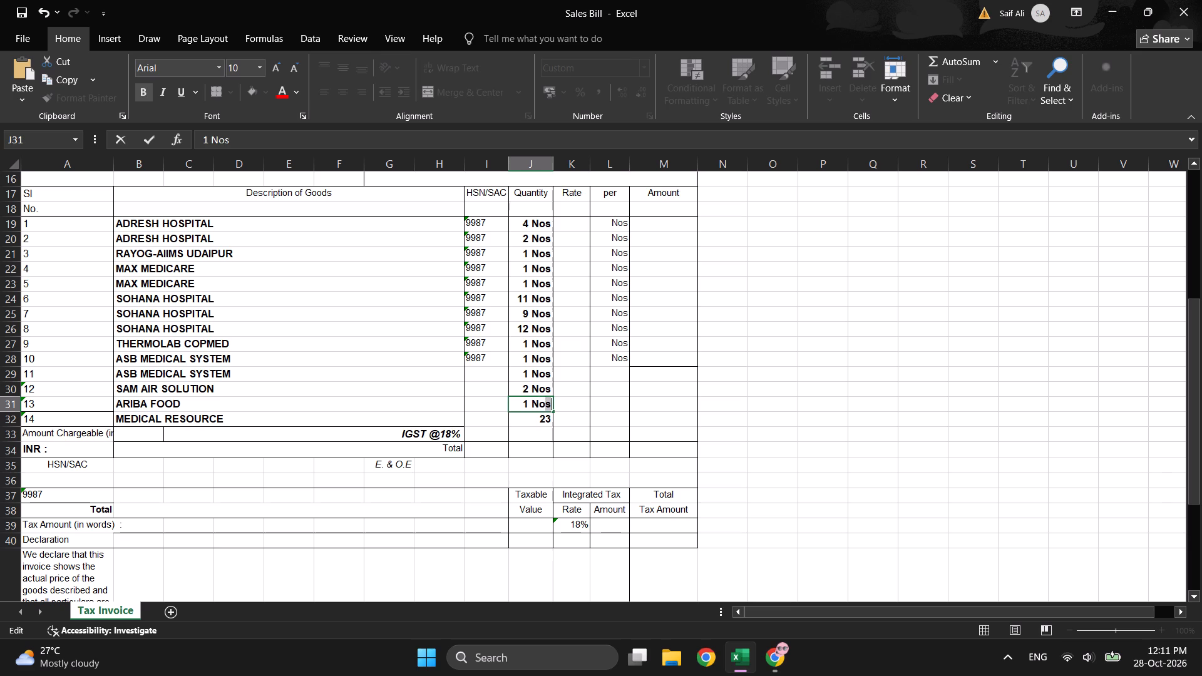
# Add the unit to the MEDICAL RESOURCE quantity so that it reads 23 Nos.
pyautogui.doubleClick(548, 417)
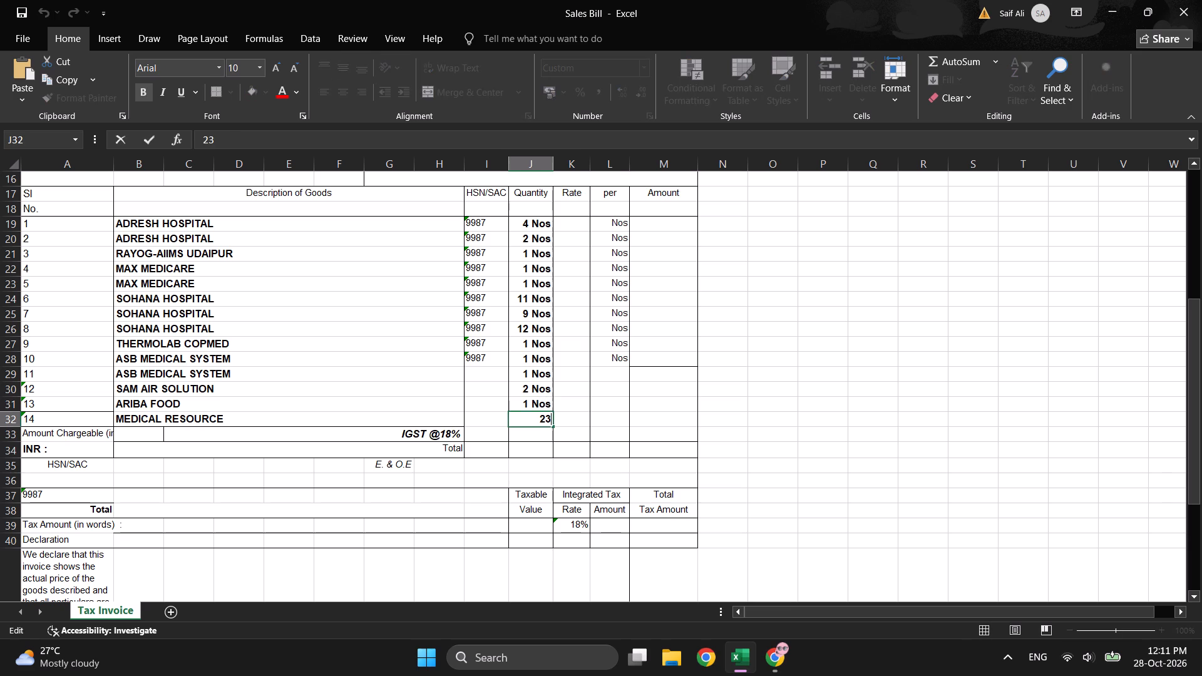
pyautogui.click(548, 417)
pyautogui.press('space')
pyautogui.click(696, 411)
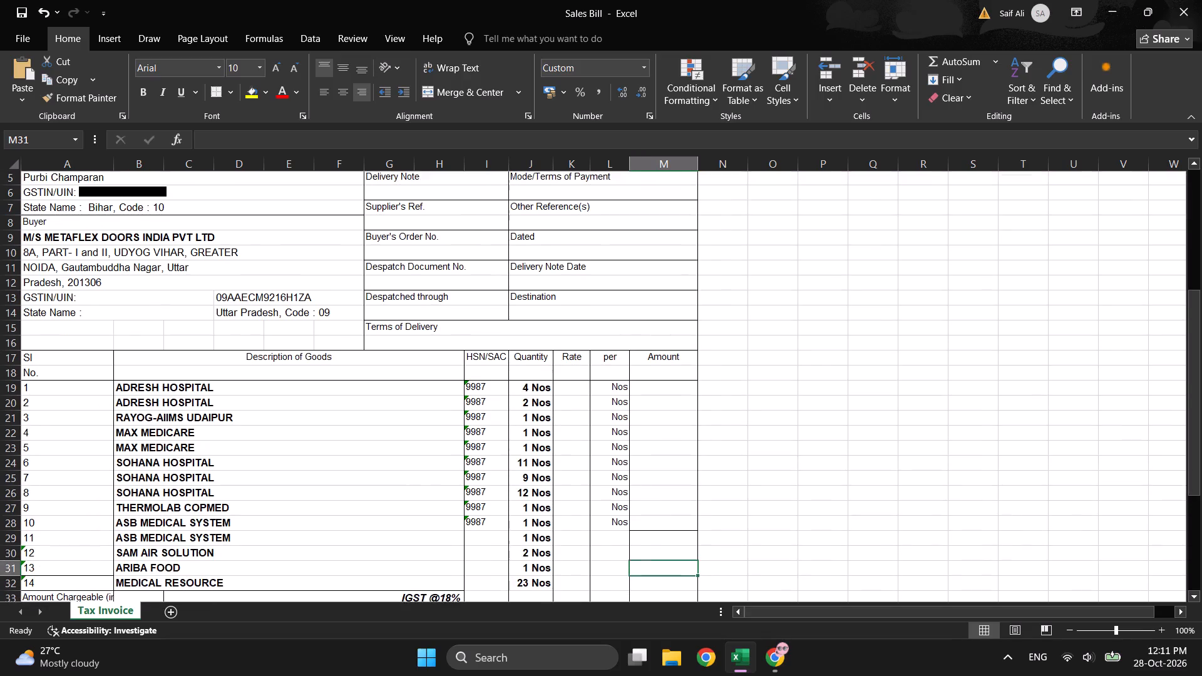
# Widen the Rate, per and Amount columns (K, L and M) of the item table.
pyautogui.click(590, 370)
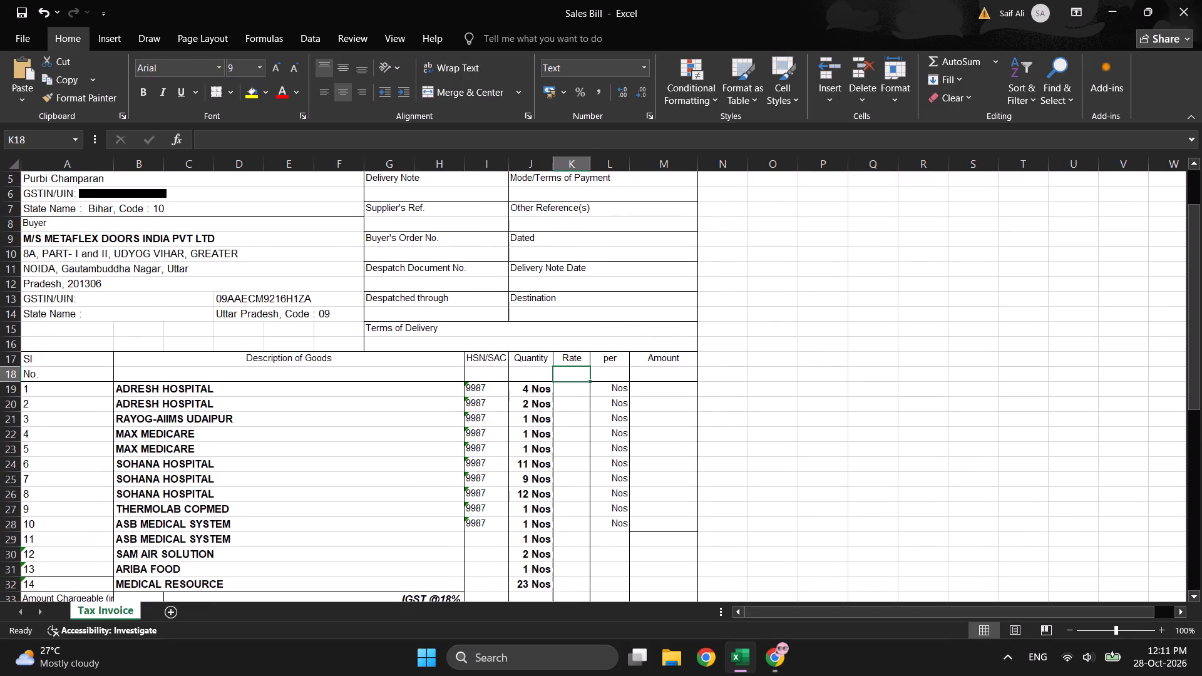
pyautogui.moveTo(590, 161); pyautogui.dragTo(609, 161)
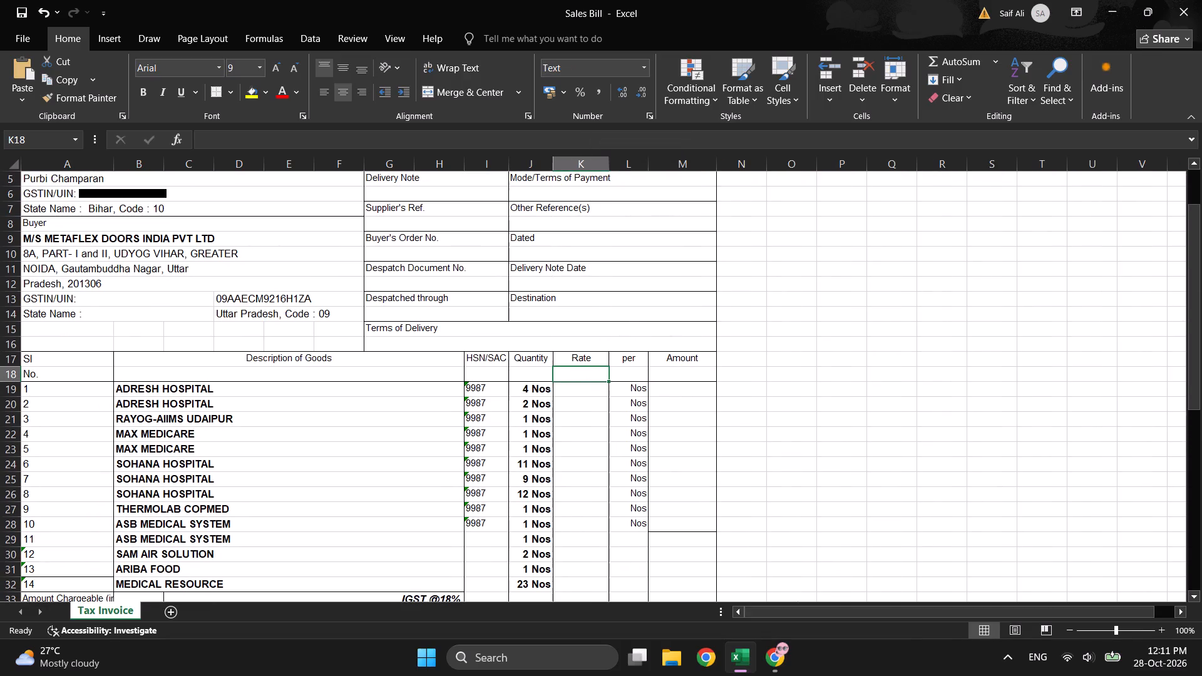
pyautogui.click(647, 363)
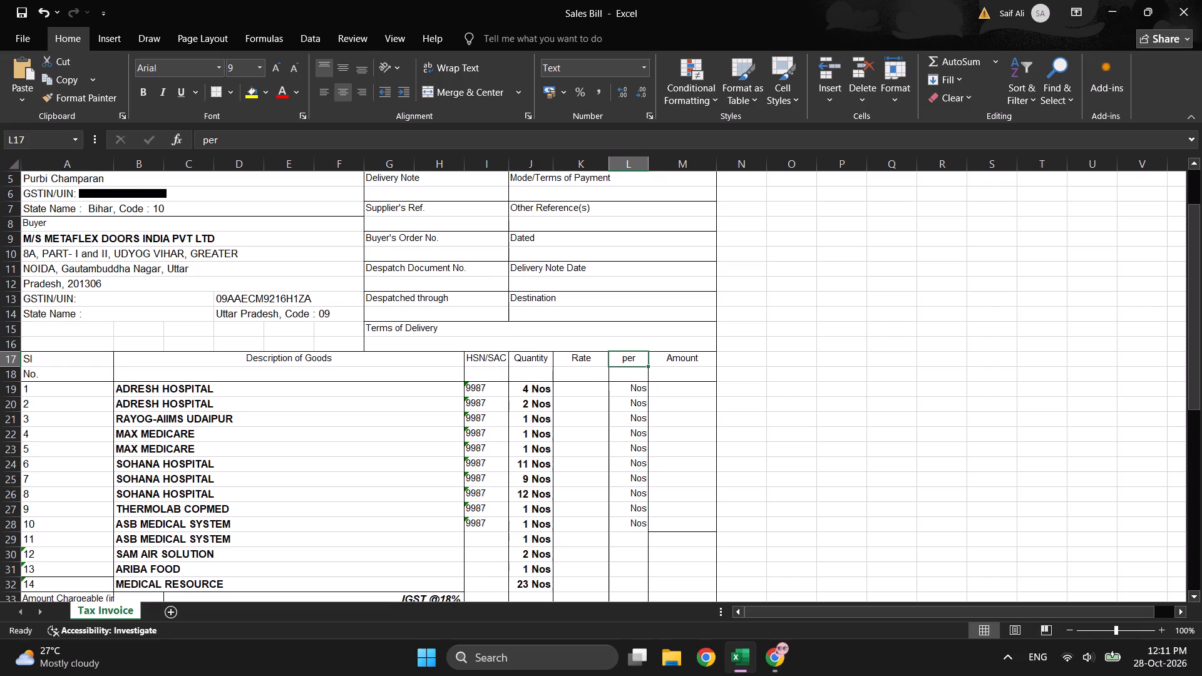
pyautogui.moveTo(649, 165); pyautogui.dragTo(672, 170)
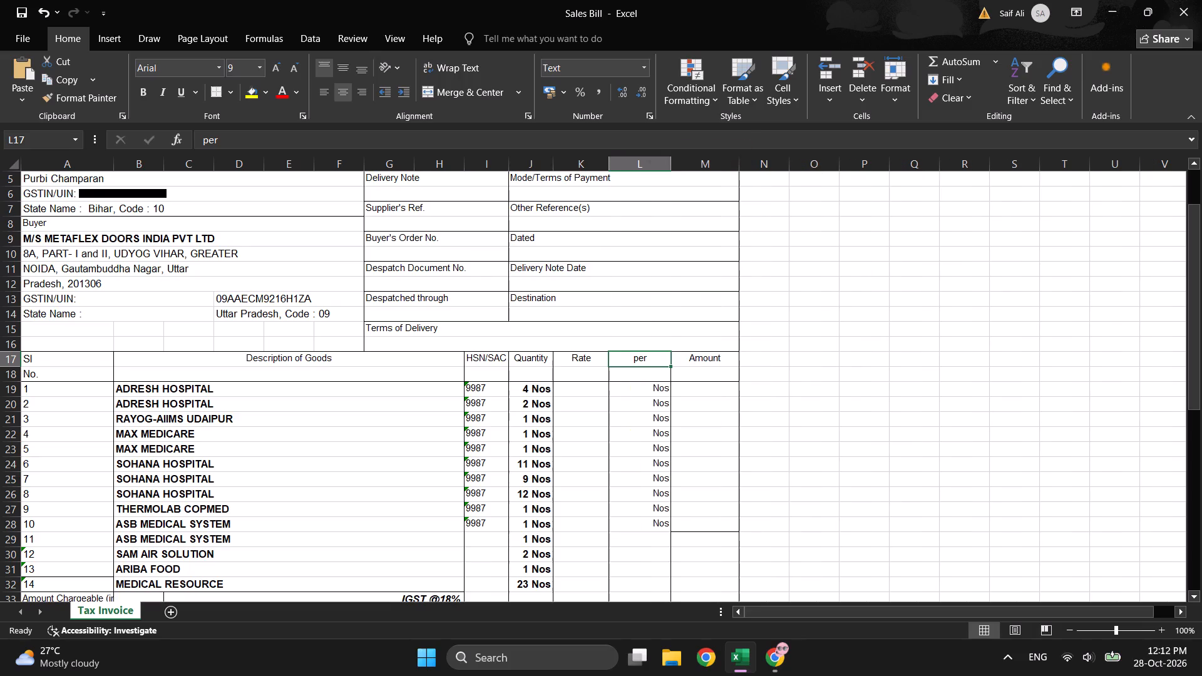
pyautogui.moveTo(739, 163); pyautogui.dragTo(757, 165)
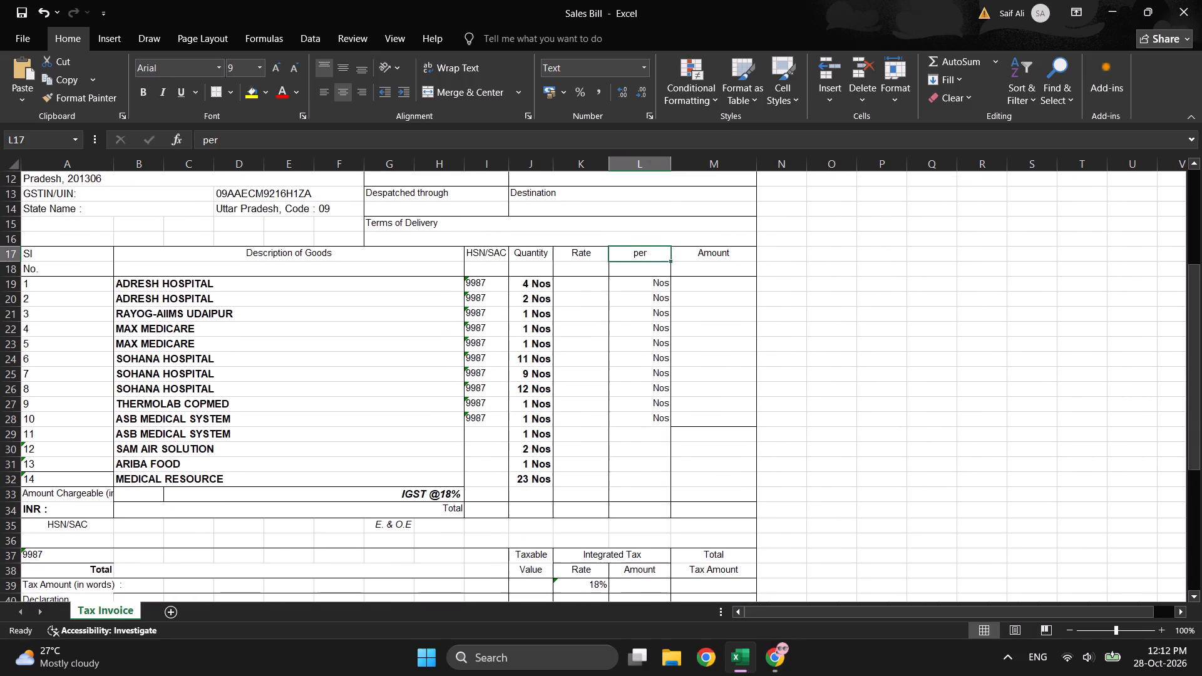
pyautogui.click(847, 418)
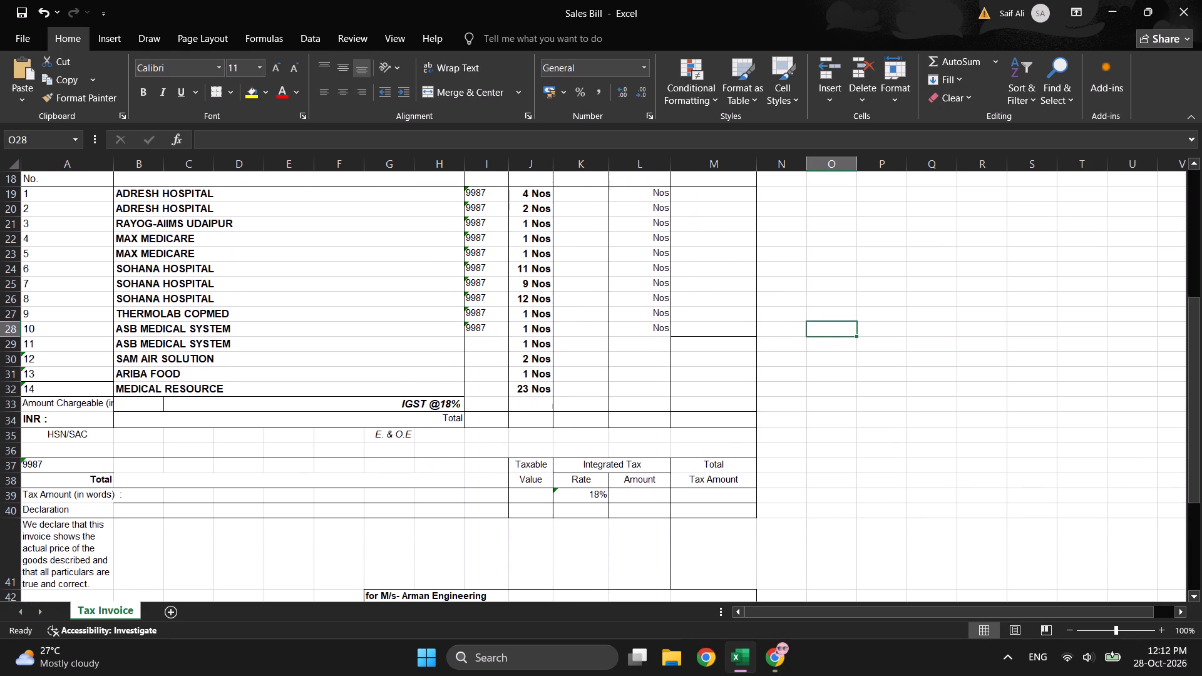
# Remove all borders from the Amount cell M28 in the ASB MEDICAL SYSTEM row of item 10.
pyautogui.click(721, 335)
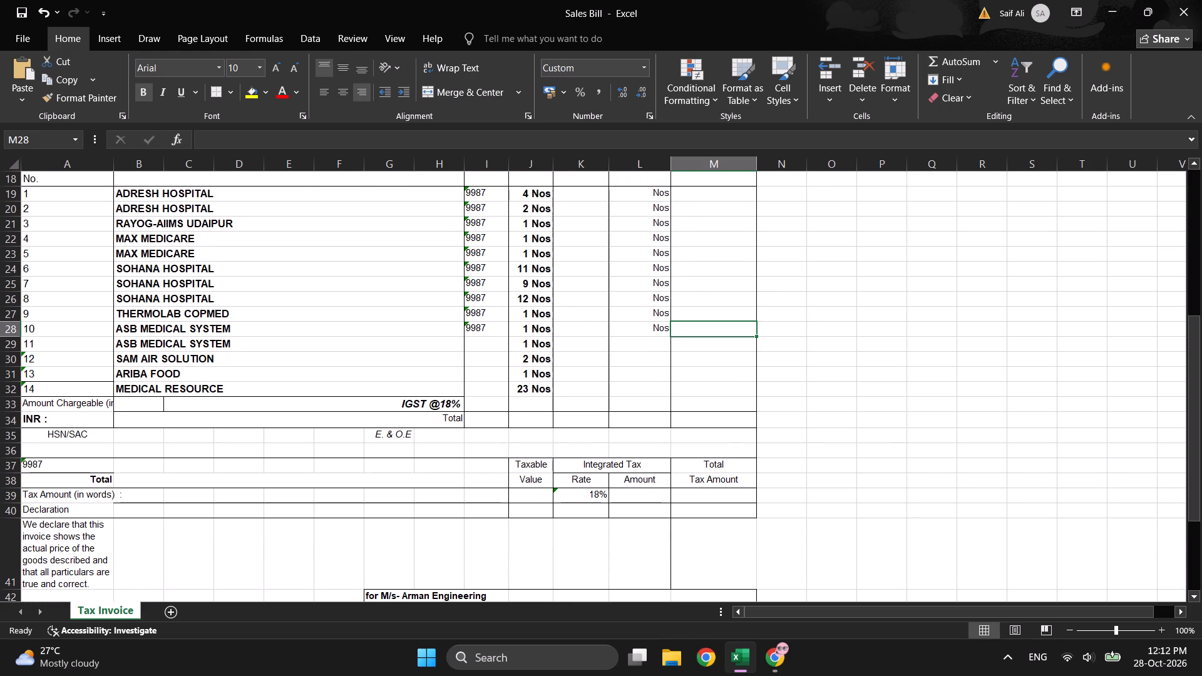
pyautogui.click(729, 335)
pyautogui.click(230, 93)
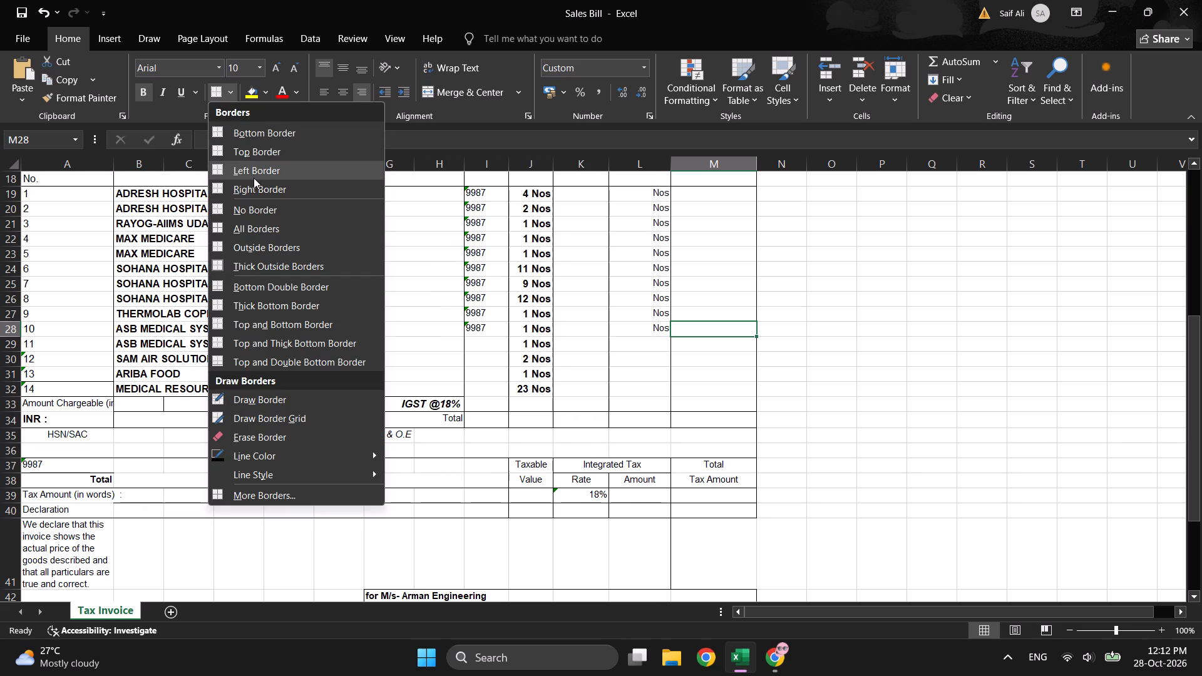
pyautogui.click(250, 202)
pyautogui.click(826, 344)
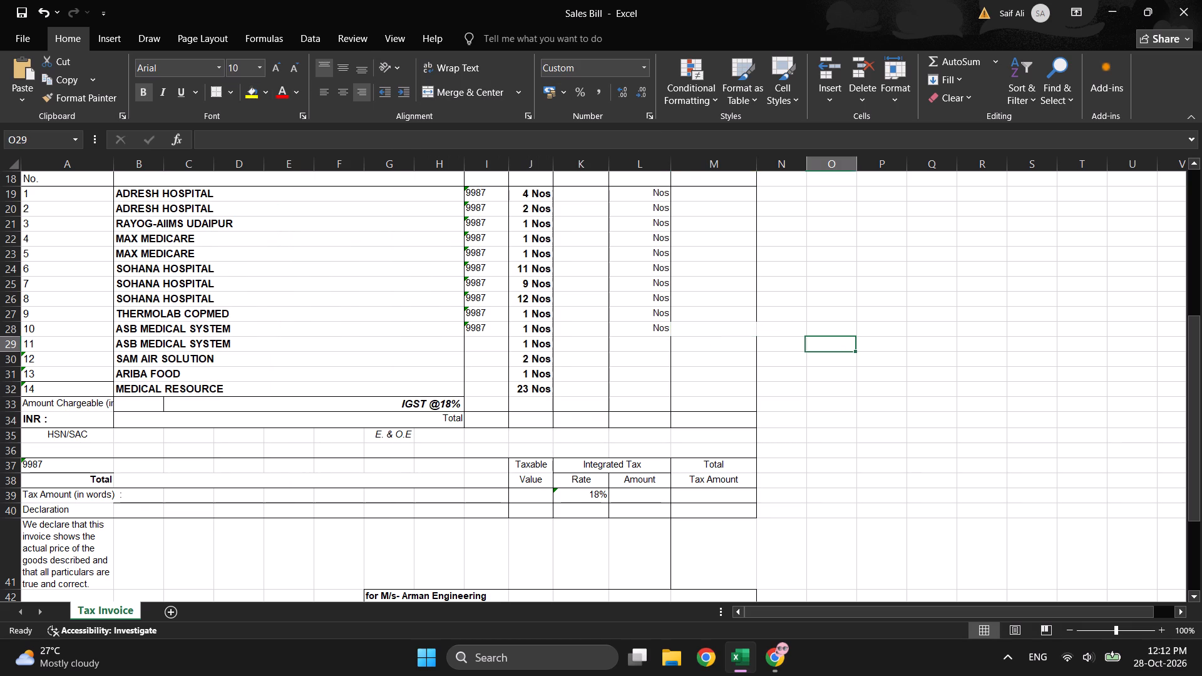
# Apply a Right Border and a Left Border to the Amount cell M28 of item 10.
pyautogui.click(718, 332)
pyautogui.click(228, 88)
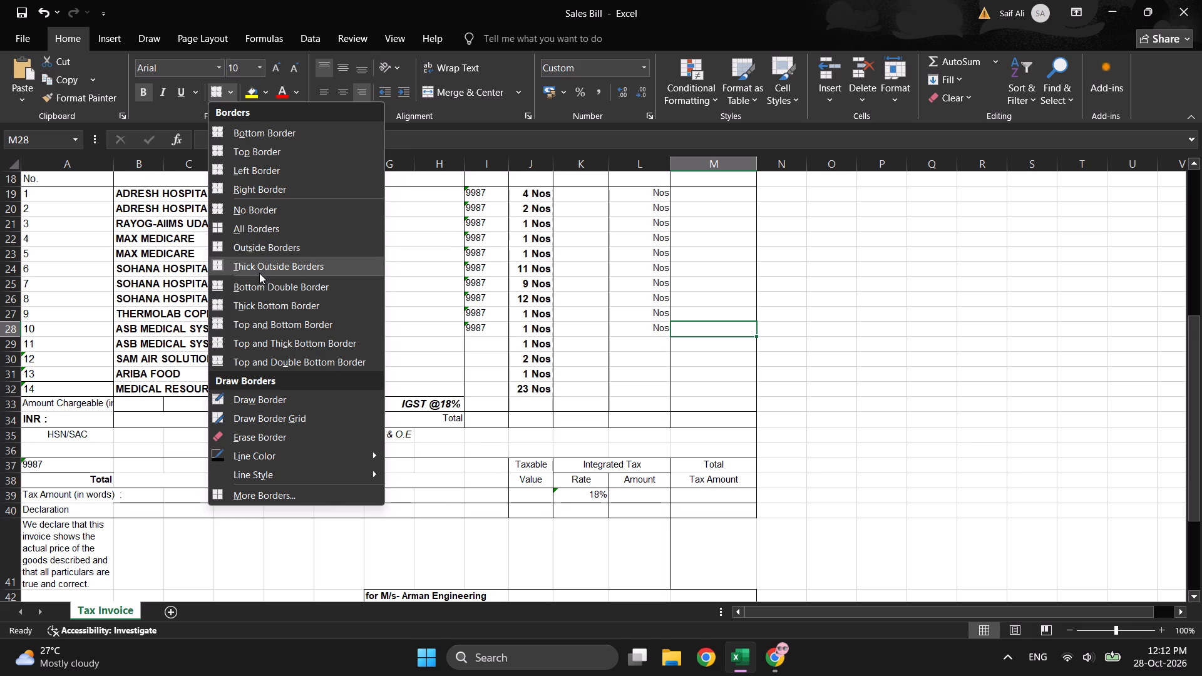
pyautogui.click(253, 187)
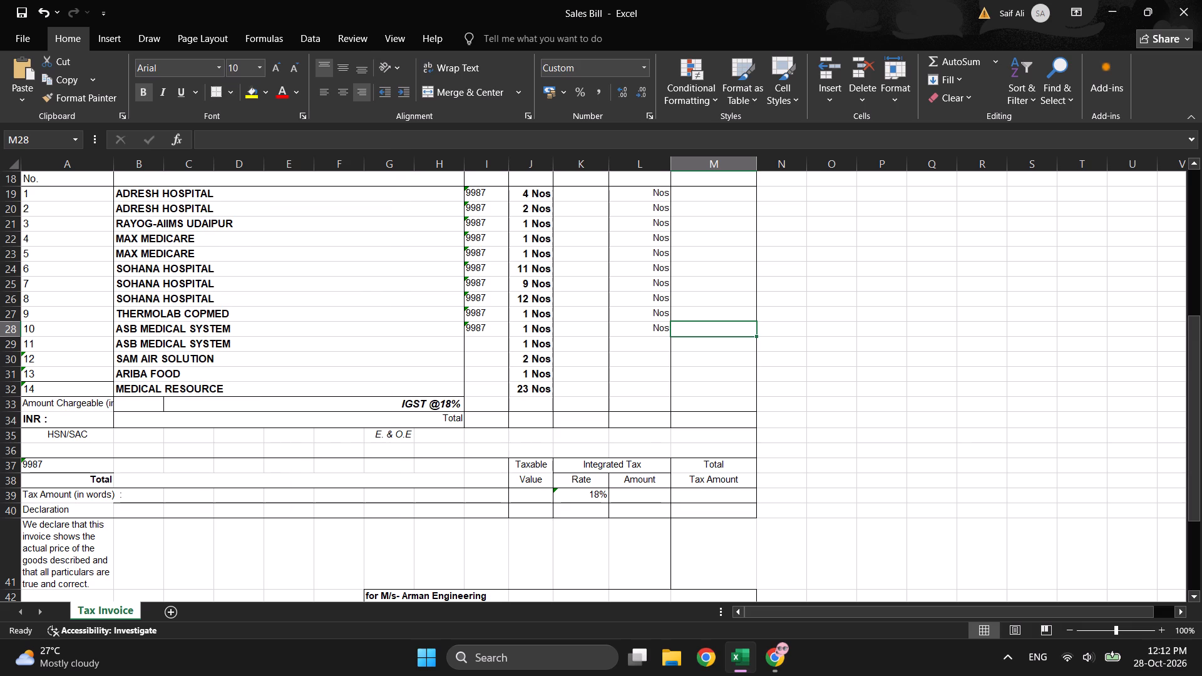
pyautogui.click(783, 373)
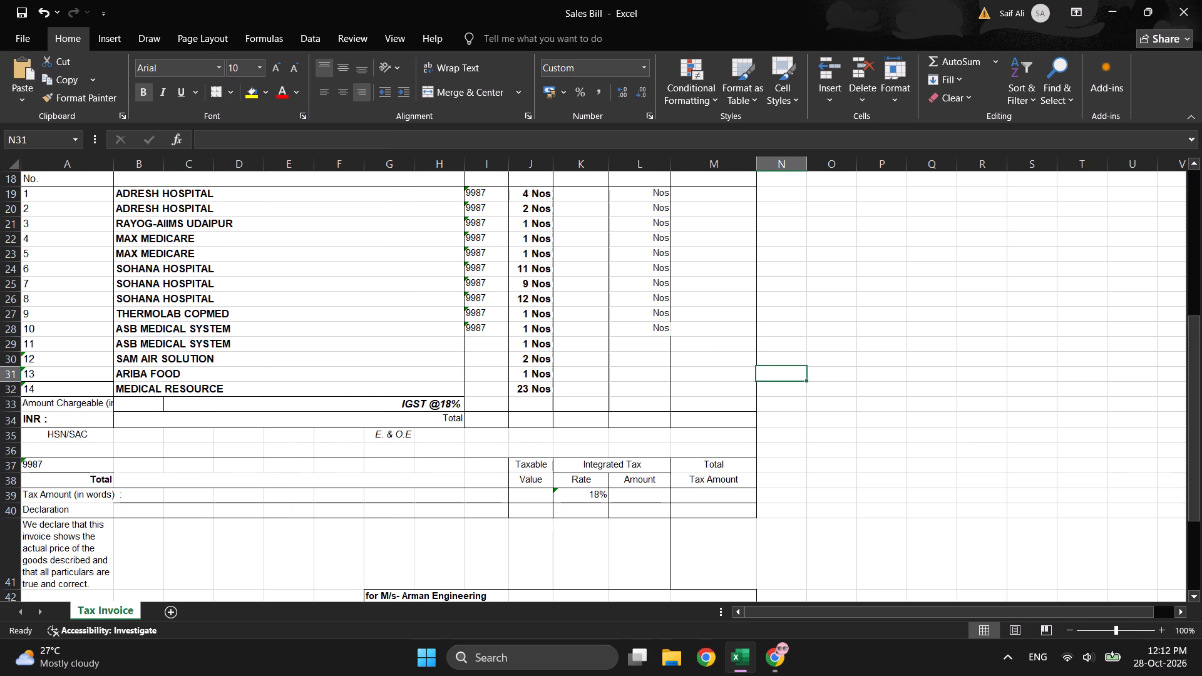
pyautogui.click(725, 329)
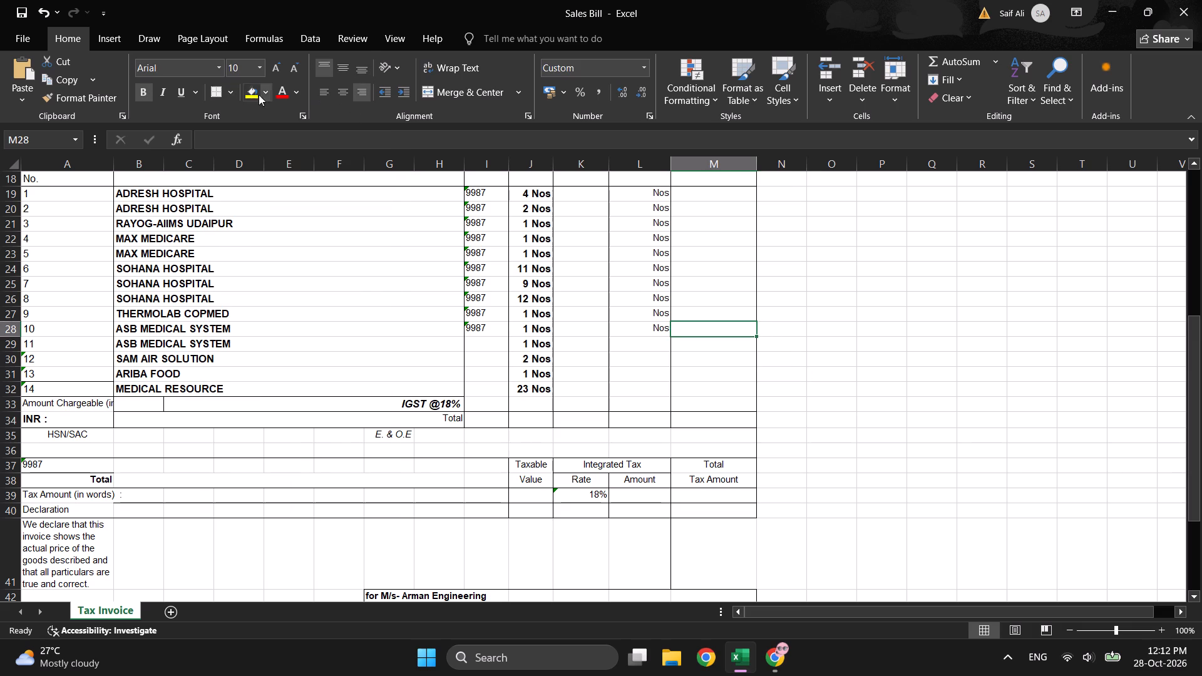
pyautogui.click(227, 91)
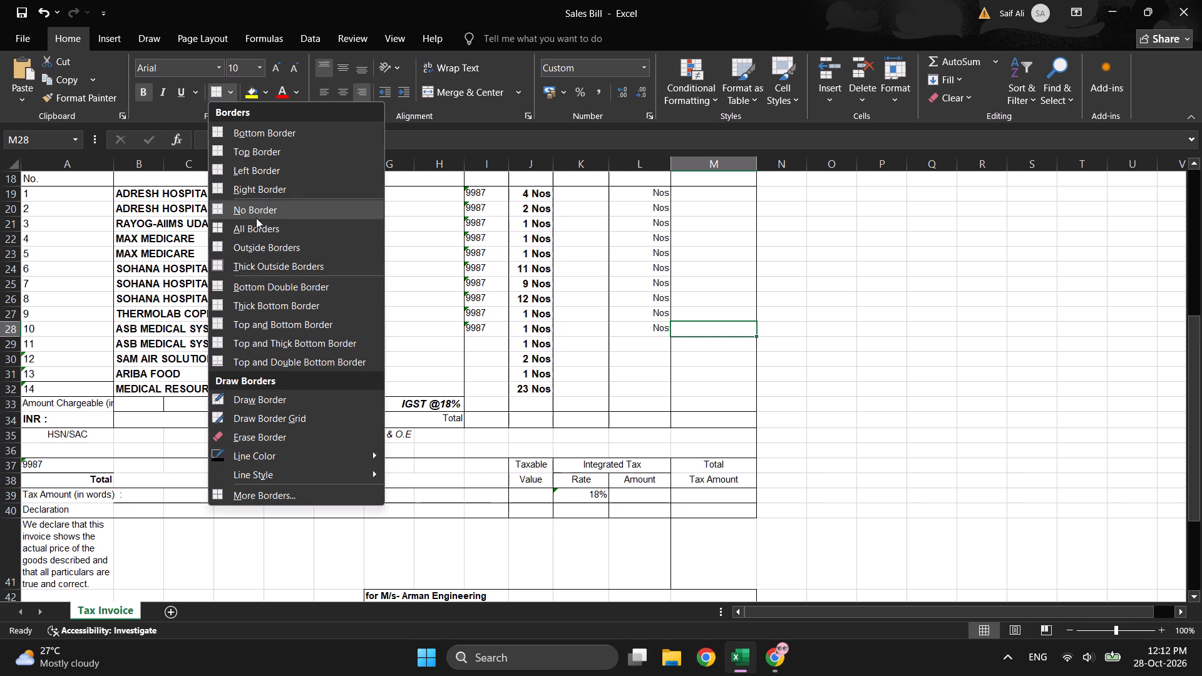
pyautogui.click(241, 167)
pyautogui.click(826, 367)
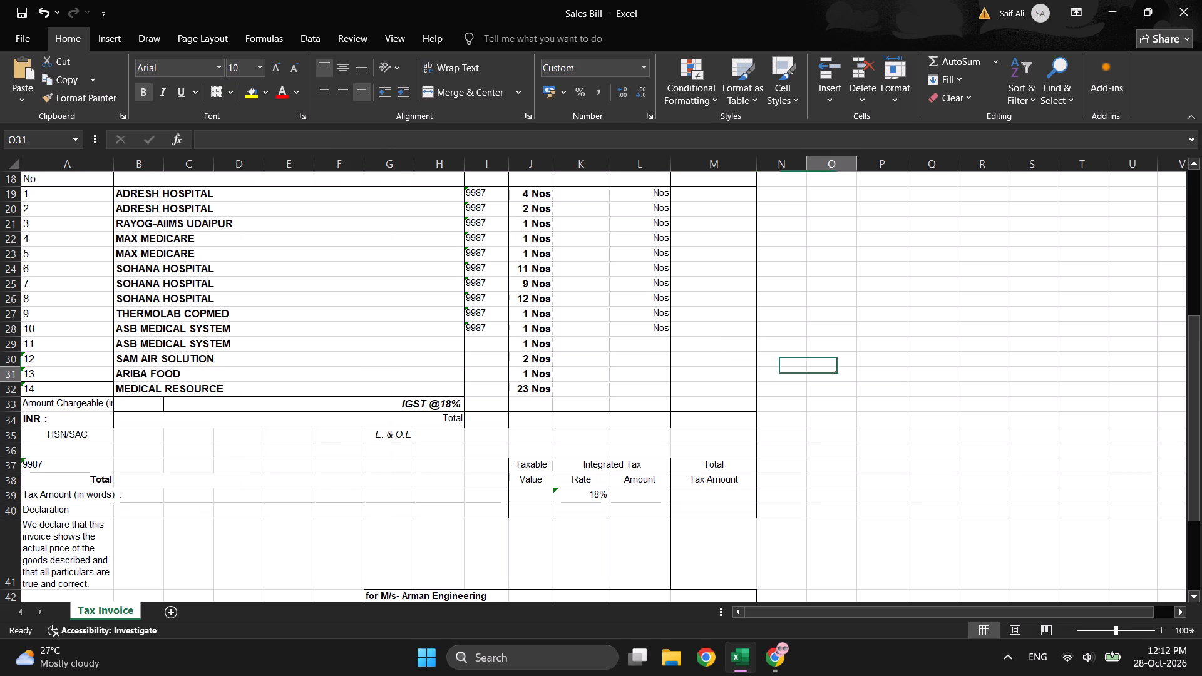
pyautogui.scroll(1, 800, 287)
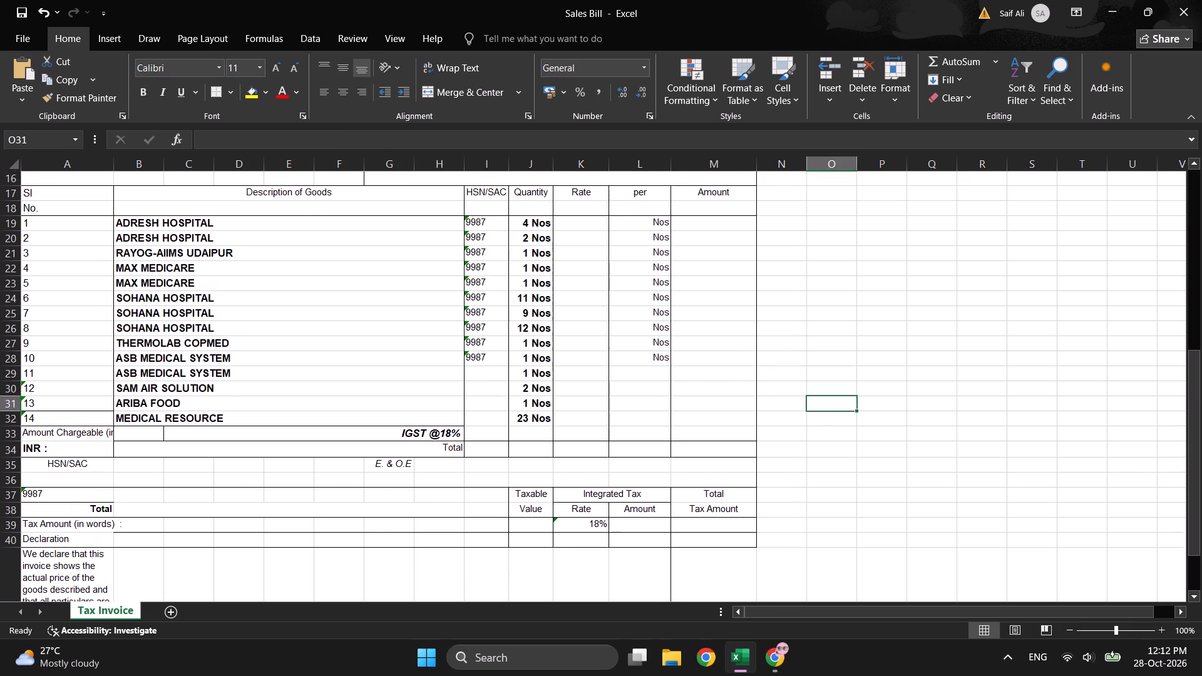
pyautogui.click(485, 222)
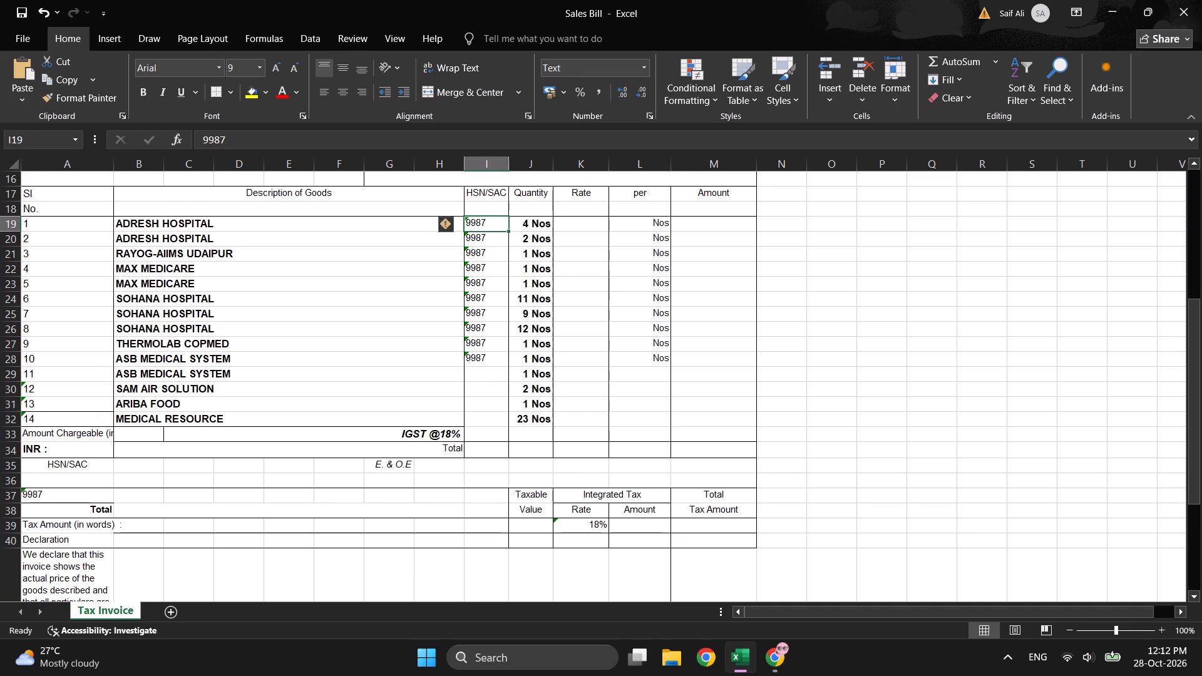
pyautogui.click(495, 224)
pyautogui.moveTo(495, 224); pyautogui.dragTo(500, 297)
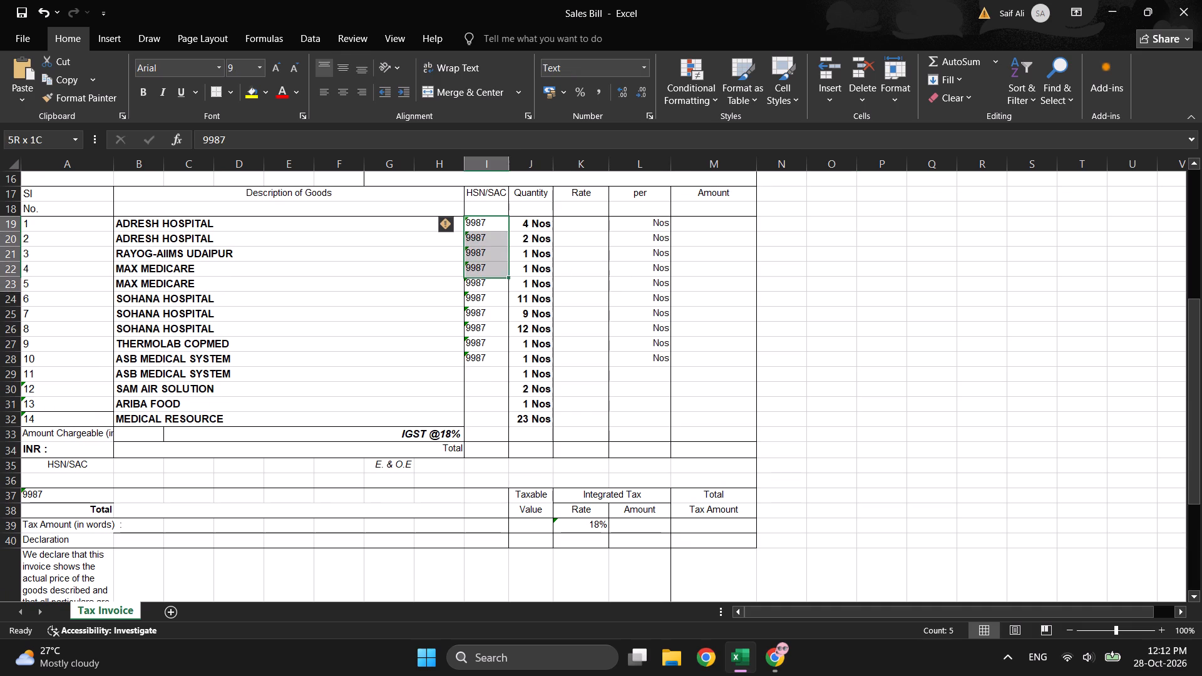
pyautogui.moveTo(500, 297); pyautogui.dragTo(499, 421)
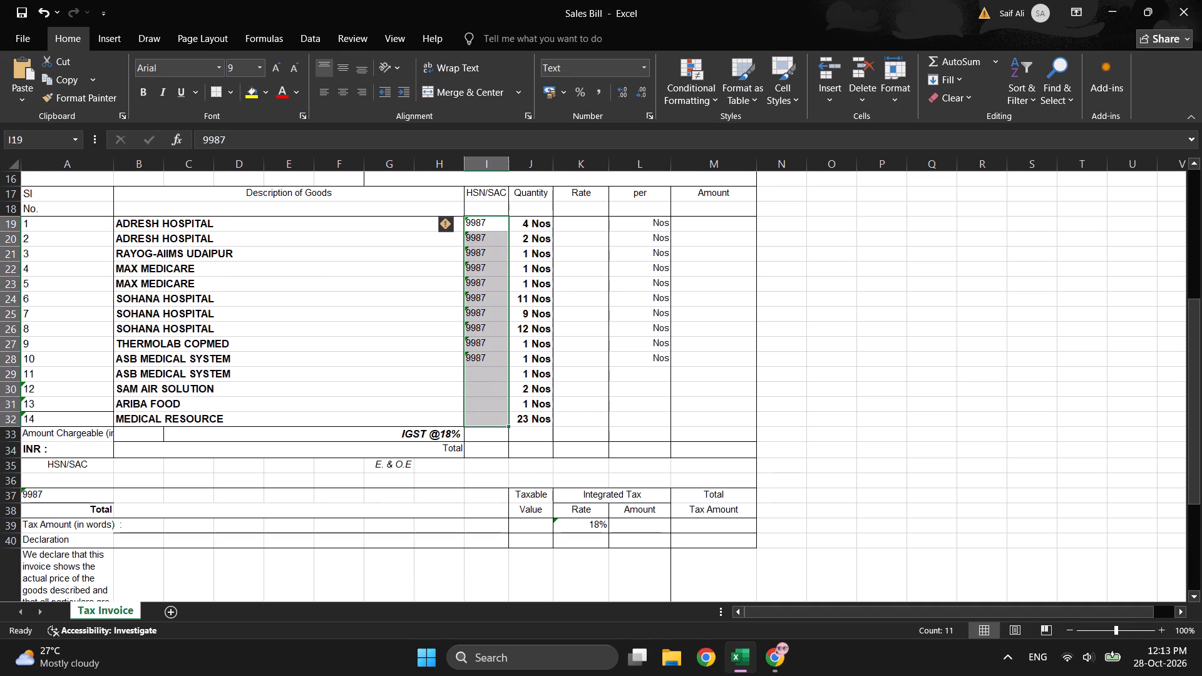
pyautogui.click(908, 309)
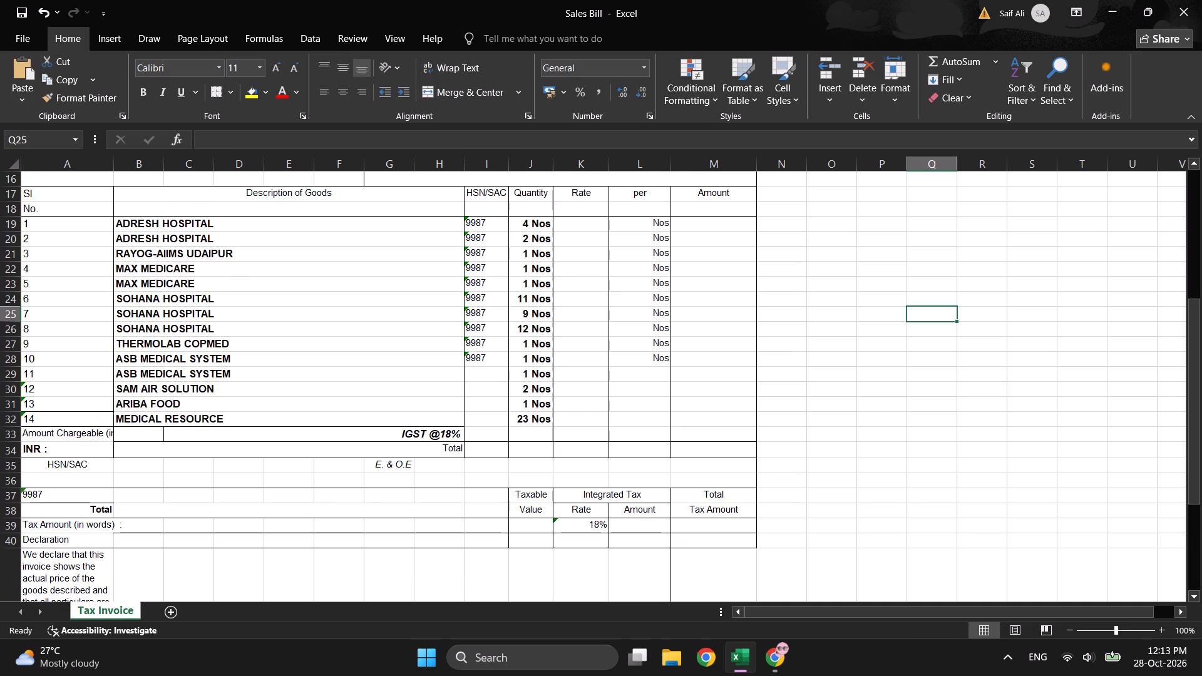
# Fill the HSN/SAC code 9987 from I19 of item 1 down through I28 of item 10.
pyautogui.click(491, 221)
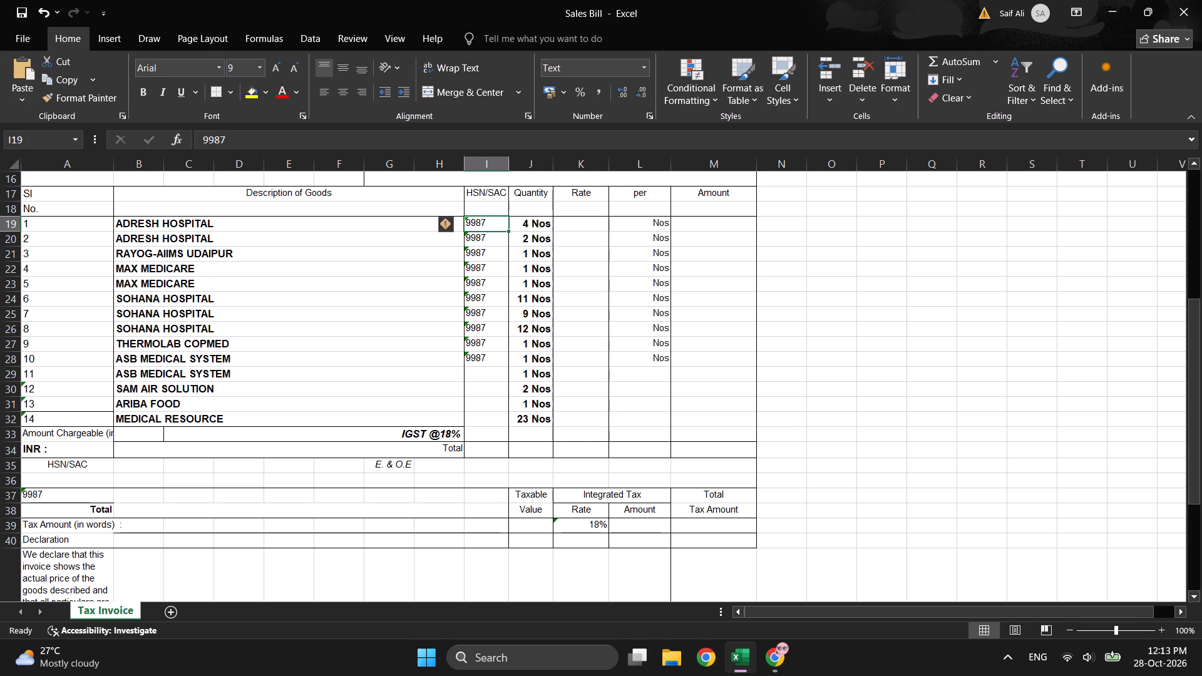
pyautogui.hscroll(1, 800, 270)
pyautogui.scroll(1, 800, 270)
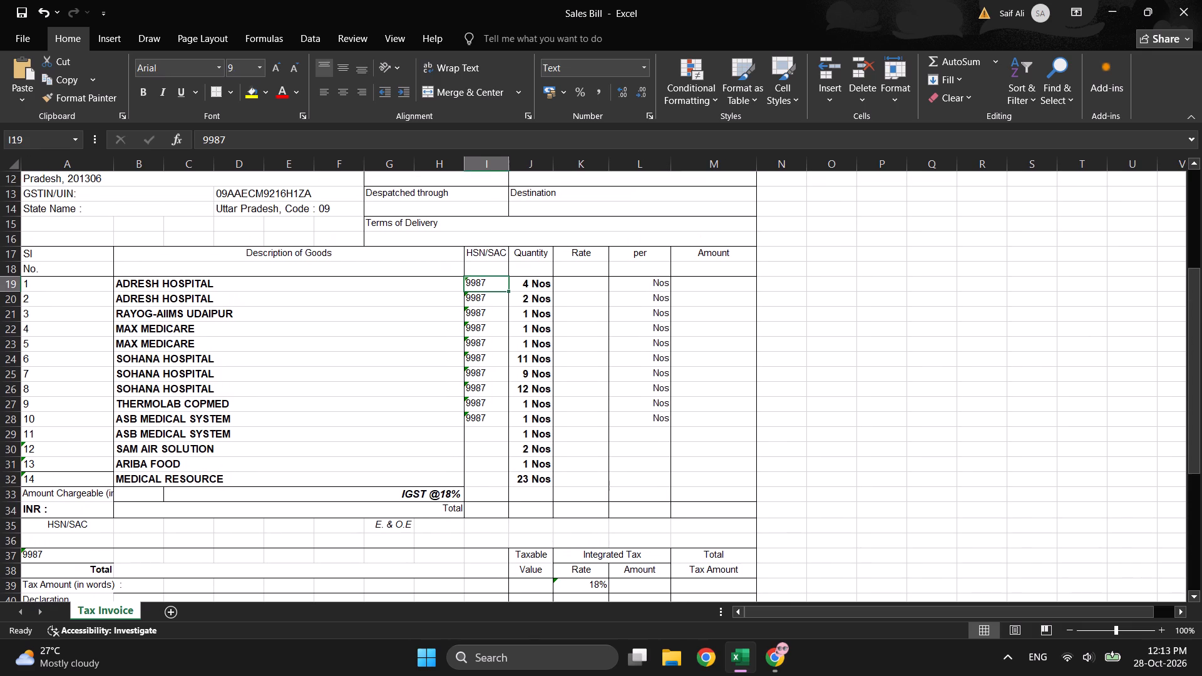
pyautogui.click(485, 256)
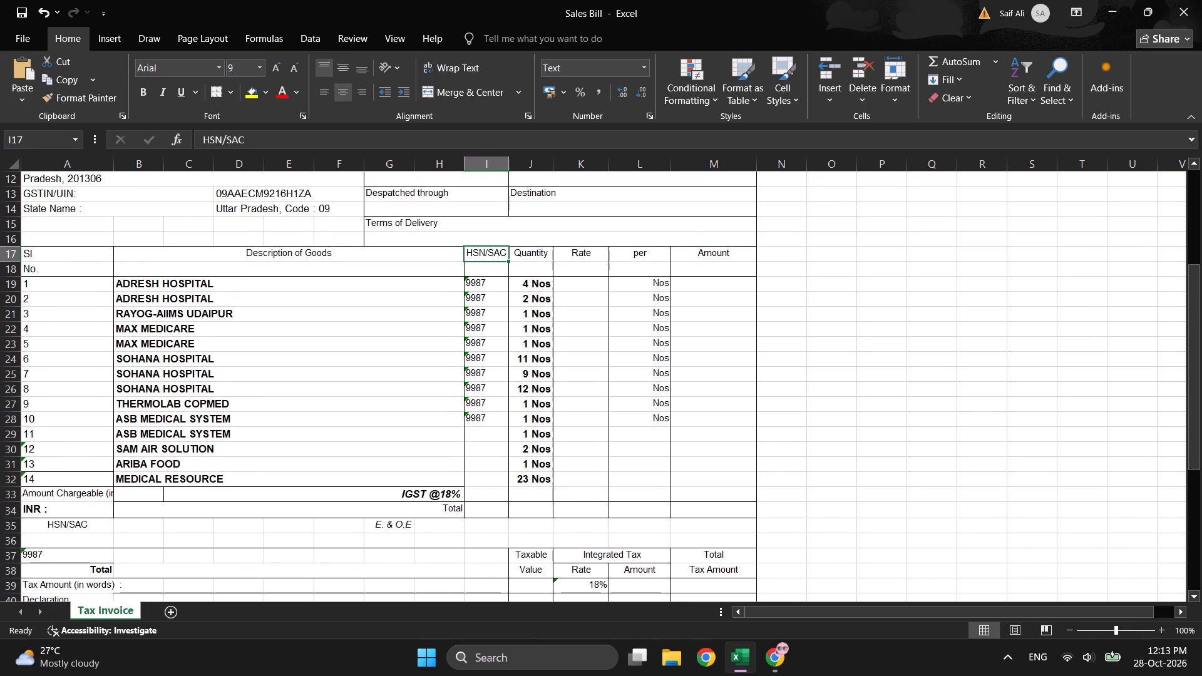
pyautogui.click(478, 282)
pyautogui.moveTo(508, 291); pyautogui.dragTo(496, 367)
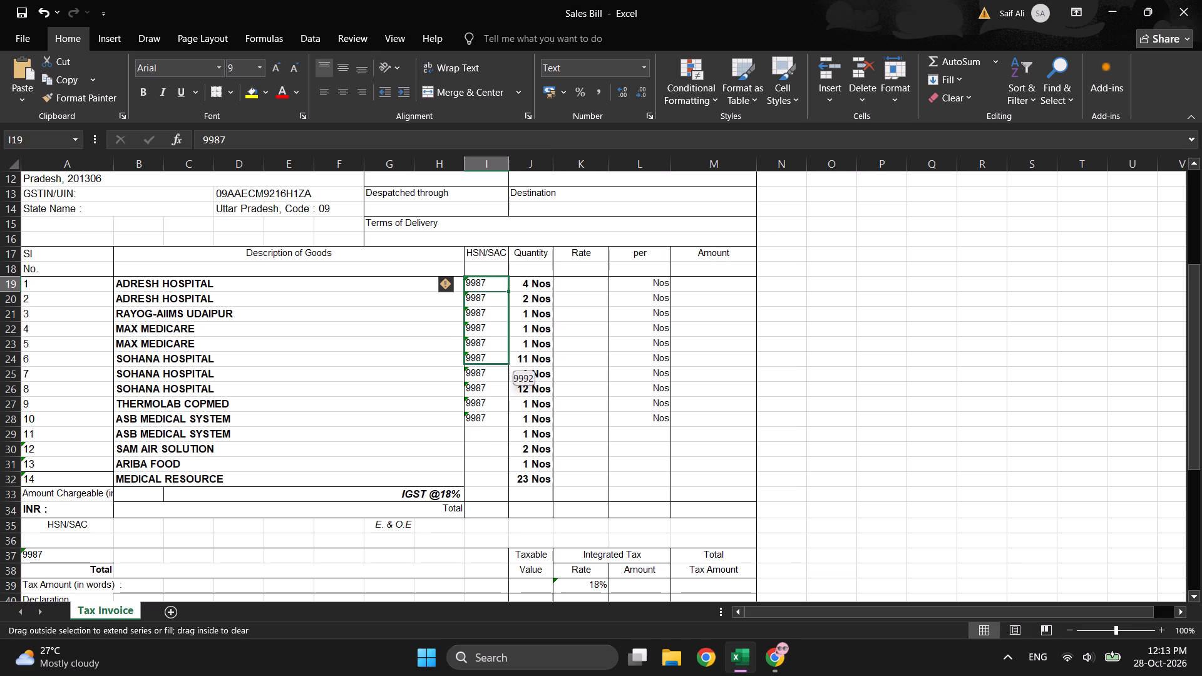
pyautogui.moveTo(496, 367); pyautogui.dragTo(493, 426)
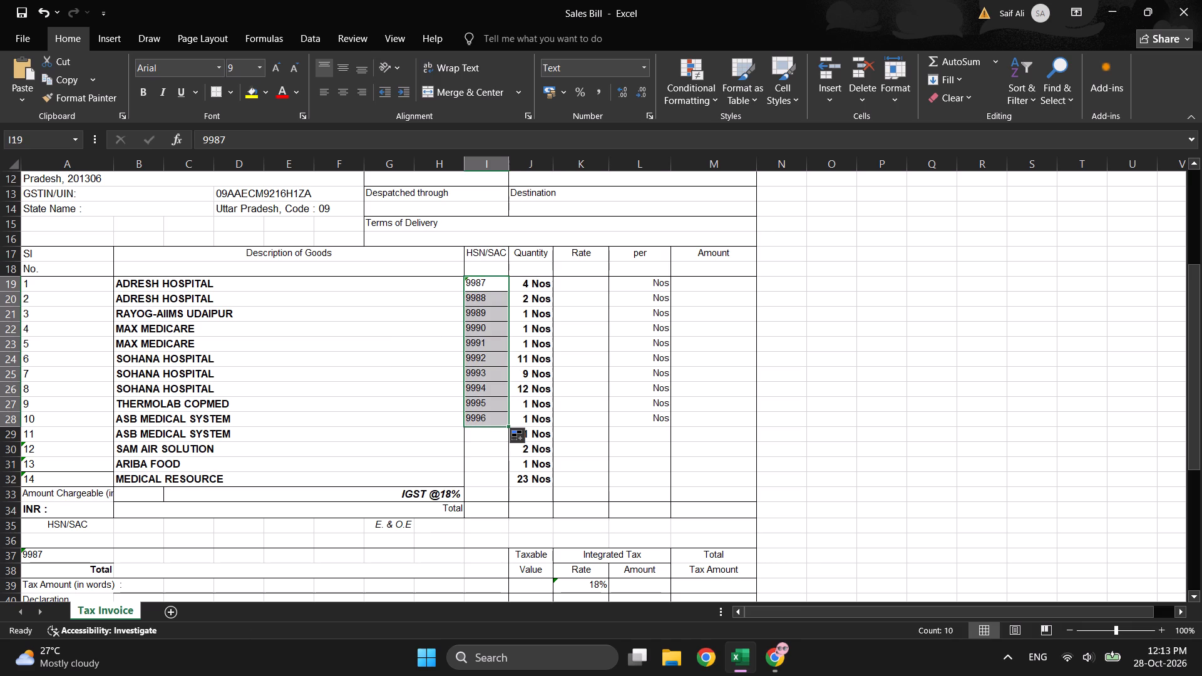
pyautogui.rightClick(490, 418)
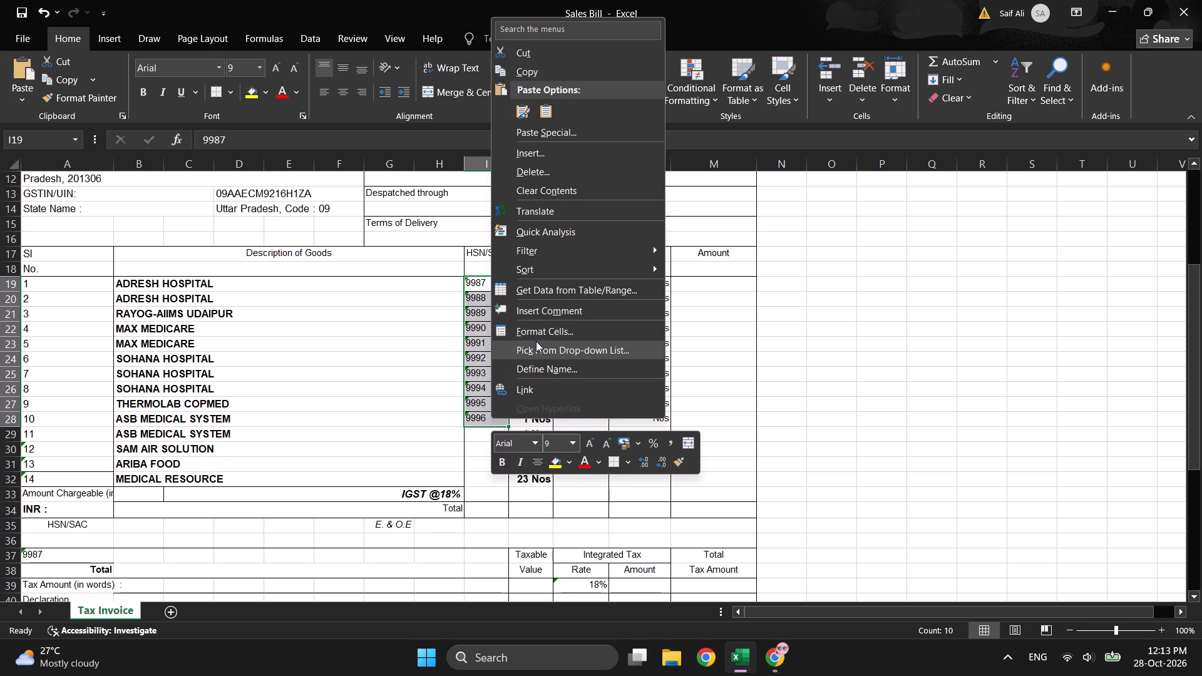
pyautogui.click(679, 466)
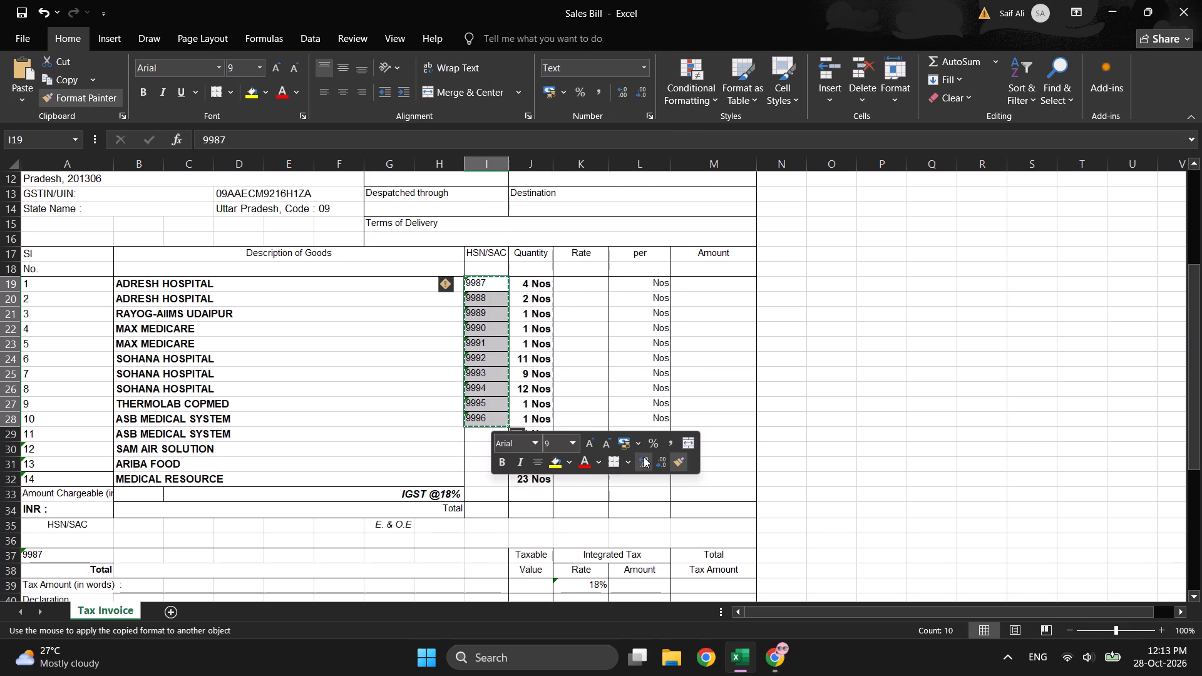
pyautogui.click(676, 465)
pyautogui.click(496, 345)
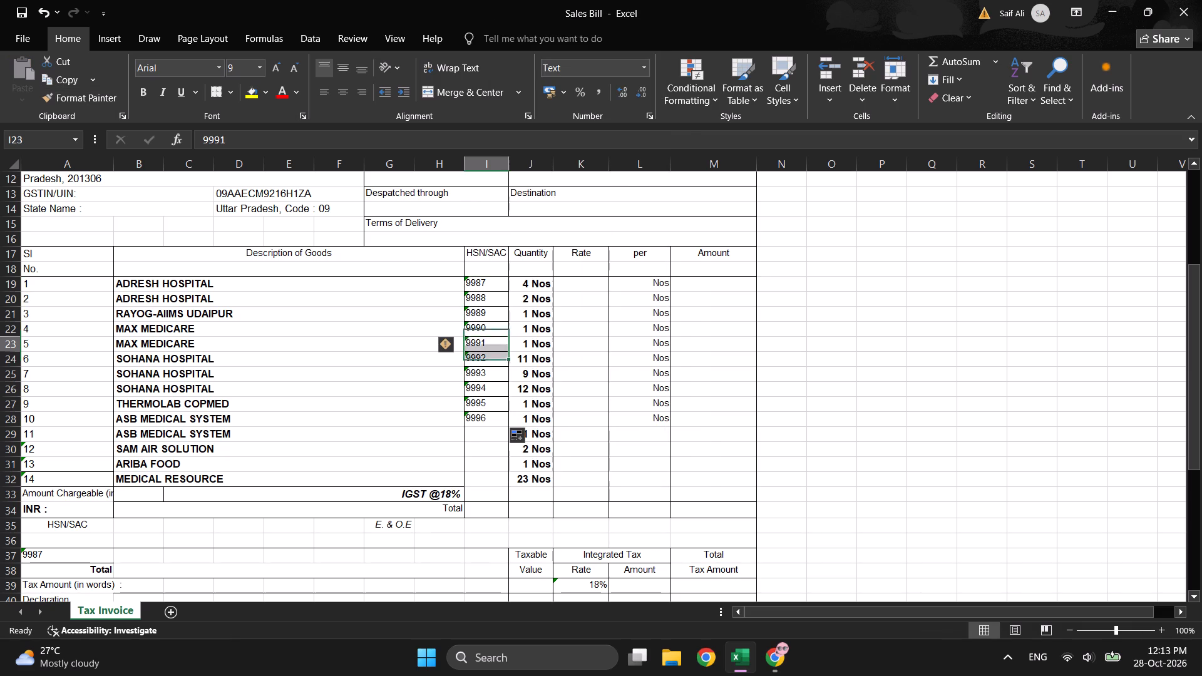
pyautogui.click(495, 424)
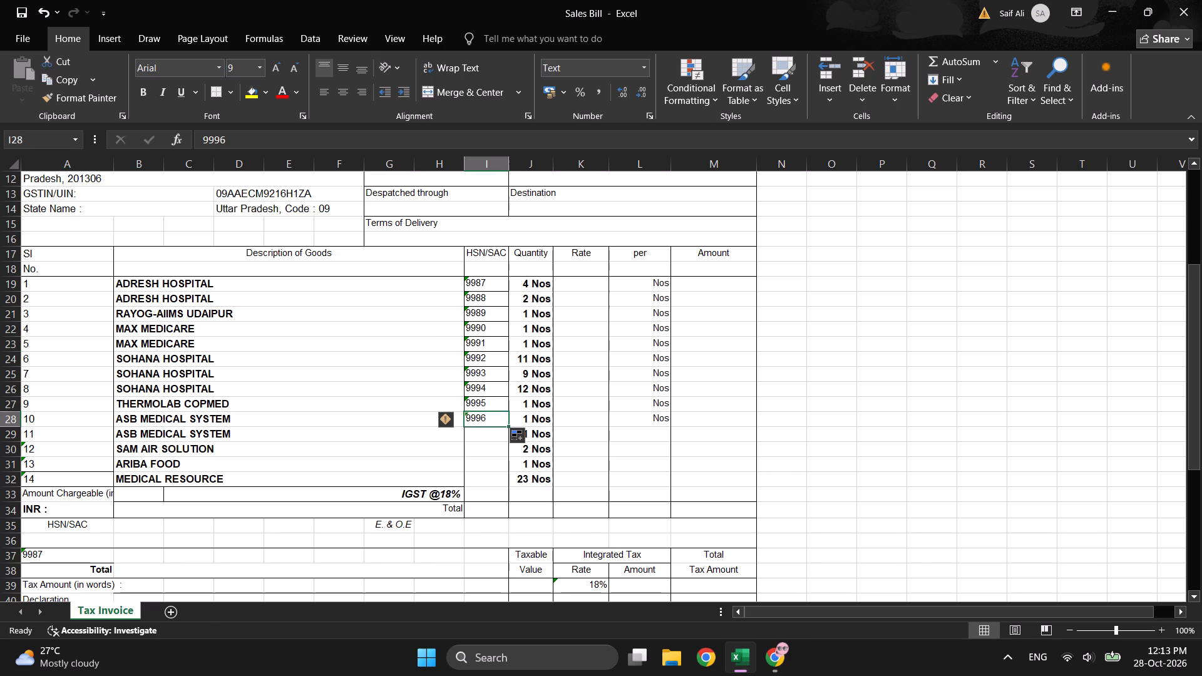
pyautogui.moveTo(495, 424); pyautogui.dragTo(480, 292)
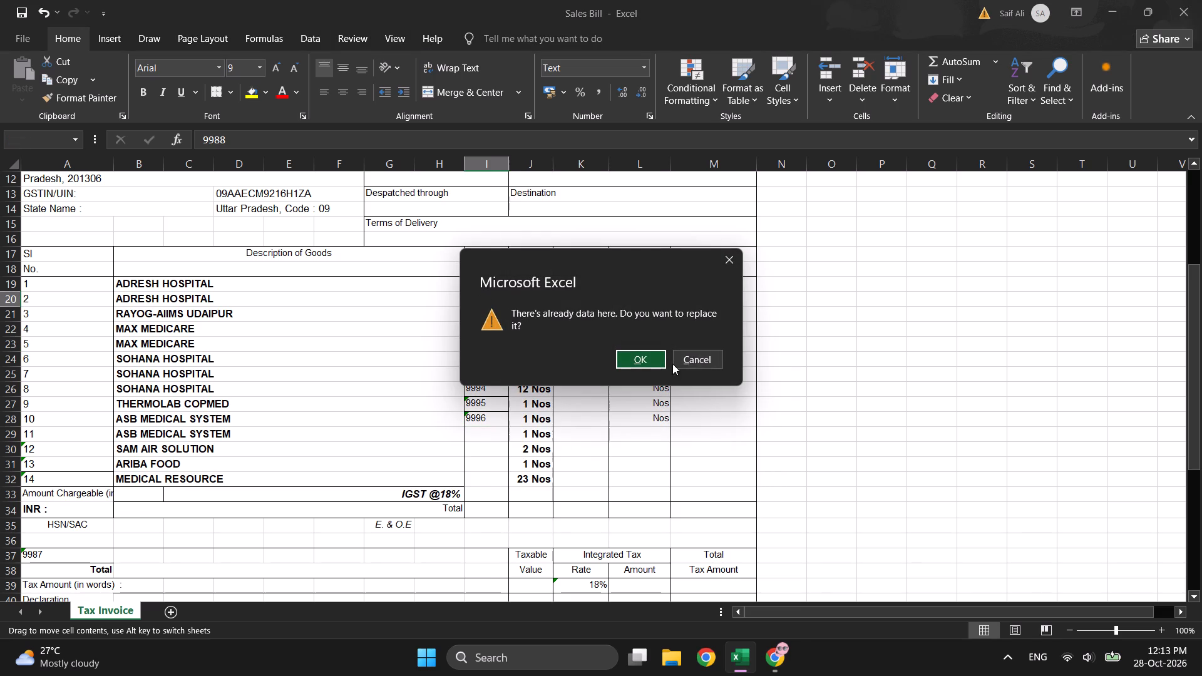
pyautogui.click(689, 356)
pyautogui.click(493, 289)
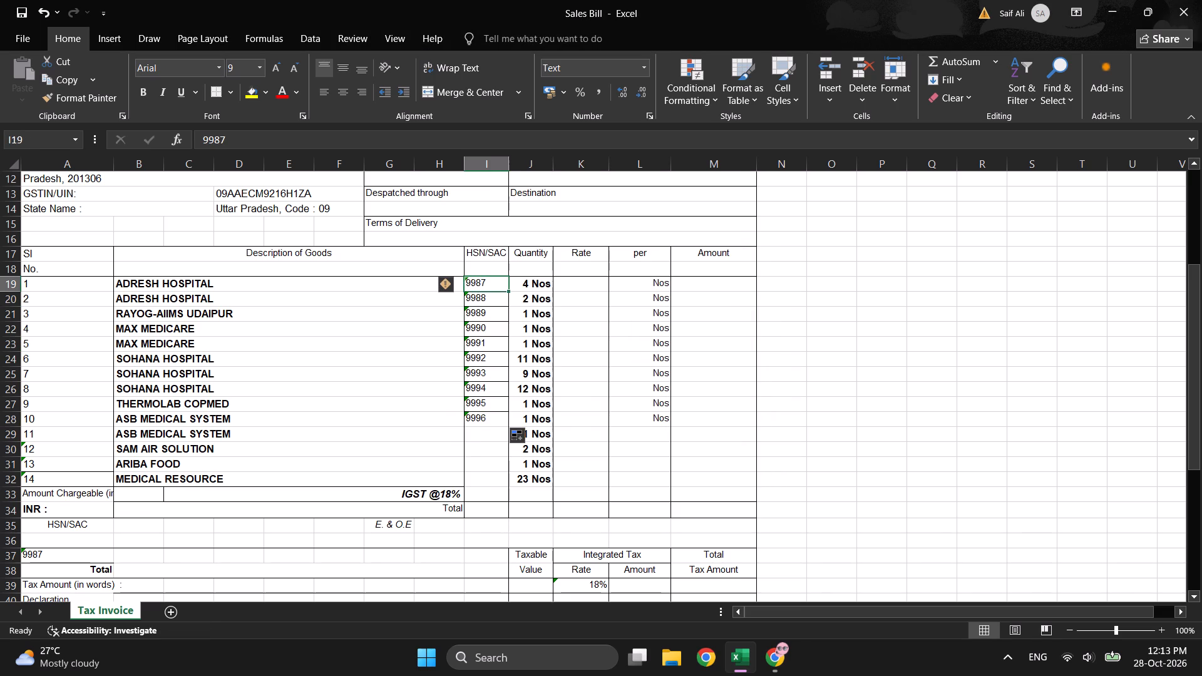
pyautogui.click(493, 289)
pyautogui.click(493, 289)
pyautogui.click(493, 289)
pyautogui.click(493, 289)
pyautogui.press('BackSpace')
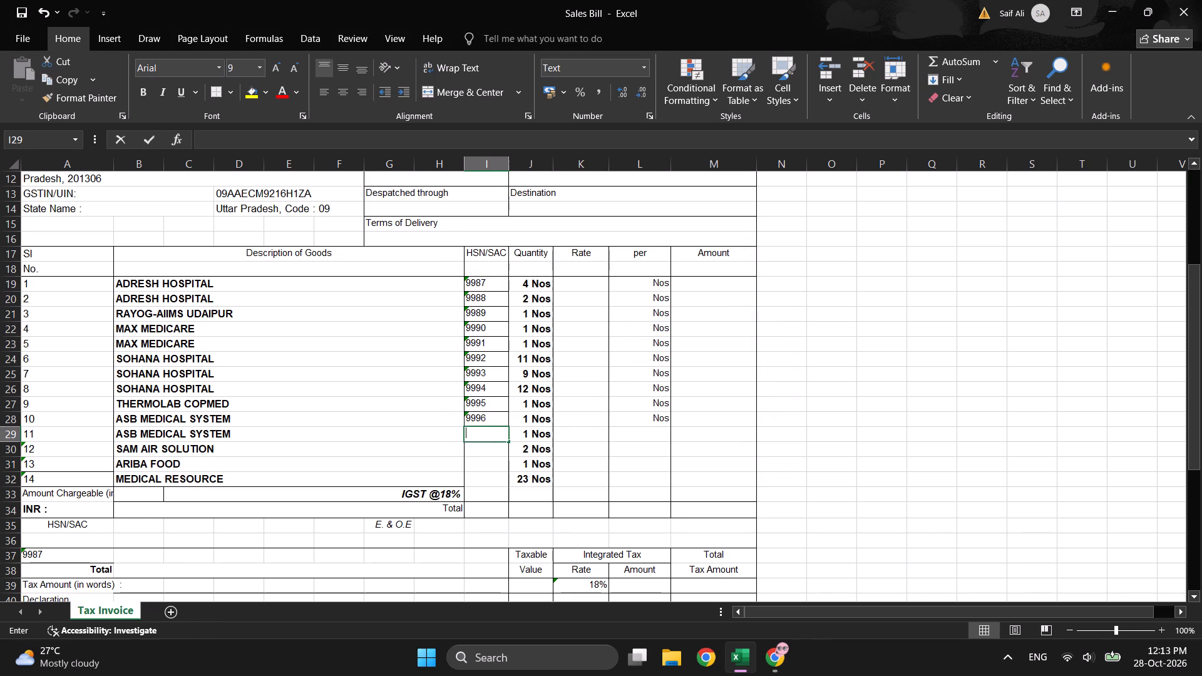
# Clear the HSN/SAC codes of items 10, 9, 8 and 7 (cells I28 up to I25).
pyautogui.click(493, 414)
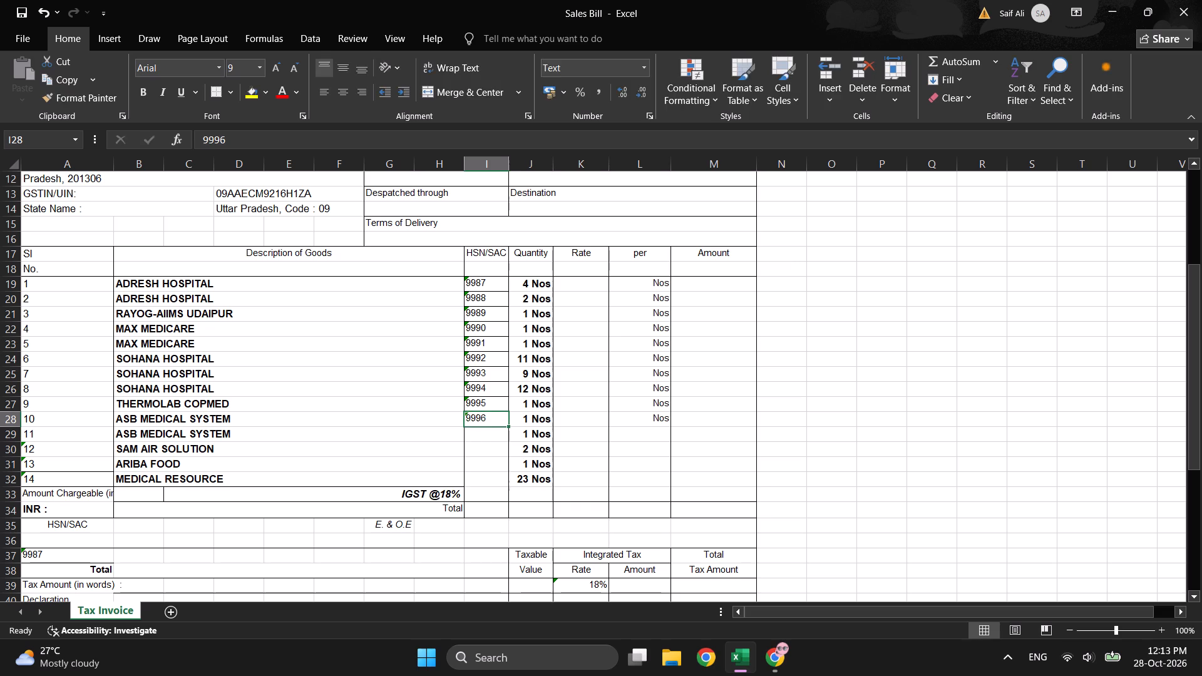
pyautogui.press('BackSpace')
pyautogui.press('BackSpace')
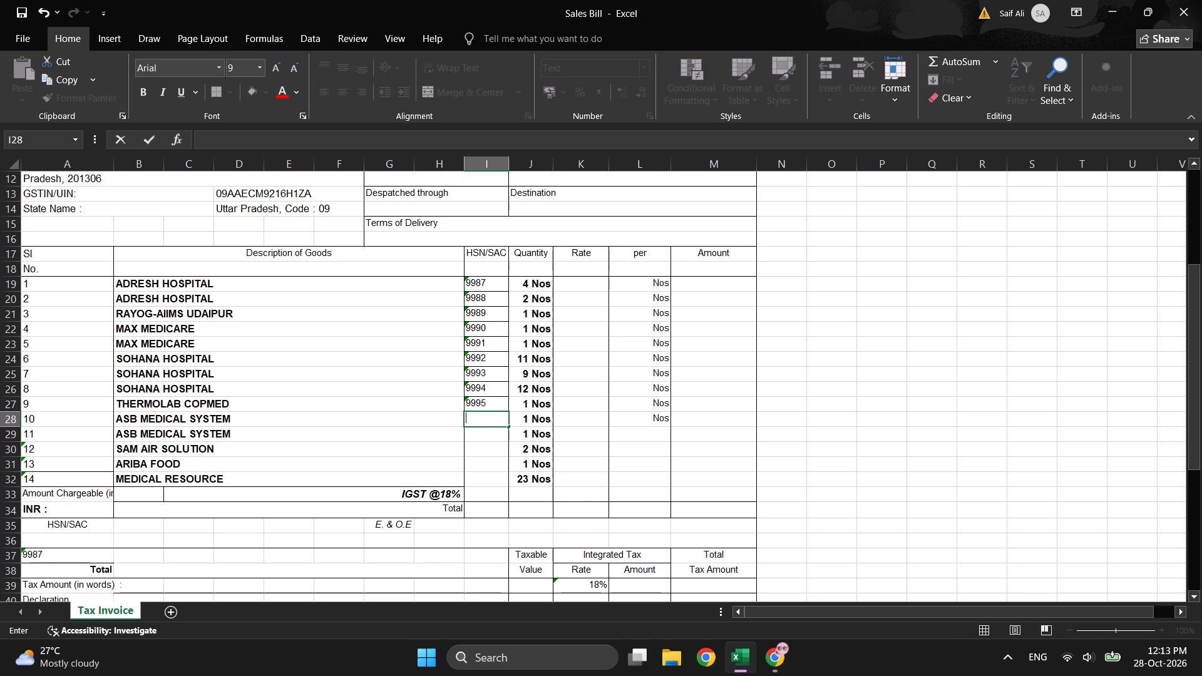
pyautogui.click(493, 399)
pyautogui.press('BackSpace')
pyautogui.press('BackSpace')
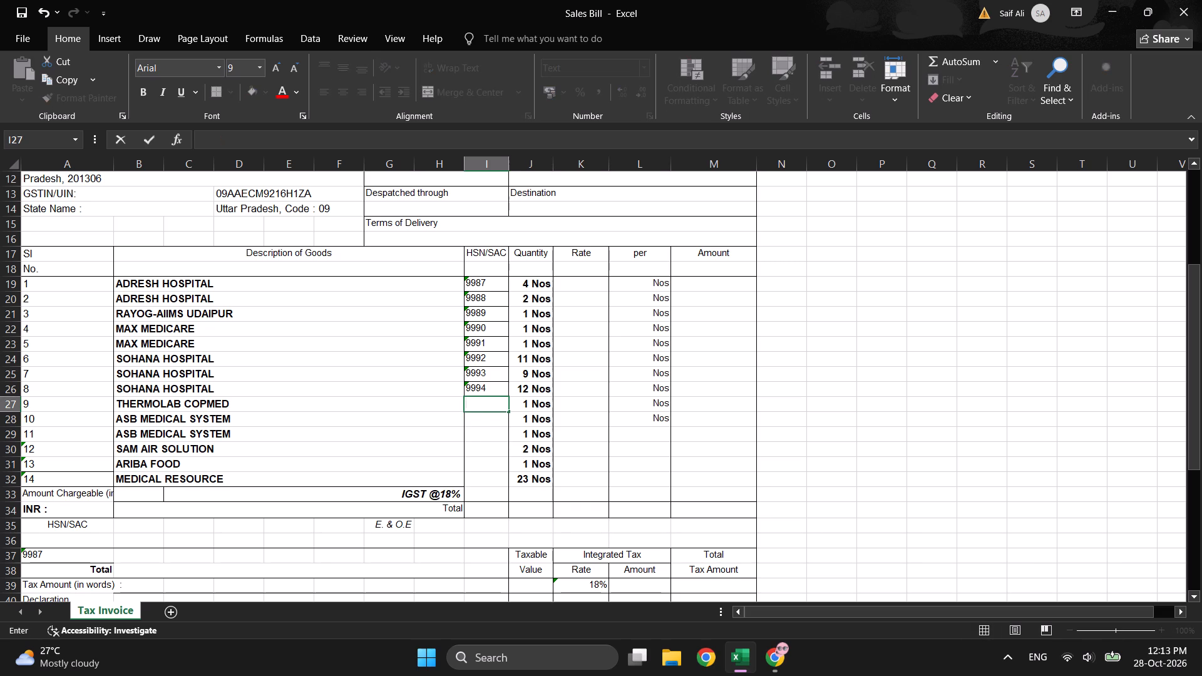
pyautogui.click(493, 386)
pyautogui.press('BackSpace')
pyautogui.press('BackSpace')
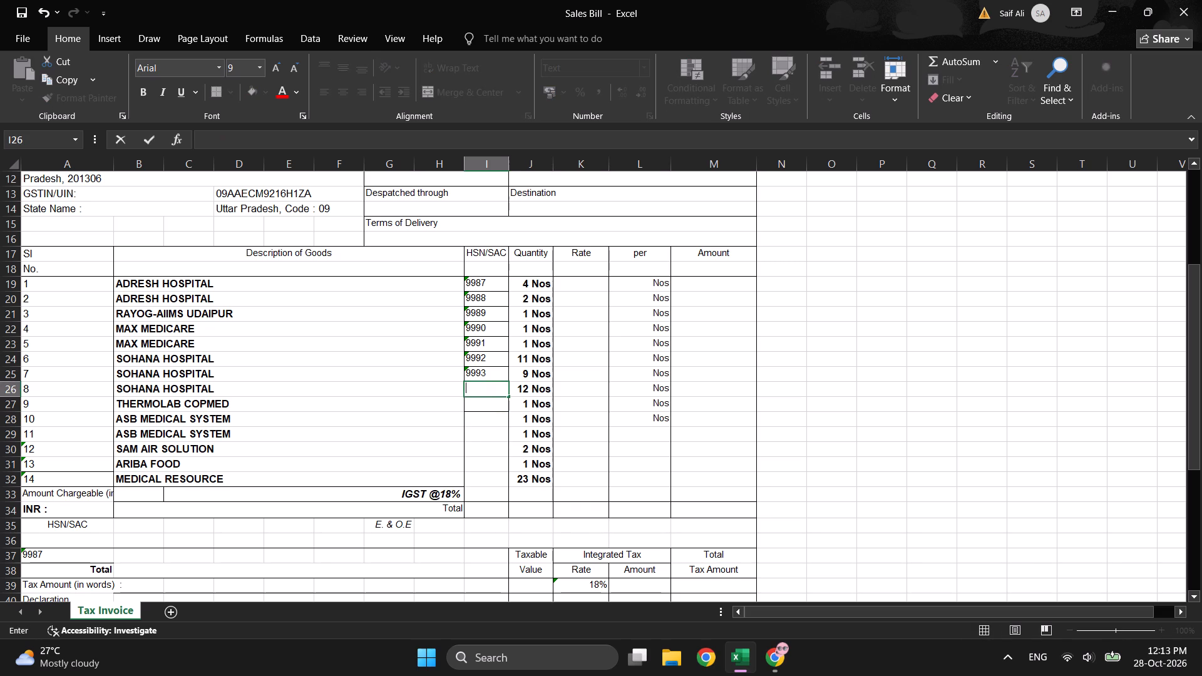
pyautogui.click(490, 371)
pyautogui.press('BackSpace')
pyautogui.press('BackSpace')
# Clear the remaining HSN/SAC codes of items 6 to 1 (cells I24 up to I19).
pyautogui.click(496, 357)
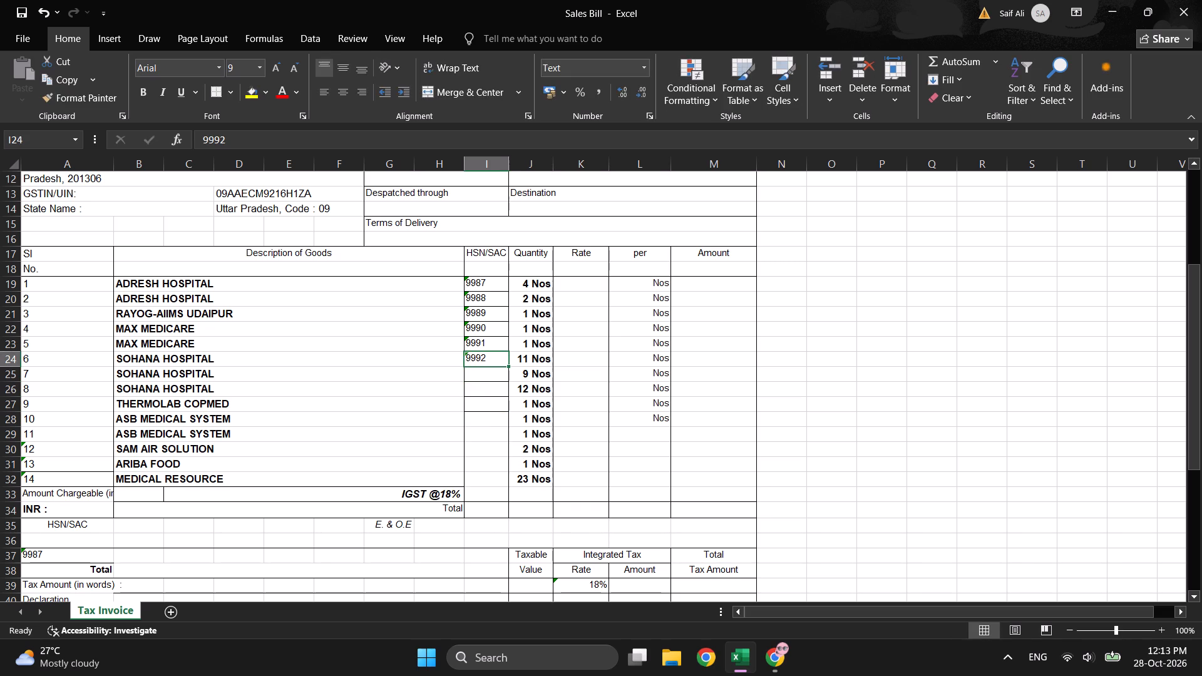
pyautogui.press('BackSpace')
pyautogui.press('BackSpace')
pyautogui.click(496, 339)
pyautogui.press('BackSpace')
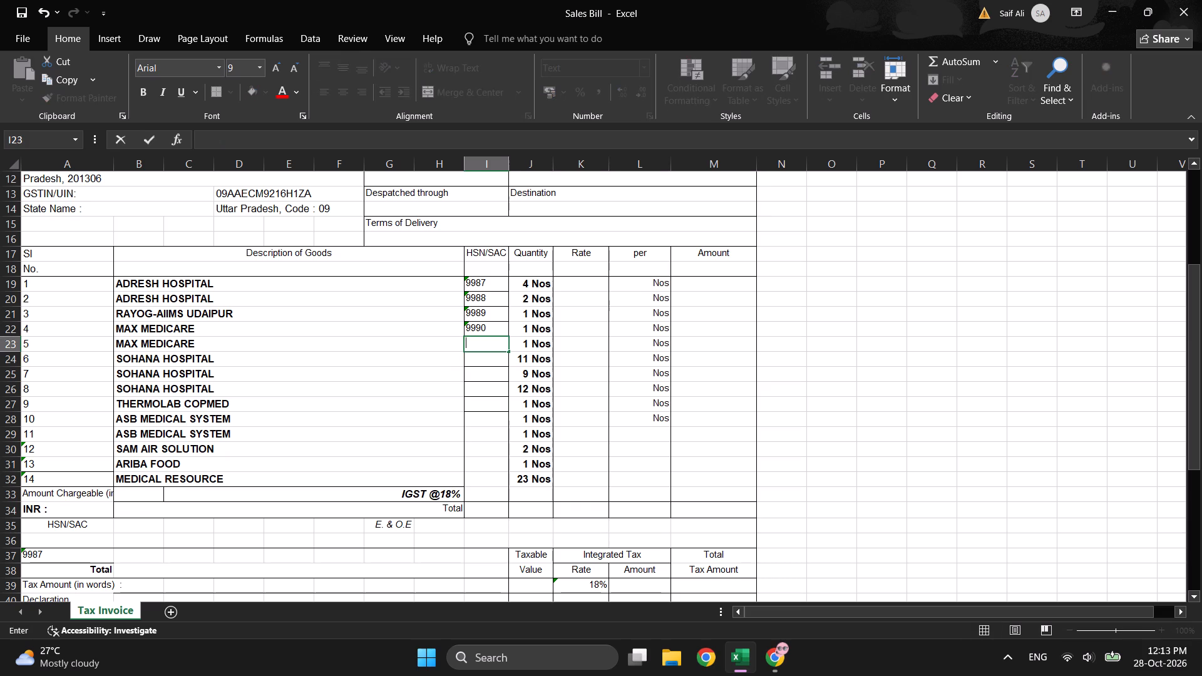
pyautogui.click(495, 325)
pyautogui.press('BackSpace')
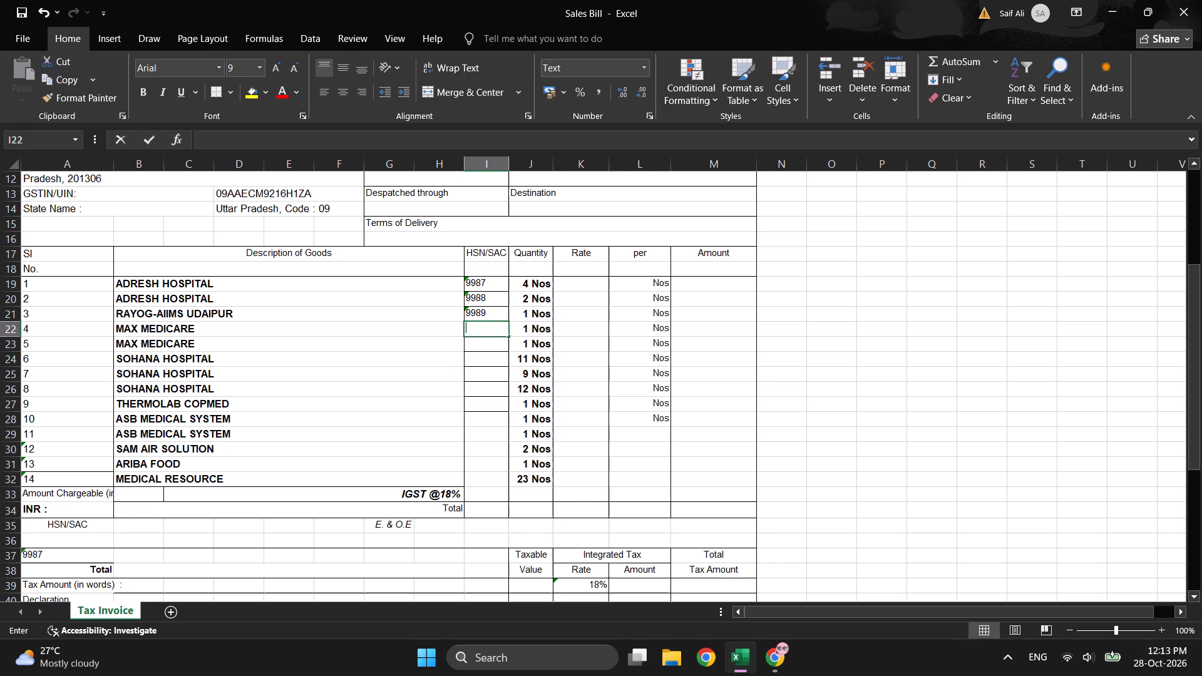
pyautogui.click(493, 317)
pyautogui.press('BackSpace')
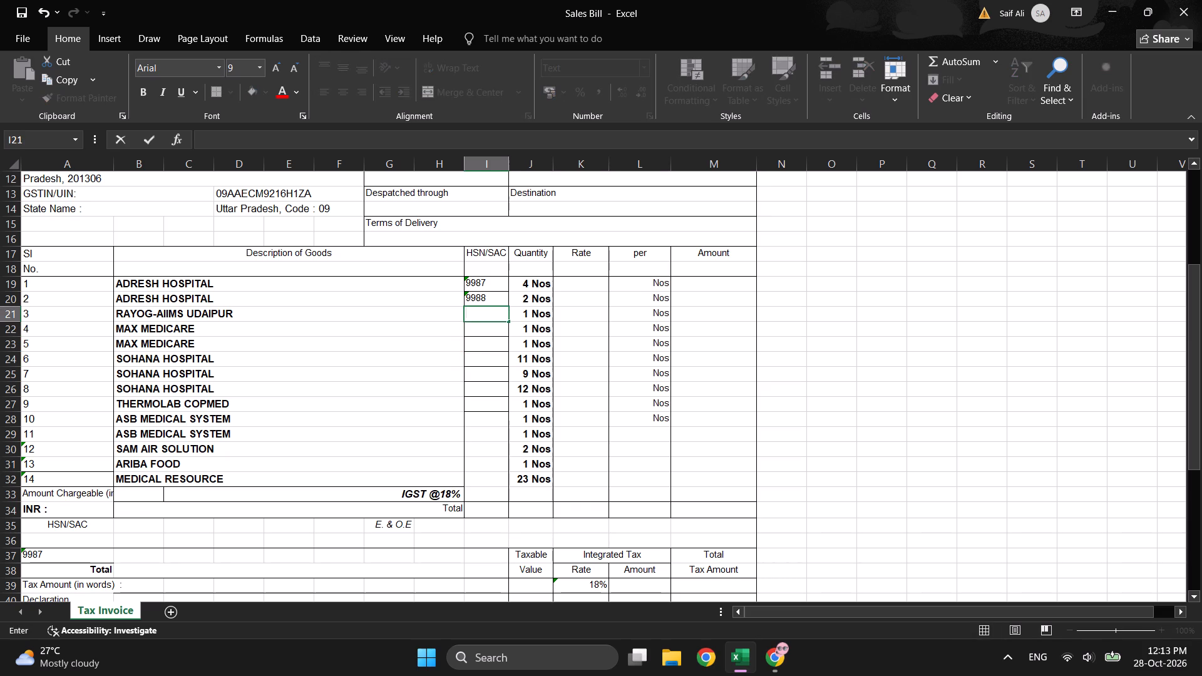
pyautogui.click(494, 295)
pyautogui.press('BackSpace')
pyautogui.click(492, 282)
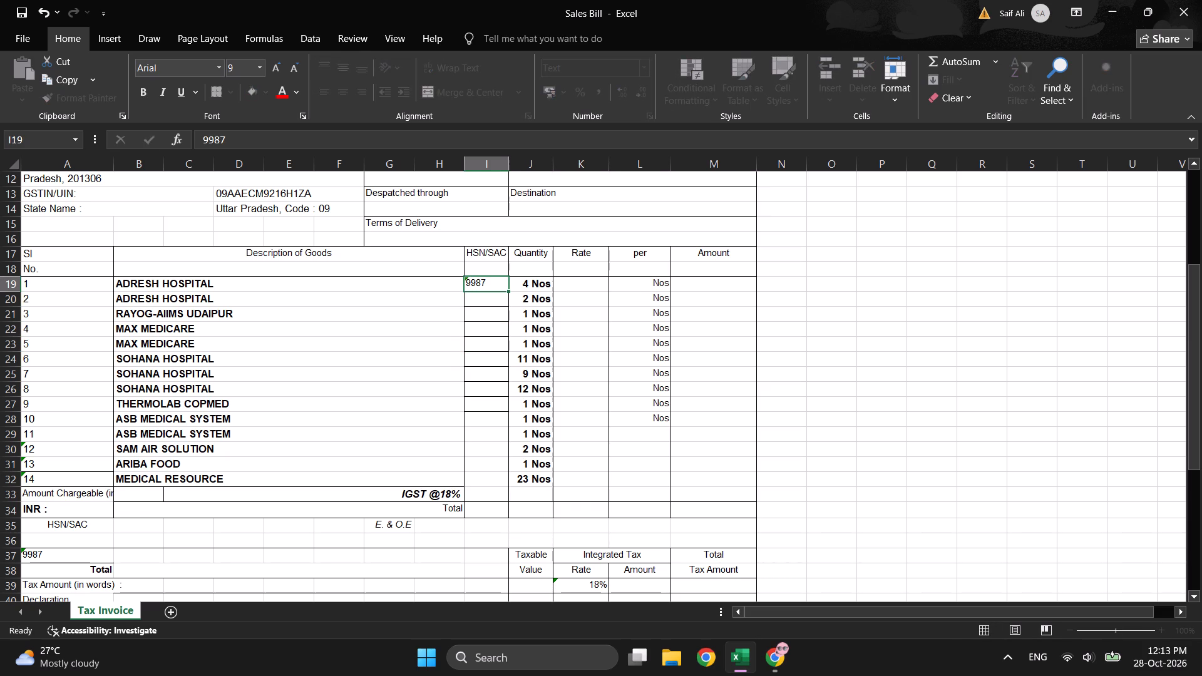
pyautogui.press('BackSpace')
pyautogui.click(464, 342)
pyautogui.click(436, 366)
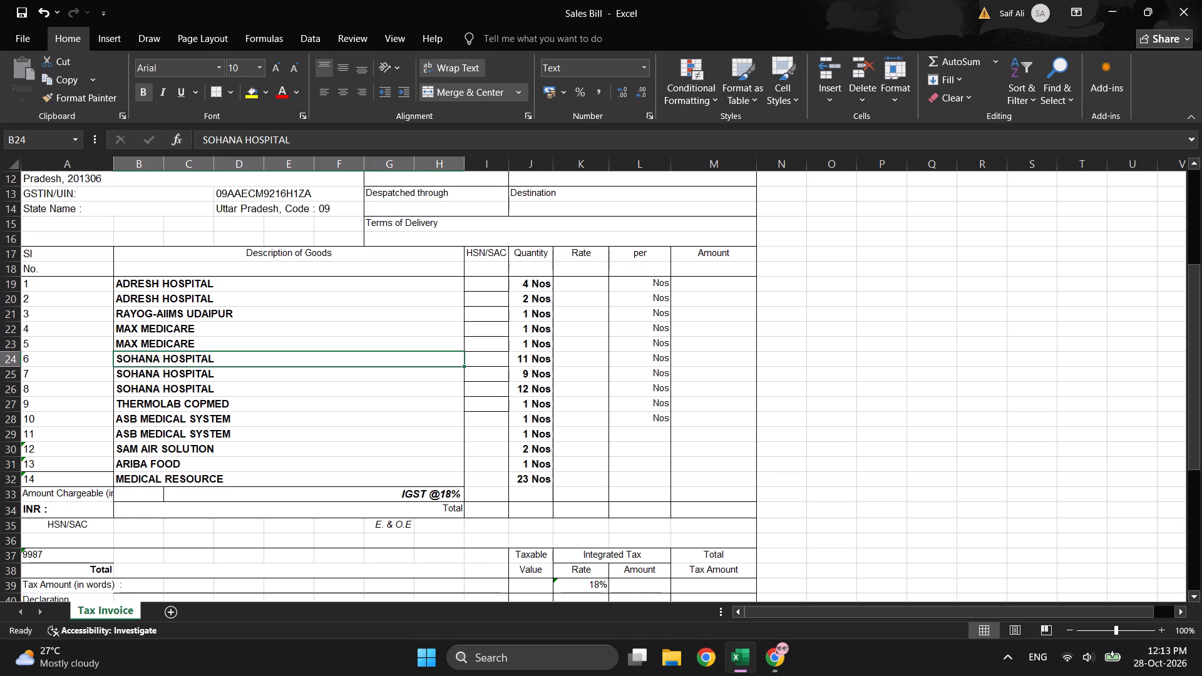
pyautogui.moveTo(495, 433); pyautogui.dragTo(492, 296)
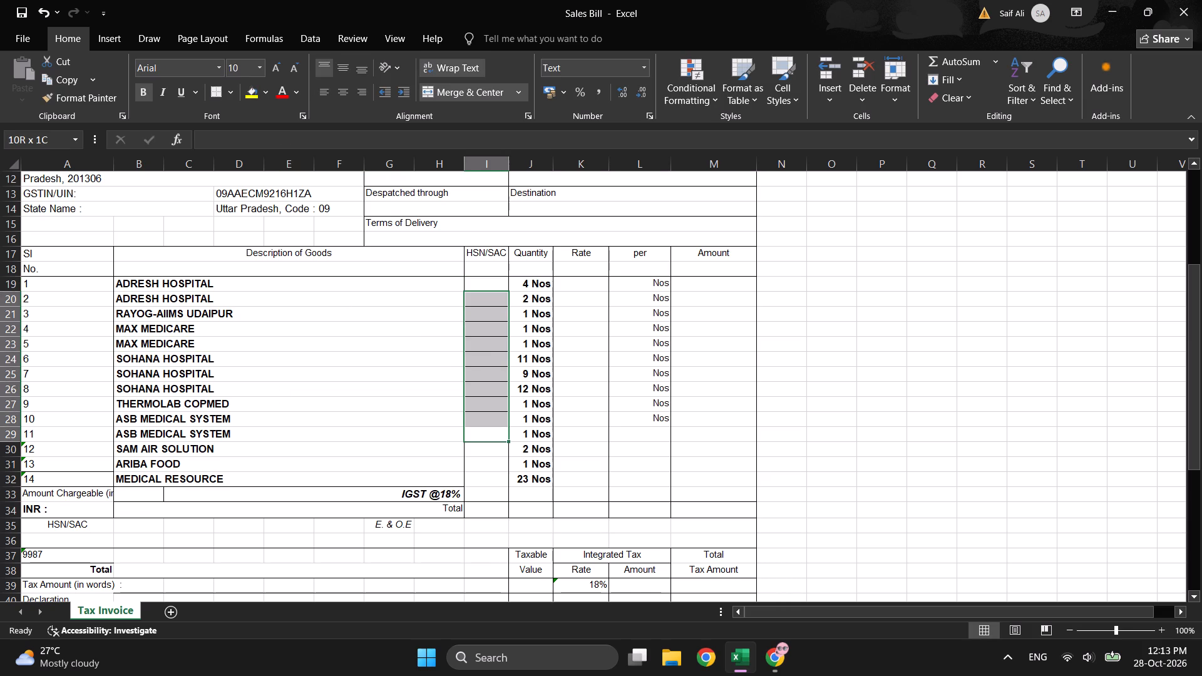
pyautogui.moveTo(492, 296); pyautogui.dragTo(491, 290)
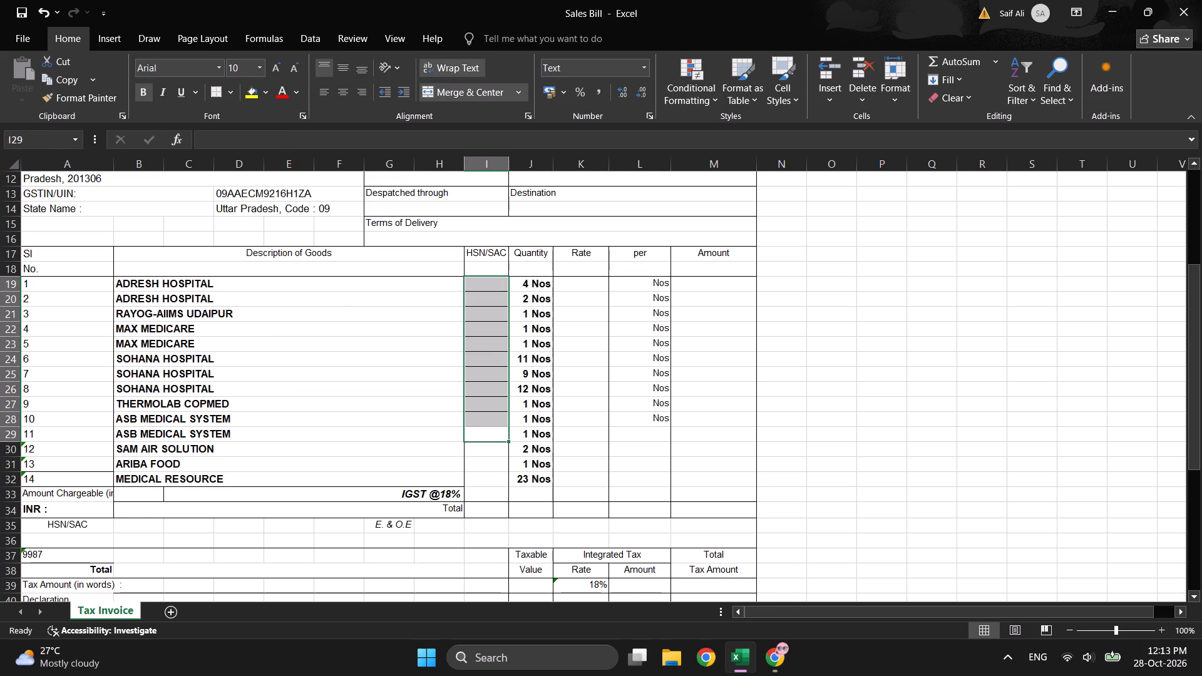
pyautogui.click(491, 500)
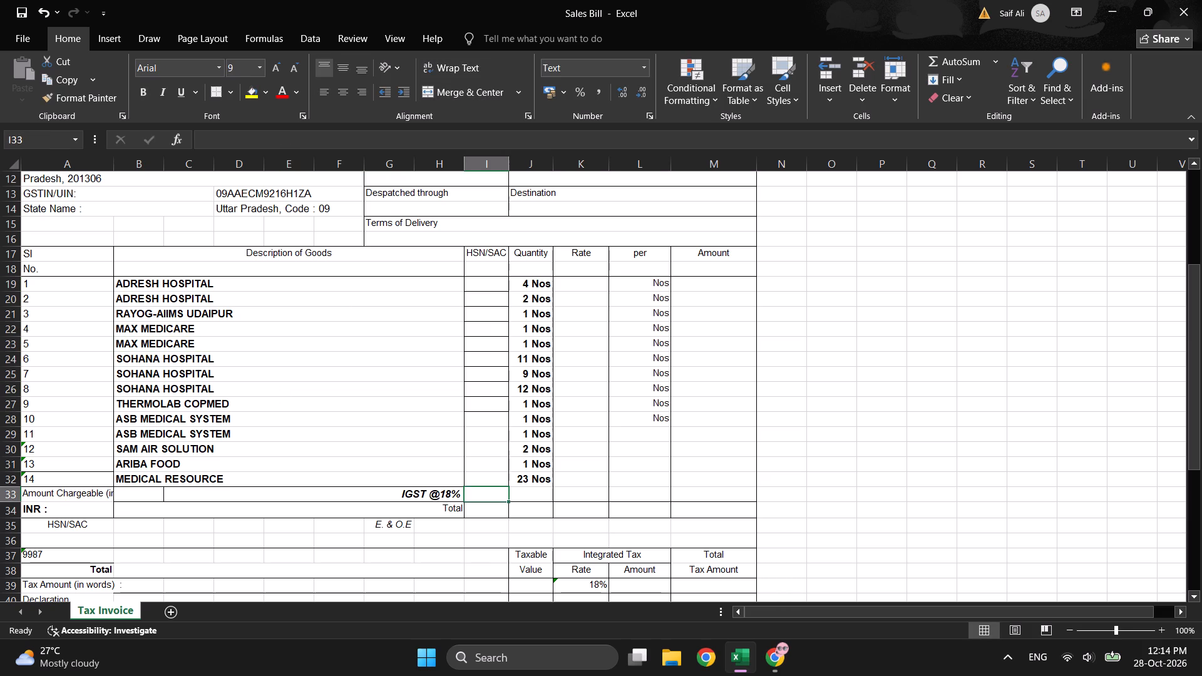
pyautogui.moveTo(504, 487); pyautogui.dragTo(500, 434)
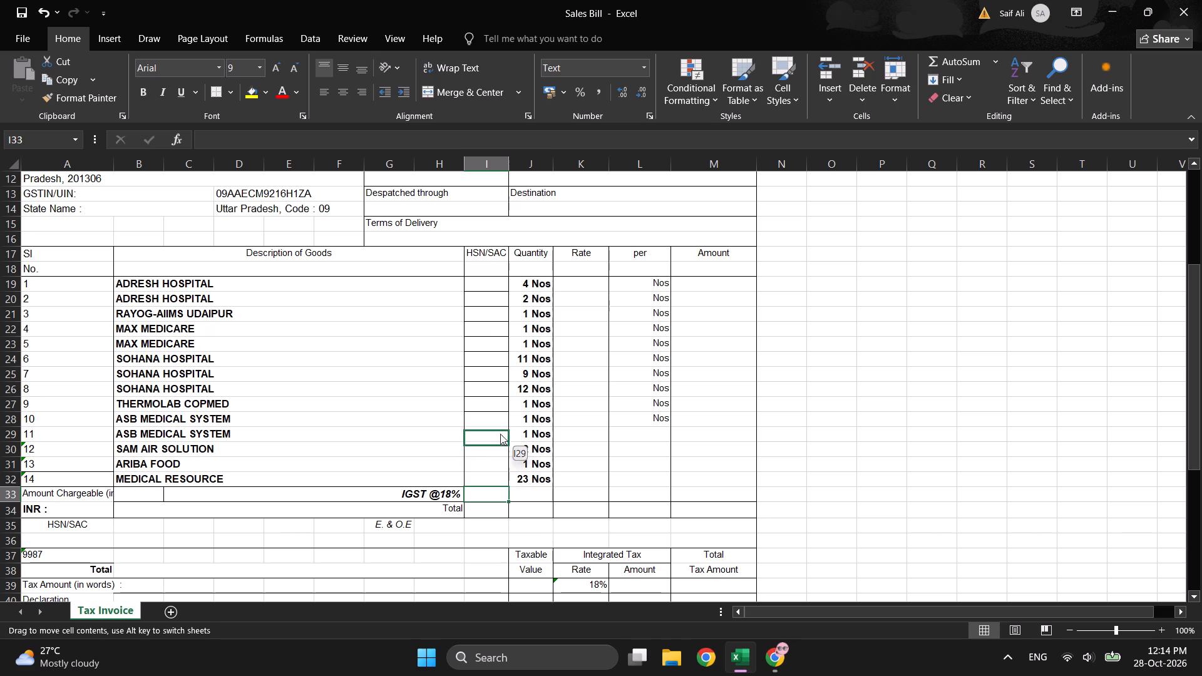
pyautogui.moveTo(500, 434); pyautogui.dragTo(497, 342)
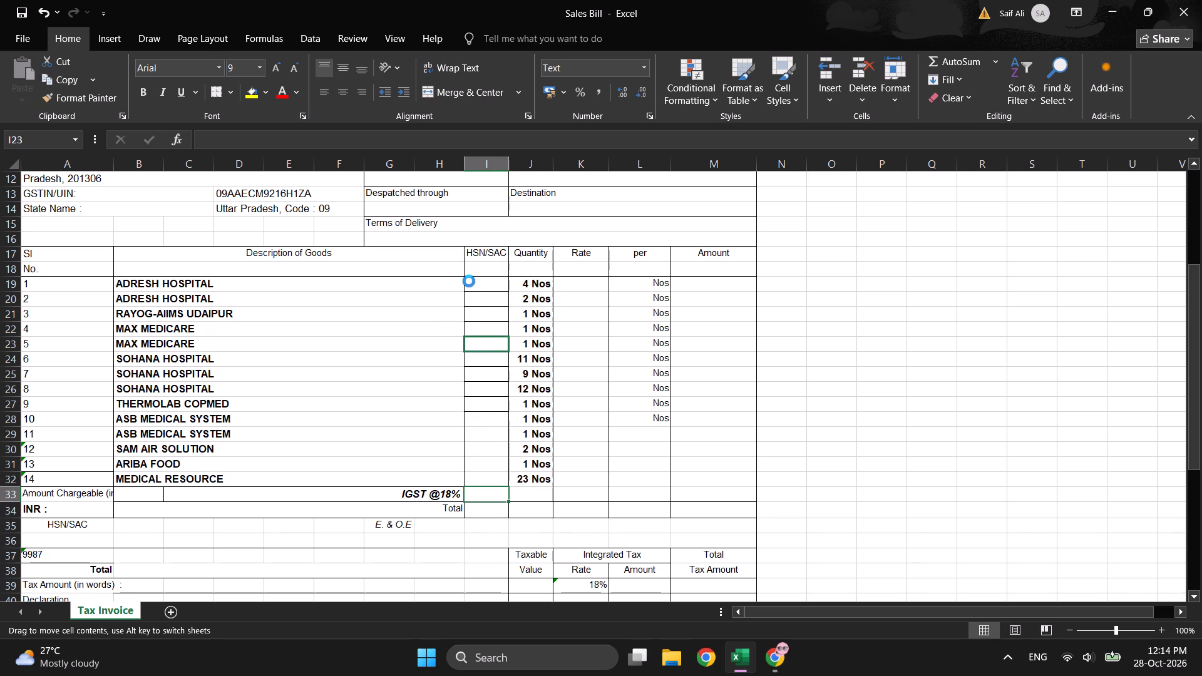
# Fill the blank HSN/SAC cell I19 with its formatting down through I33 in the IGST row.
pyautogui.click(469, 281)
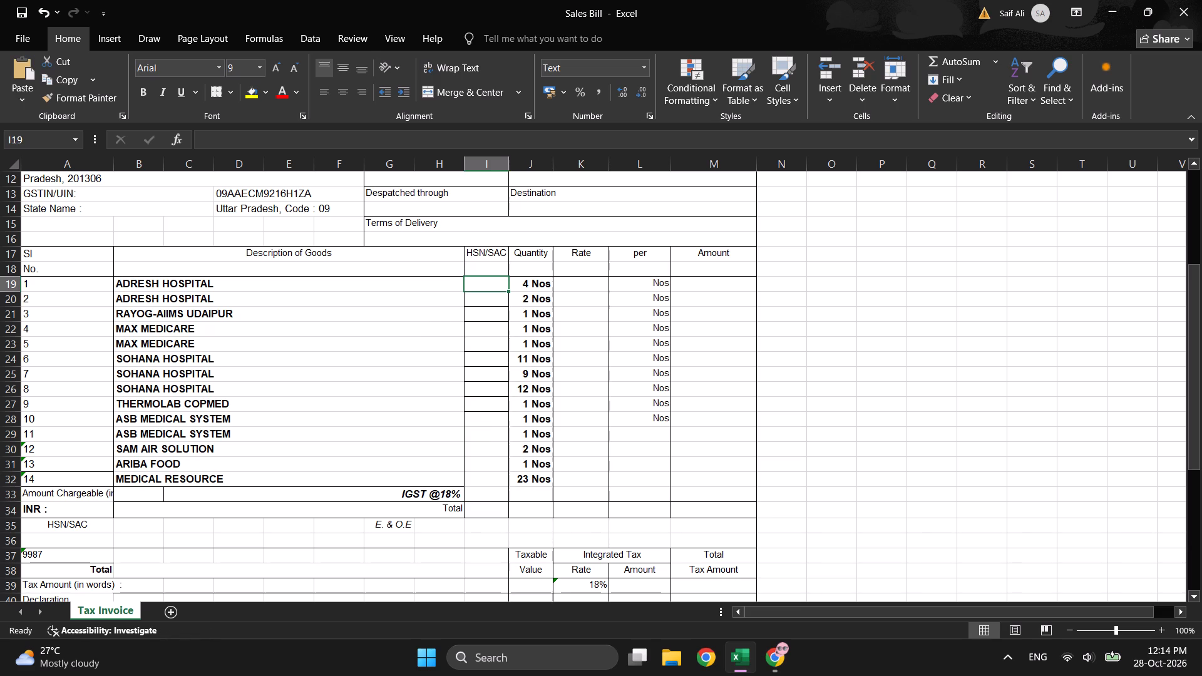
pyautogui.moveTo(508, 290); pyautogui.dragTo(515, 482)
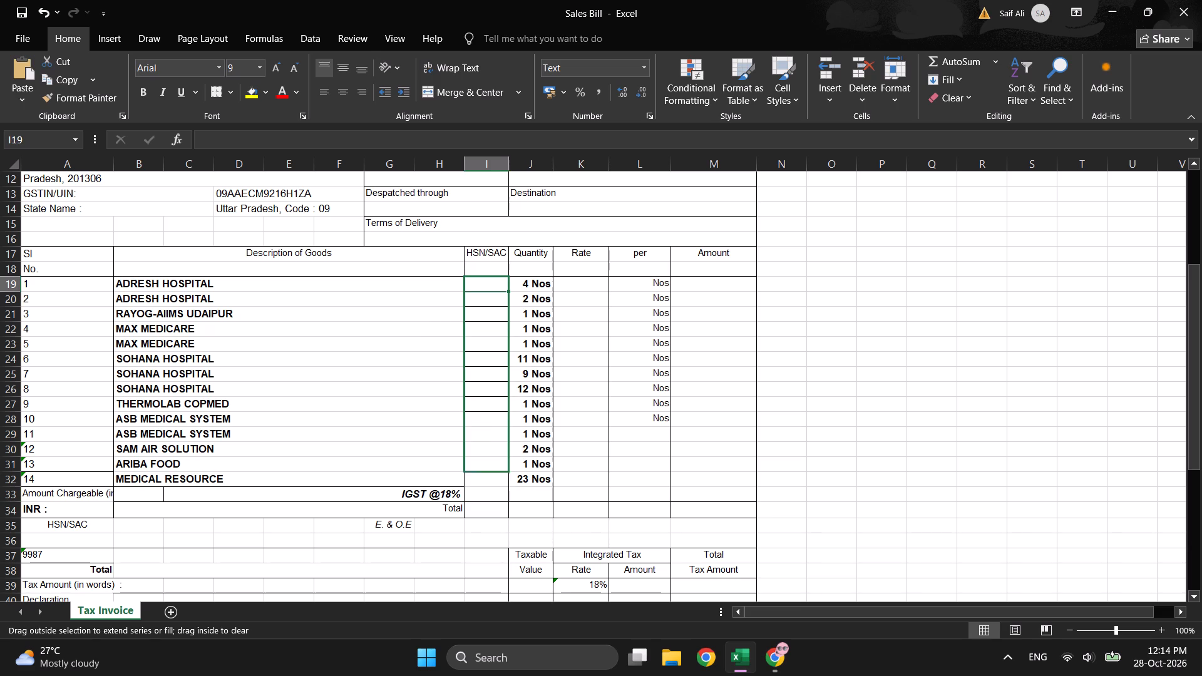
pyautogui.moveTo(515, 482); pyautogui.dragTo(515, 505)
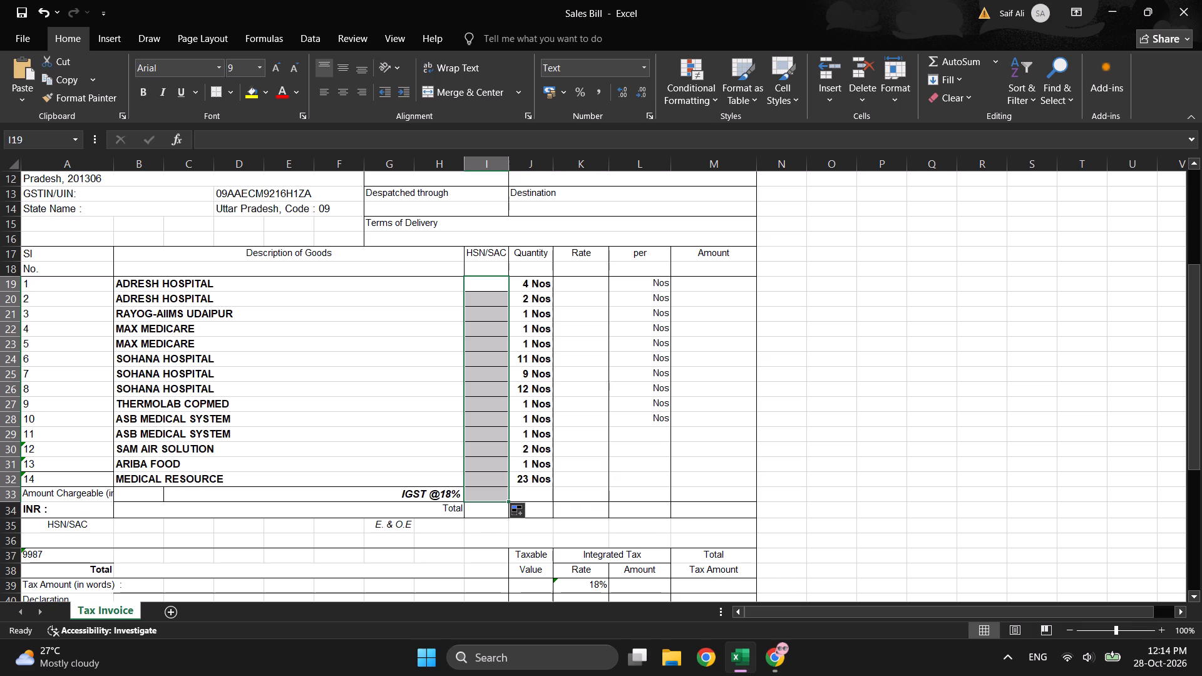
# Apply All Borders and Outside Borders to the HSN/SAC cells I19 to I33.
pyautogui.click(230, 93)
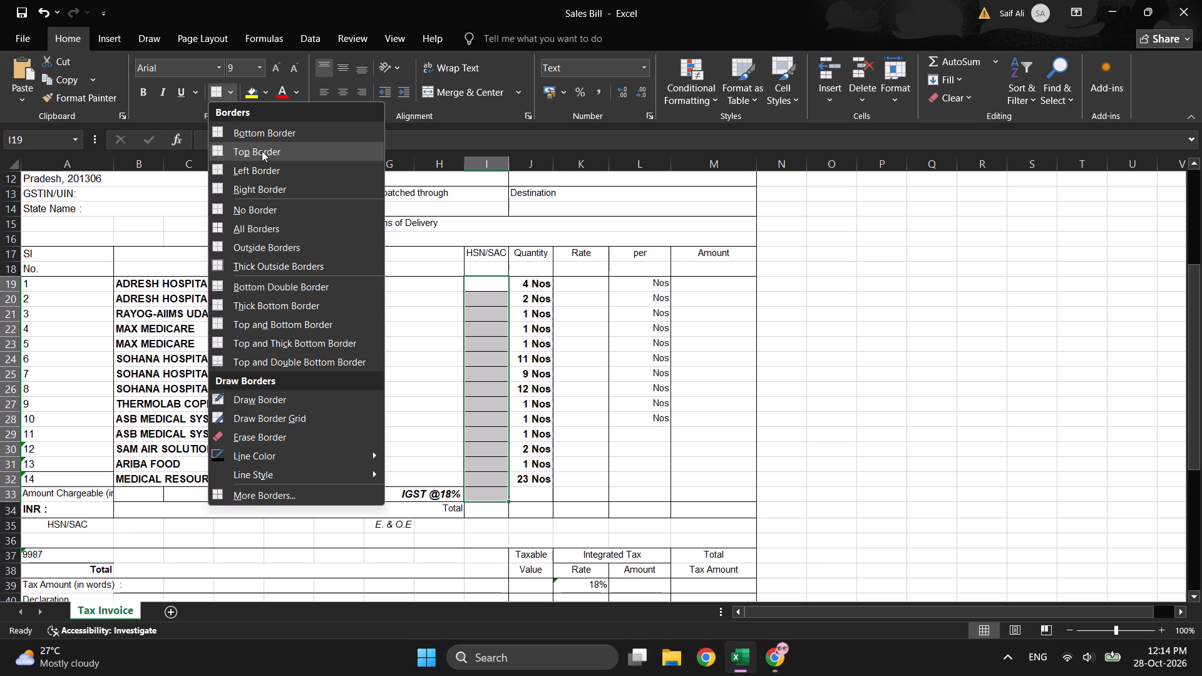
pyautogui.click(262, 230)
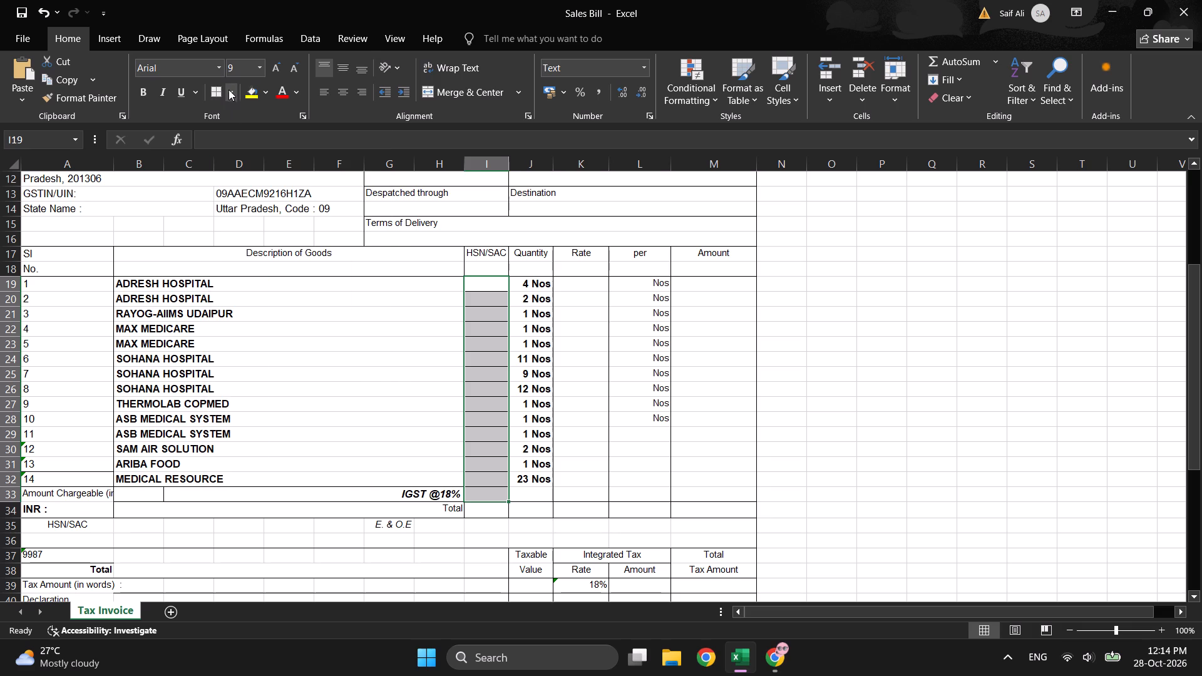
pyautogui.click(229, 90)
pyautogui.click(258, 249)
pyautogui.click(878, 379)
pyautogui.click(490, 381)
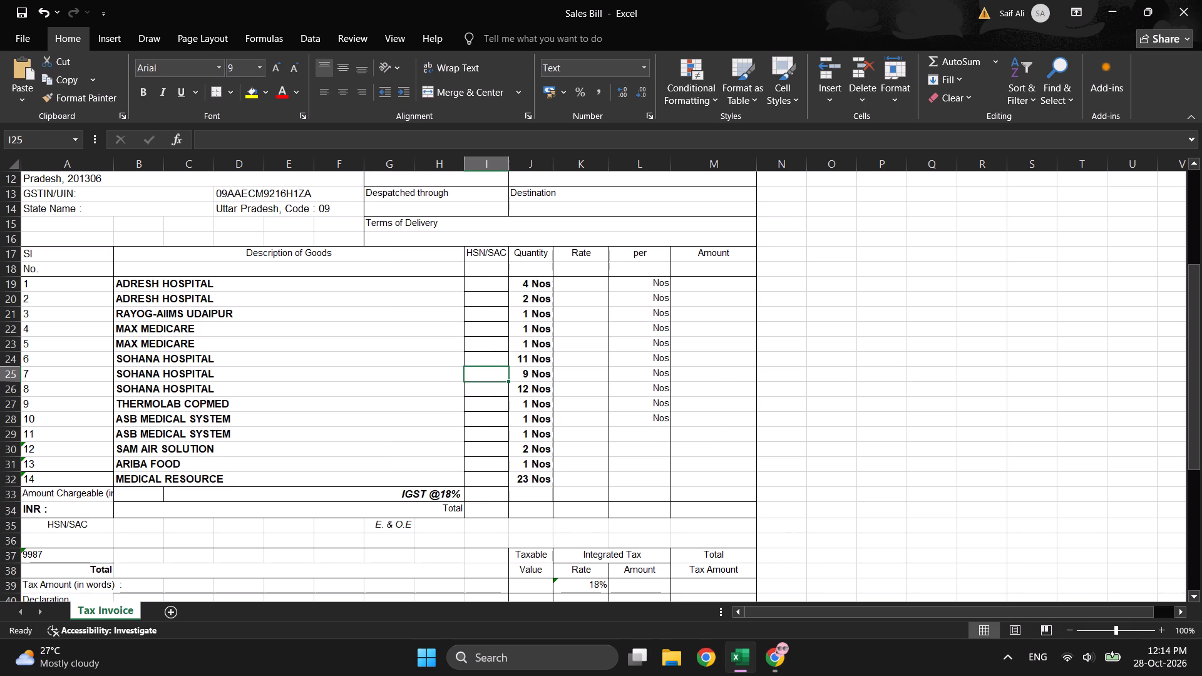
# Remove all borders from the HSN/SAC cells I19 to I33.
pyautogui.moveTo(465, 280); pyautogui.dragTo(502, 494)
pyautogui.click(227, 92)
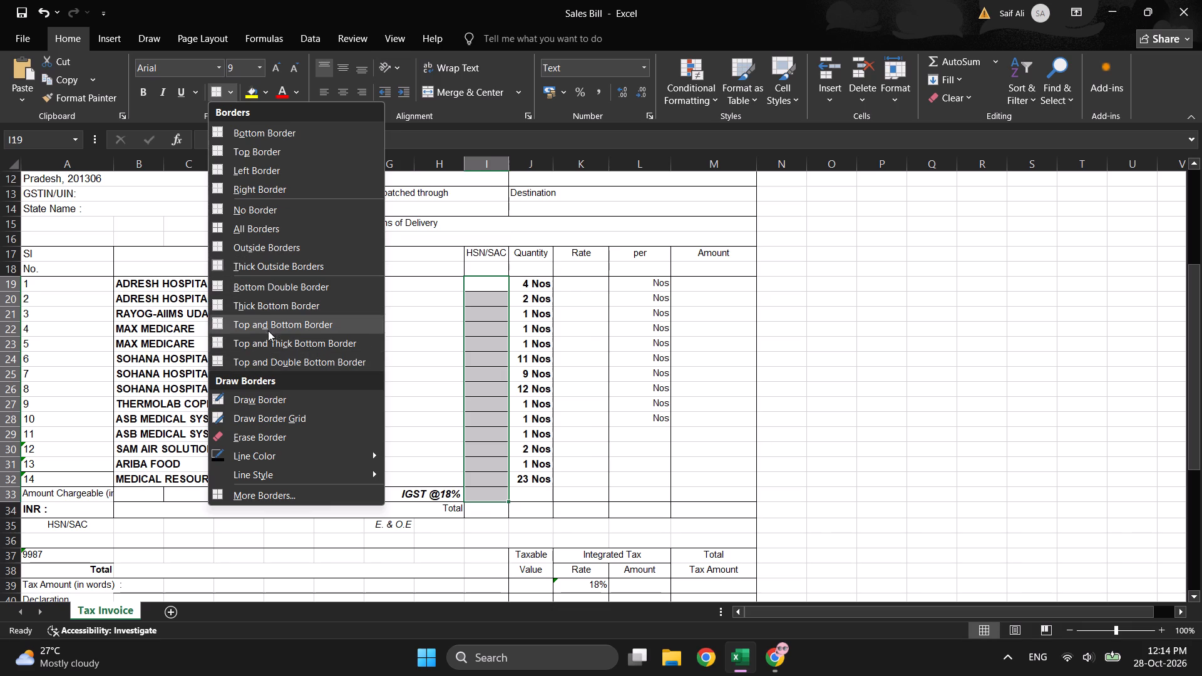
pyautogui.click(244, 498)
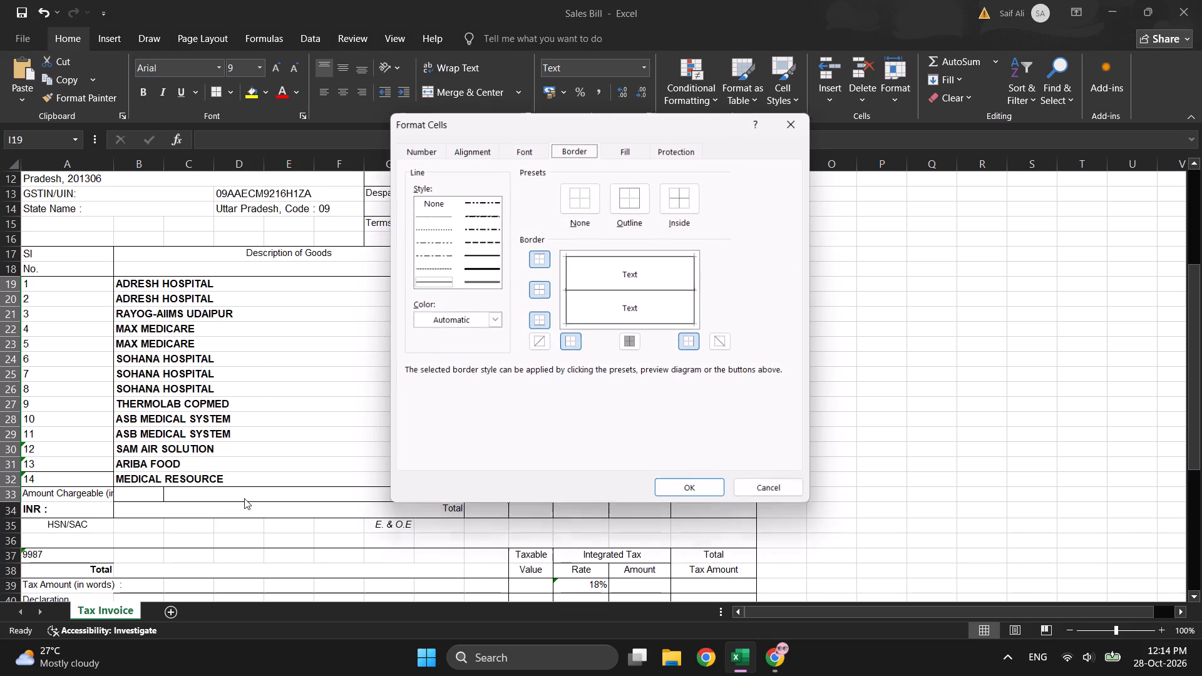
pyautogui.click(796, 126)
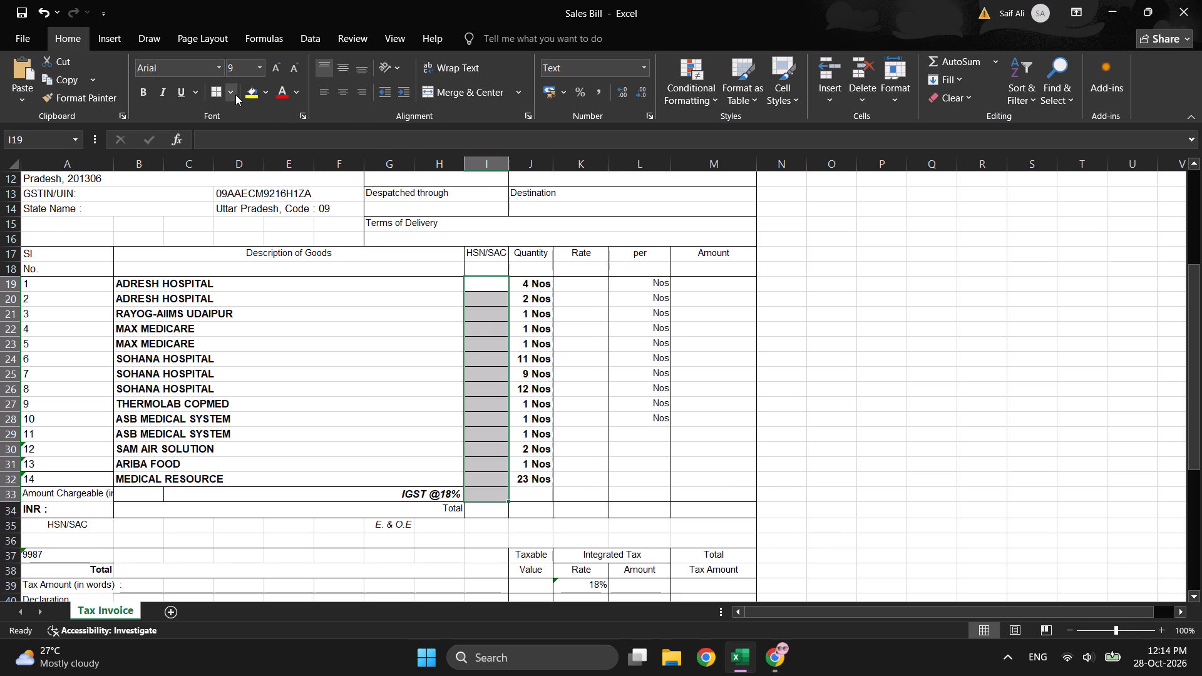
pyautogui.click(229, 89)
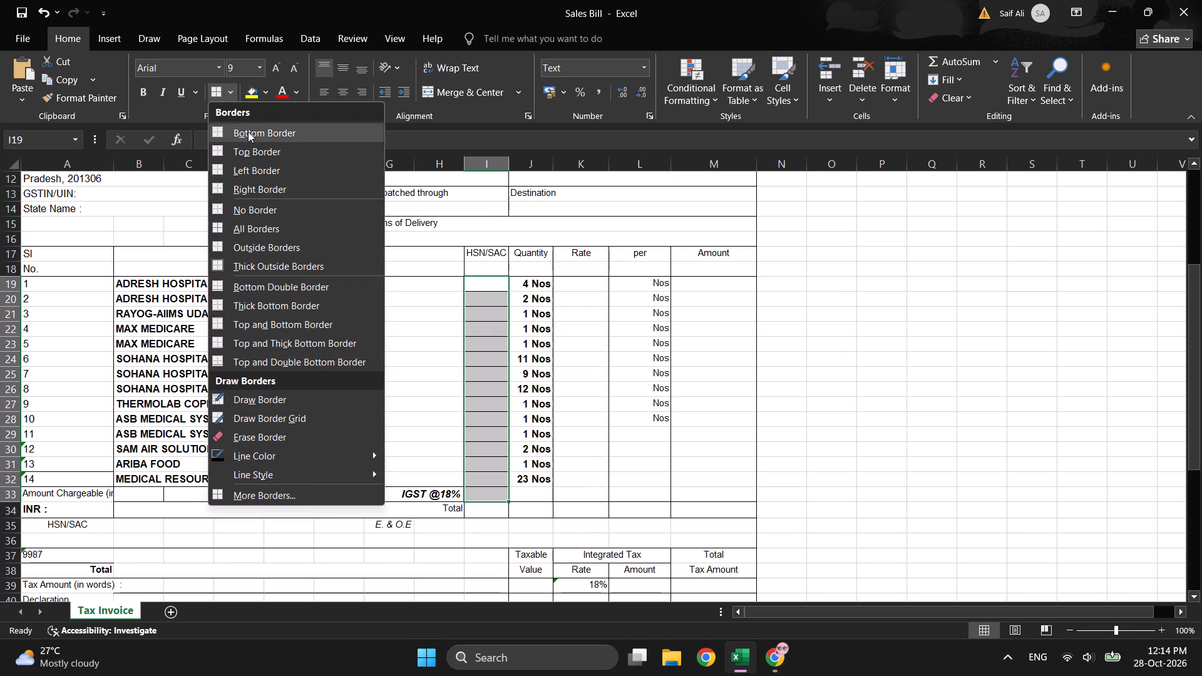
pyautogui.click(250, 148)
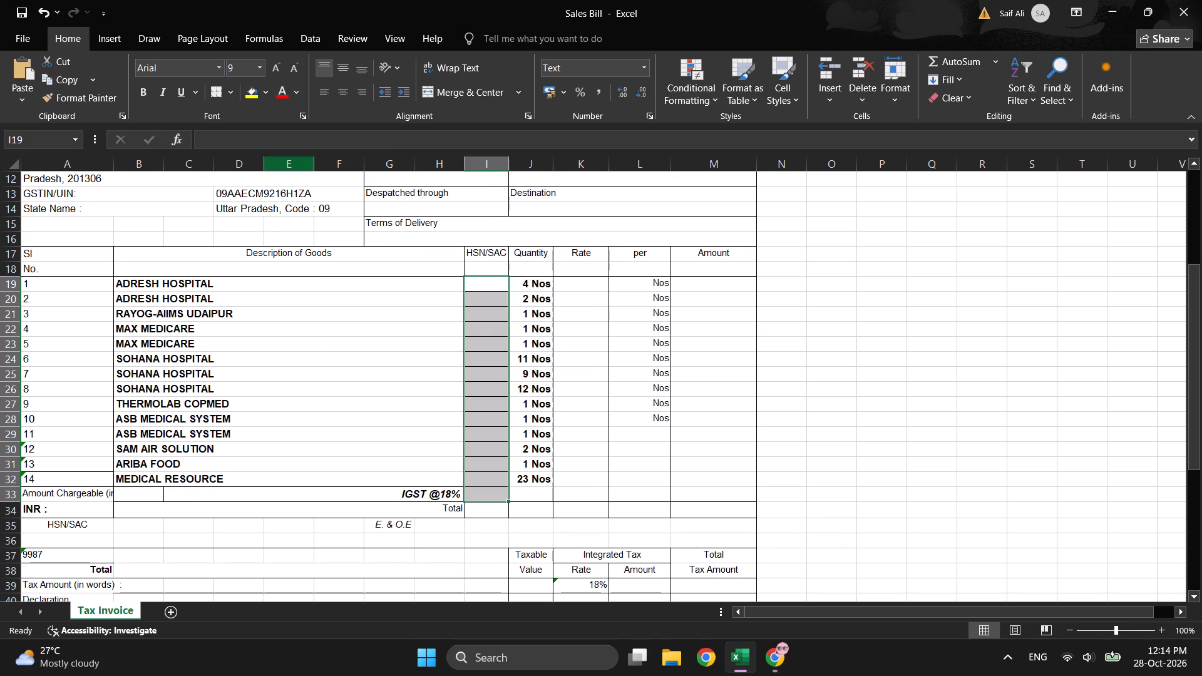
pyautogui.click(229, 88)
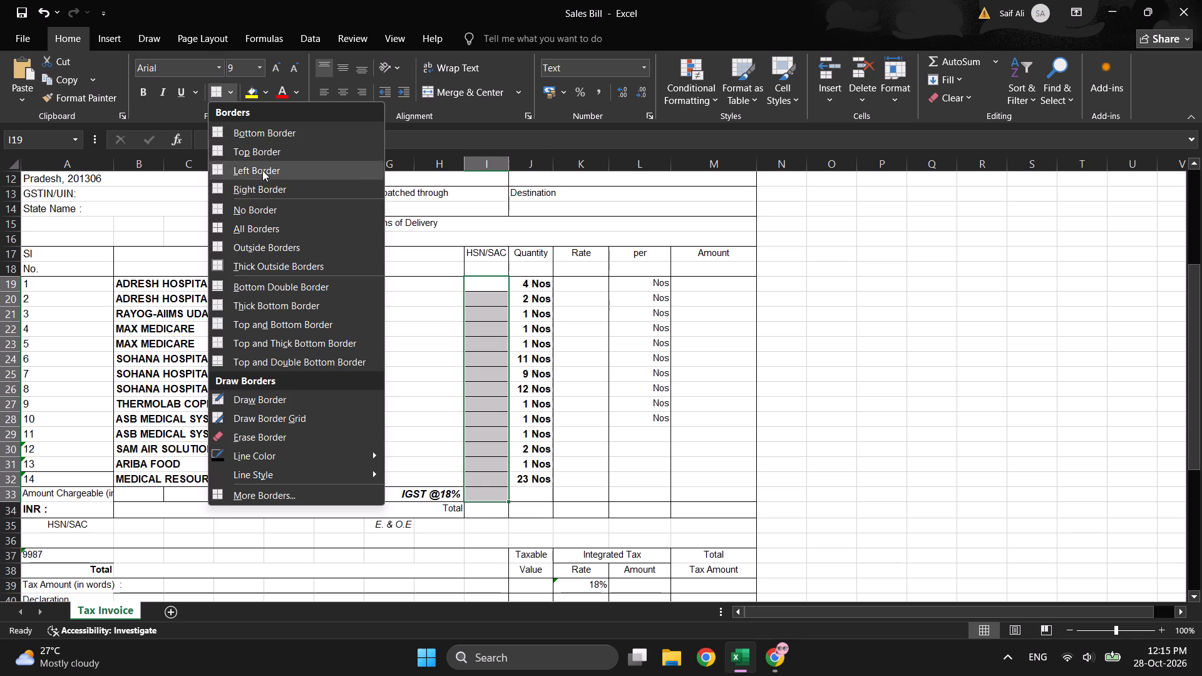
pyautogui.click(264, 210)
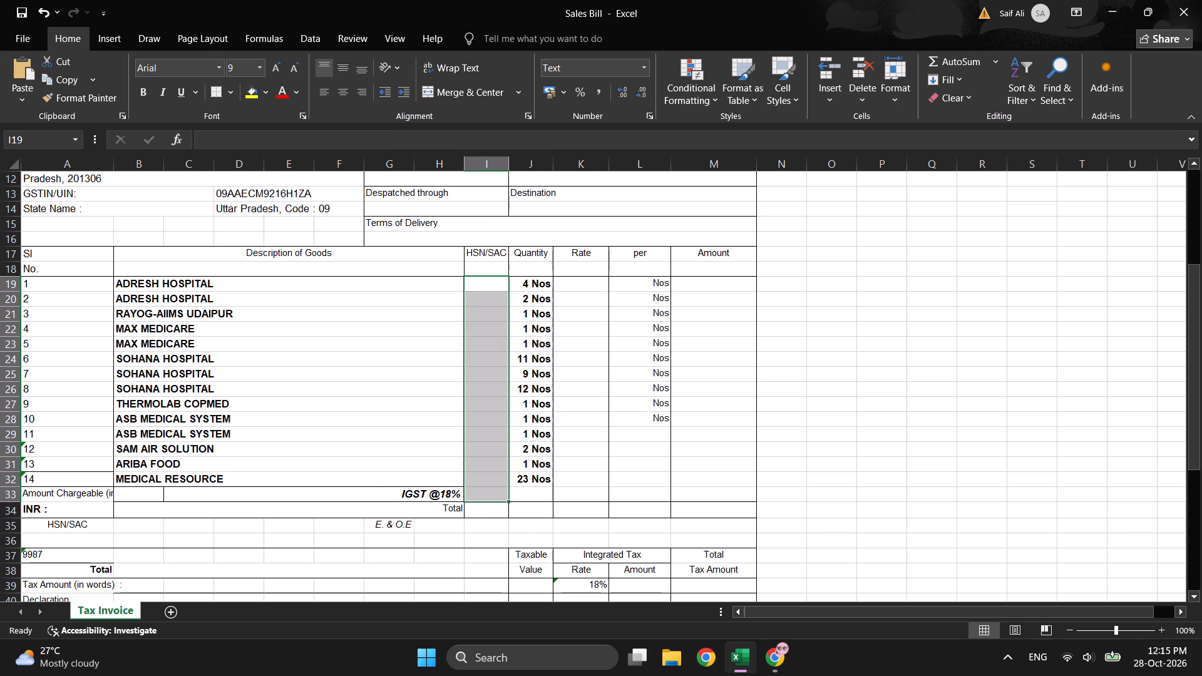
pyautogui.click(909, 392)
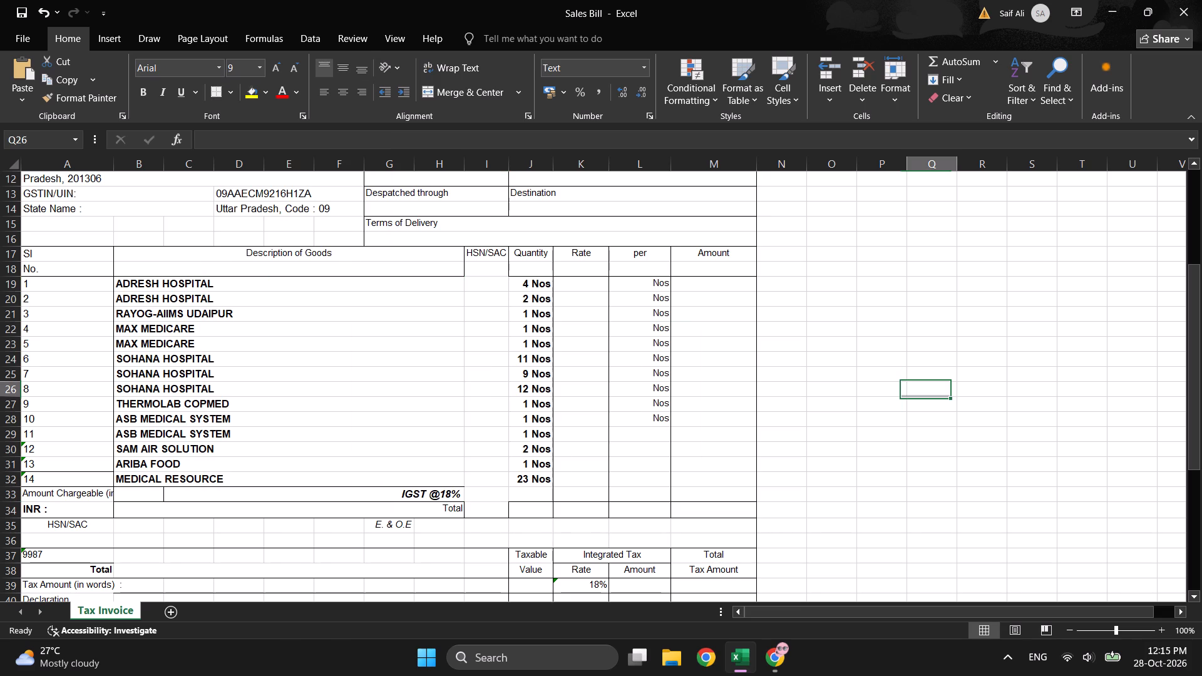
# Draw border lines down both sides of the HSN/SAC column from row 19 and along the bottom of I33.
pyautogui.click(495, 486)
pyautogui.click(466, 336)
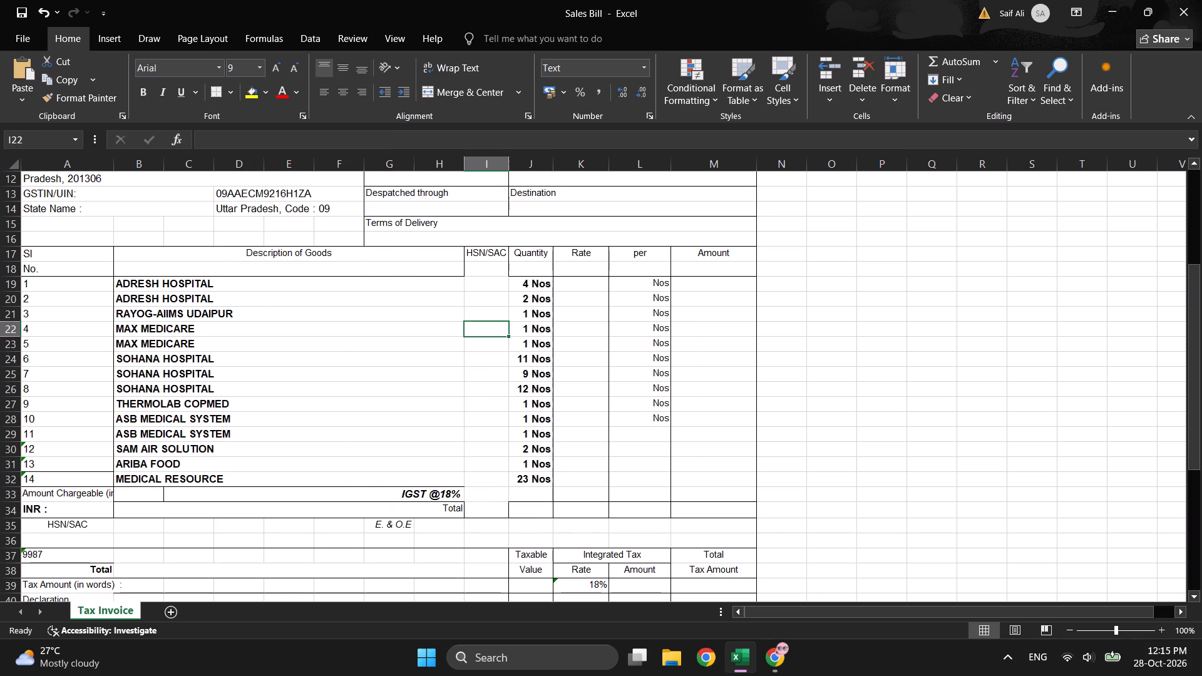
pyautogui.click(226, 86)
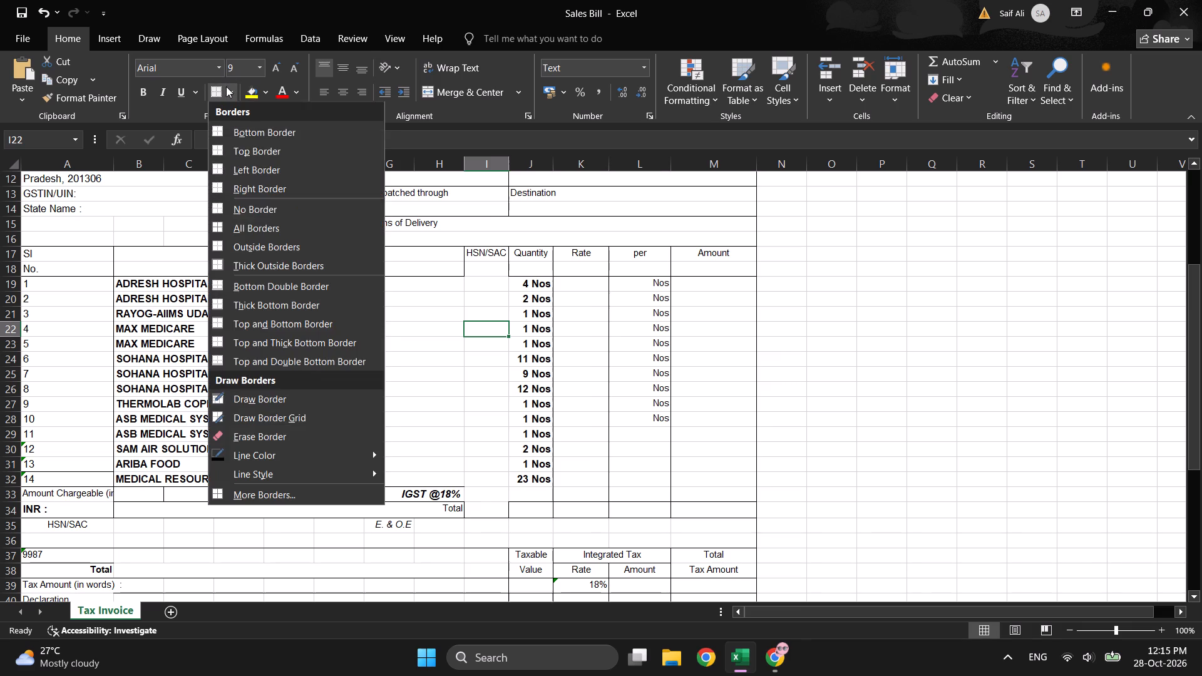
pyautogui.click(253, 397)
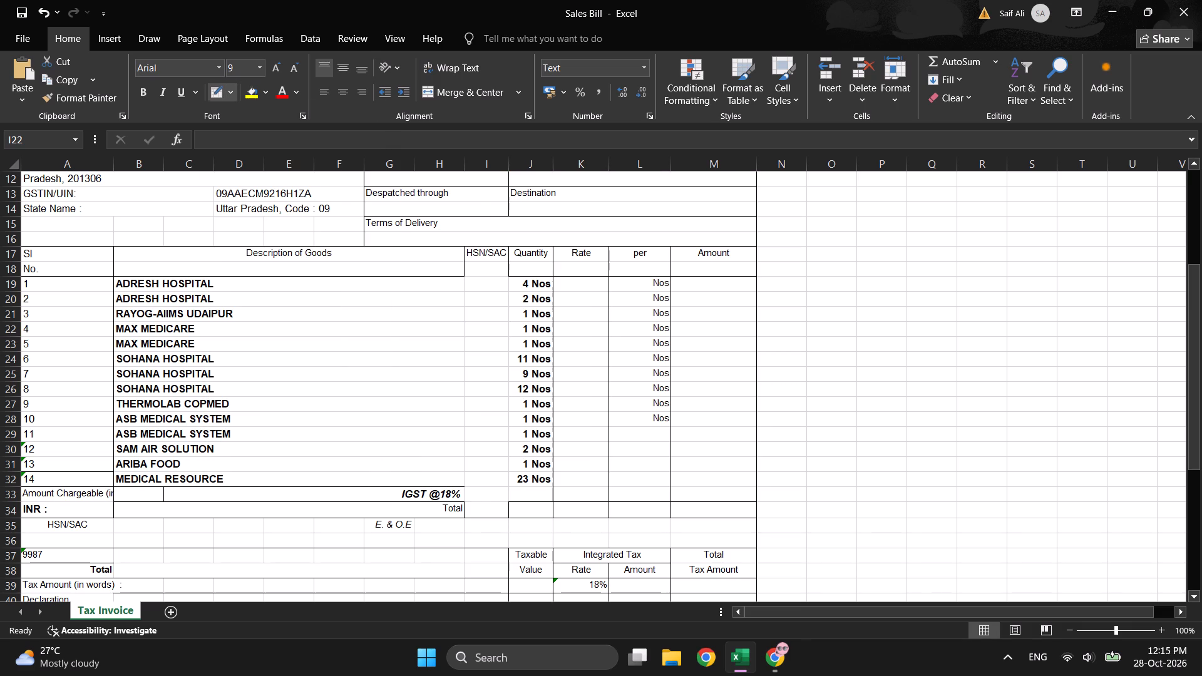
pyautogui.moveTo(463, 277); pyautogui.dragTo(464, 474)
pyautogui.moveTo(464, 474); pyautogui.dragTo(464, 481)
pyautogui.moveTo(464, 502); pyautogui.dragTo(503, 502)
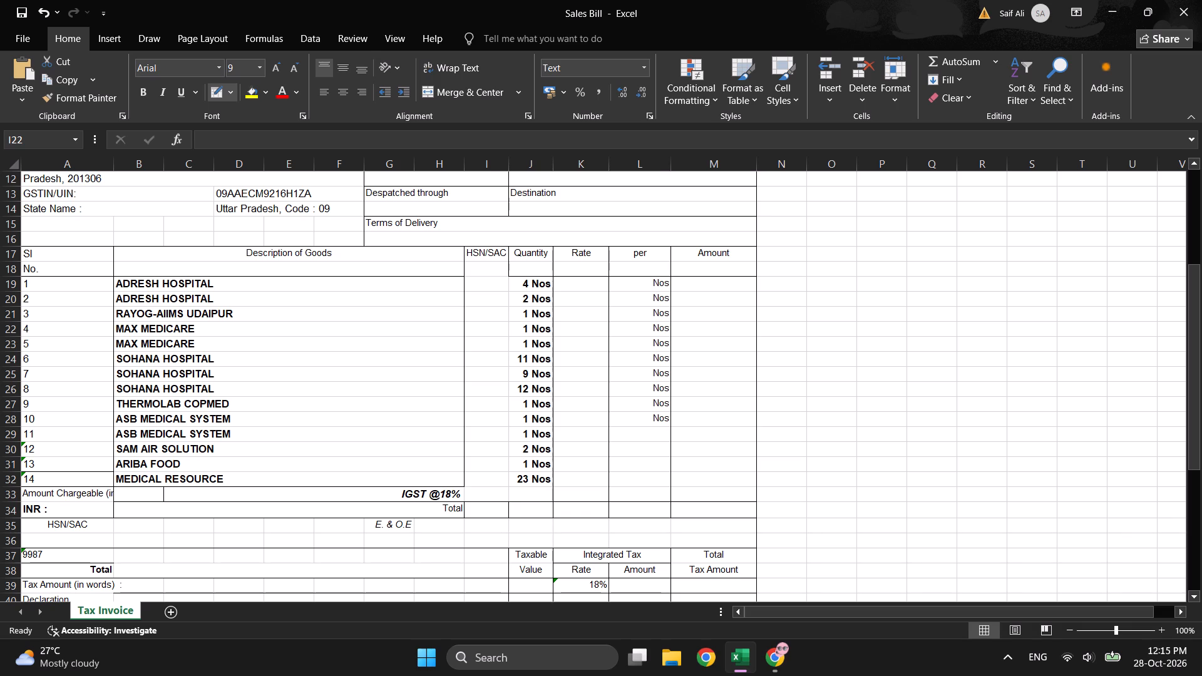
pyautogui.moveTo(503, 502); pyautogui.dragTo(505, 502)
pyautogui.moveTo(509, 277); pyautogui.dragTo(514, 422)
pyautogui.moveTo(514, 422); pyautogui.dragTo(514, 498)
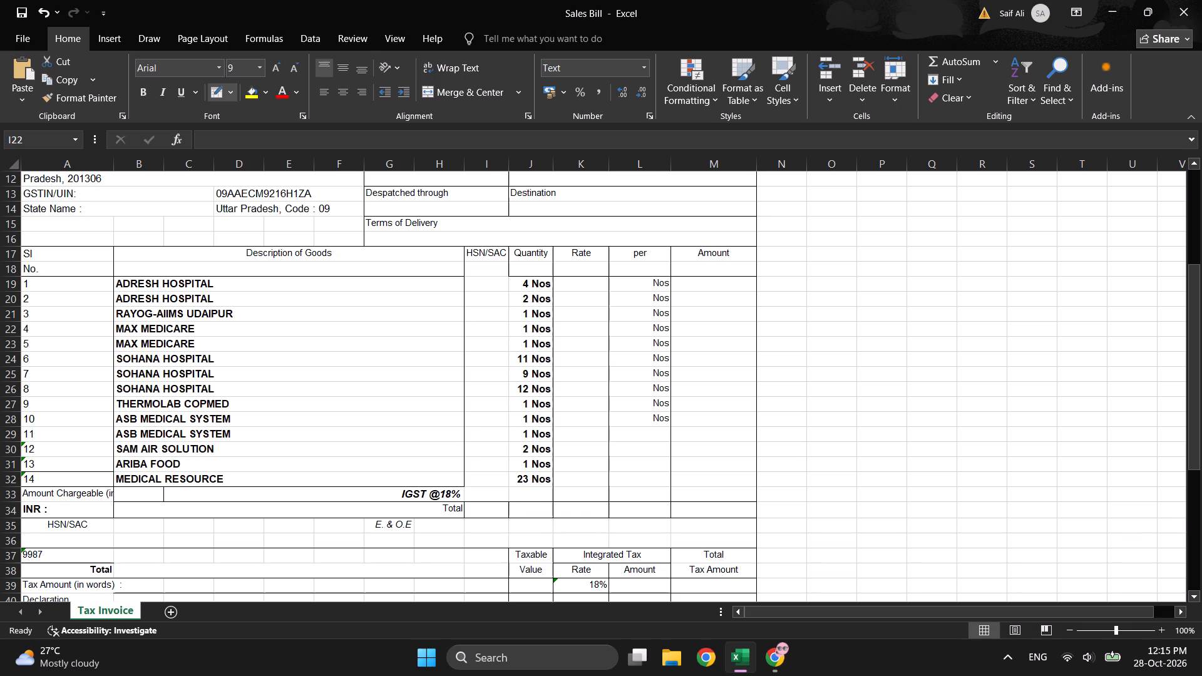
# Draw a horizontal border above the IGST row from HSN/SAC to Amount and one on I33's left edge, then stop drawing borders.
pyautogui.moveTo(465, 487); pyautogui.dragTo(696, 486)
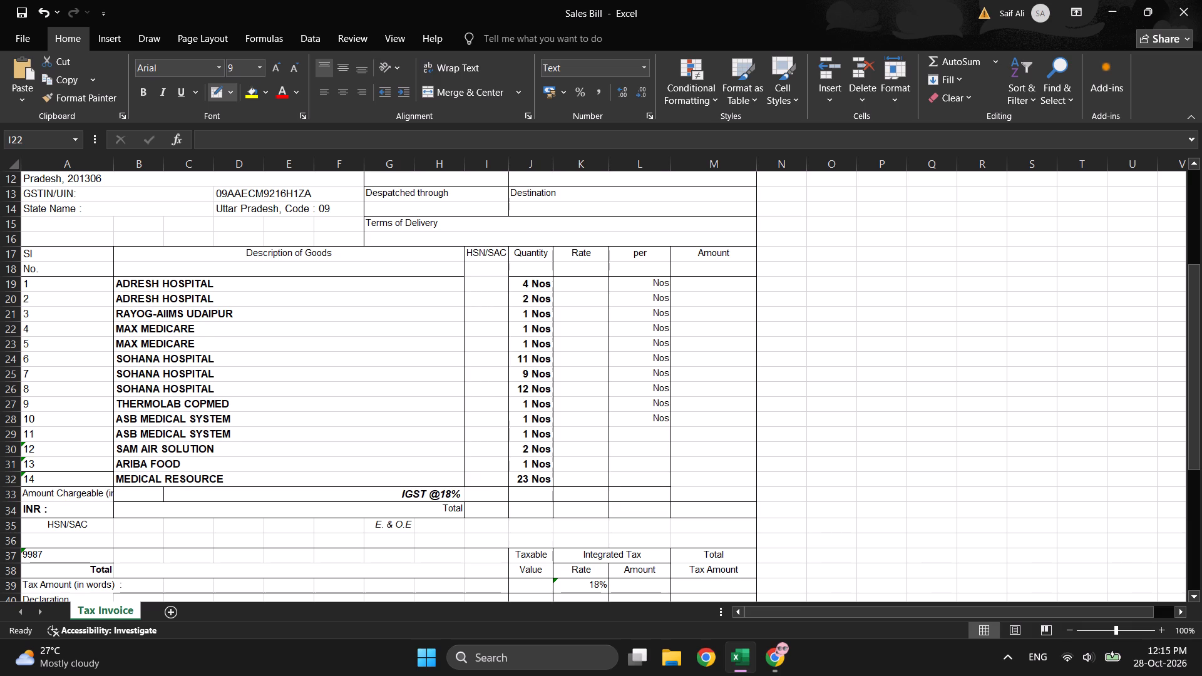
pyautogui.moveTo(696, 486); pyautogui.dragTo(722, 486)
pyautogui.moveTo(463, 489); pyautogui.dragTo(465, 499)
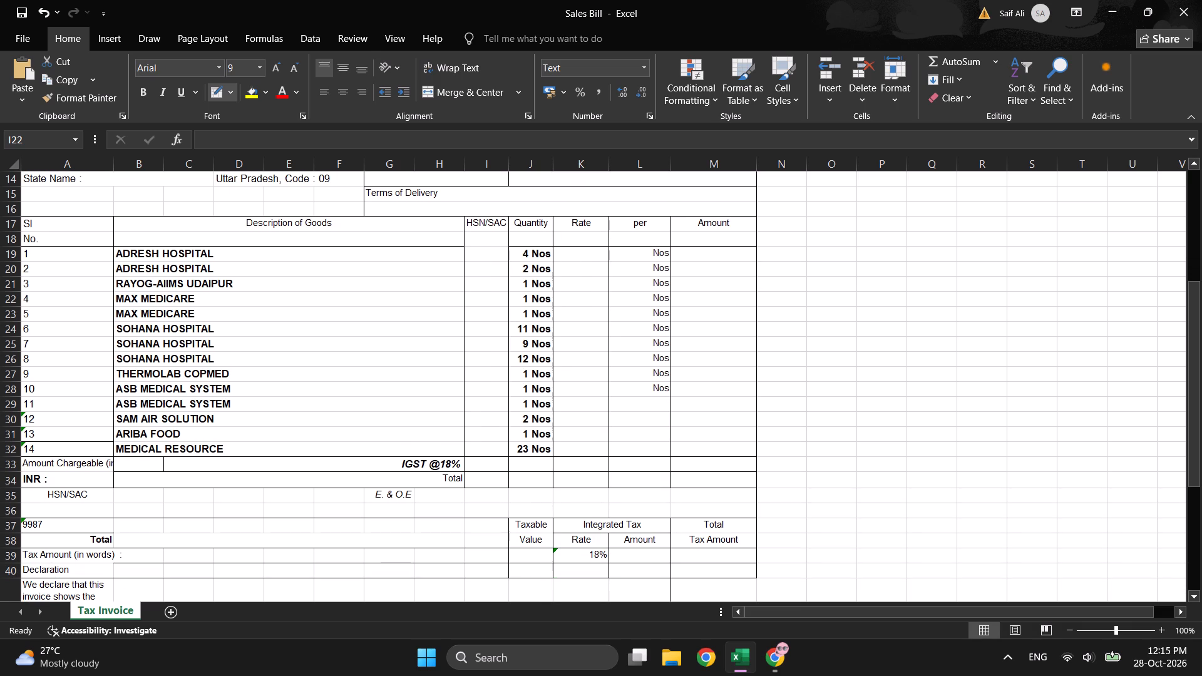
pyautogui.click(230, 91)
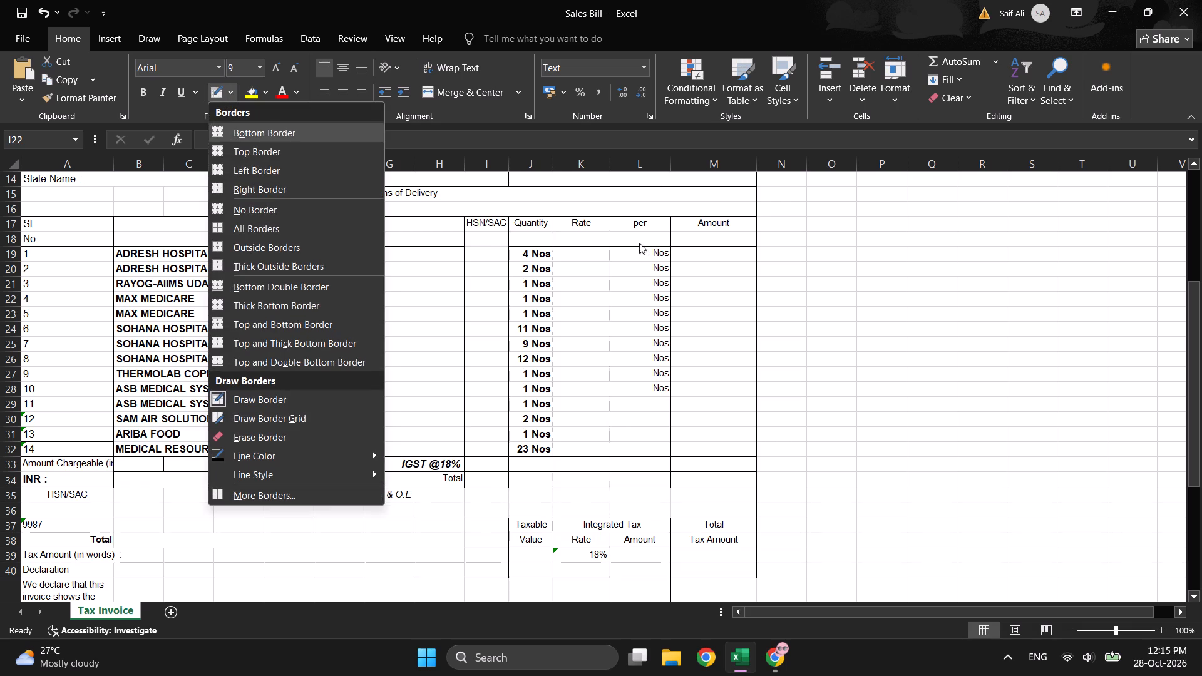
pyautogui.click(855, 299)
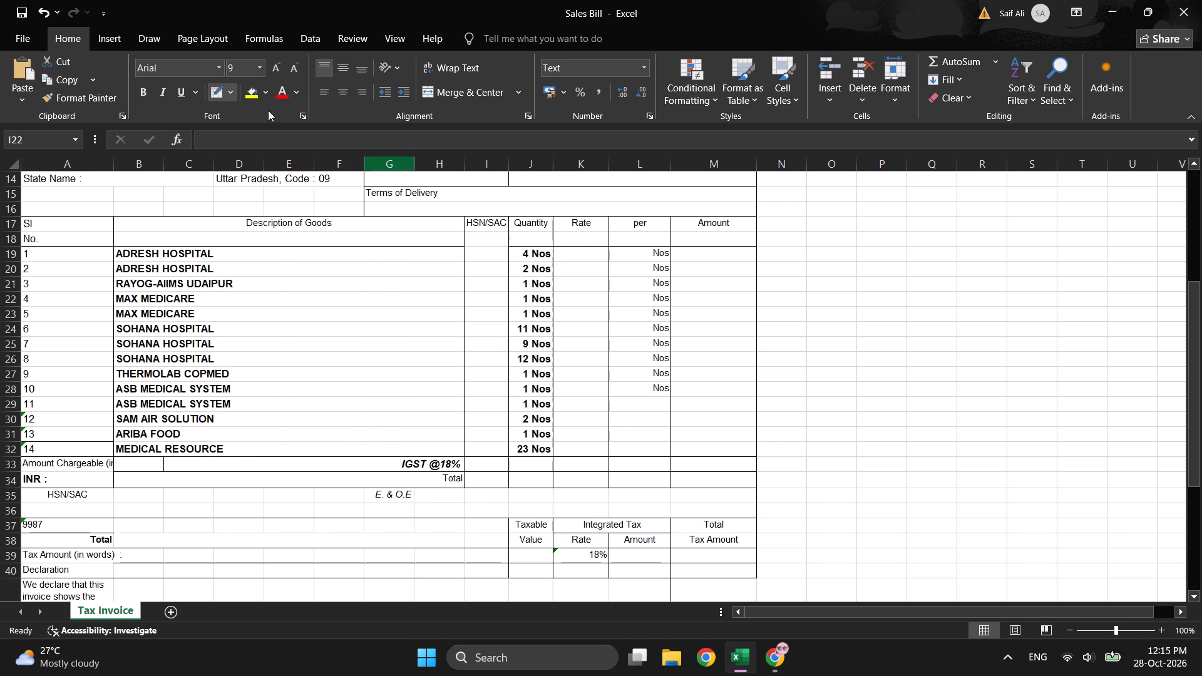
pyautogui.click(234, 92)
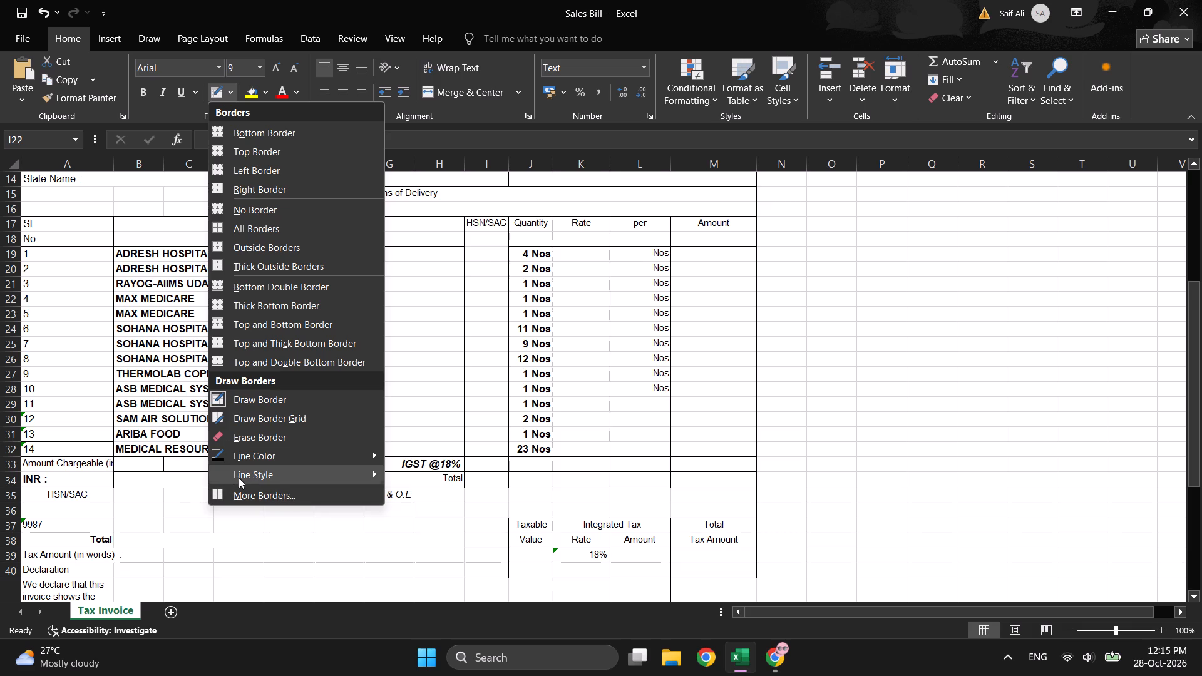
pyautogui.click(145, 90)
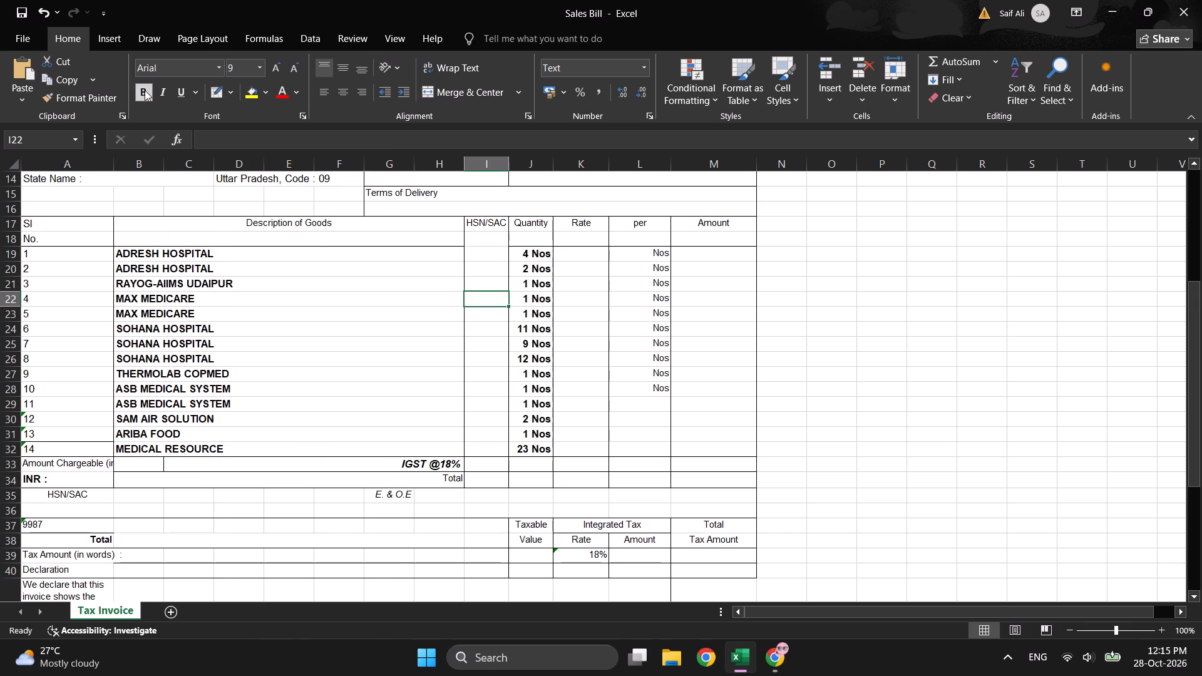
pyautogui.click(145, 90)
pyautogui.click(746, 385)
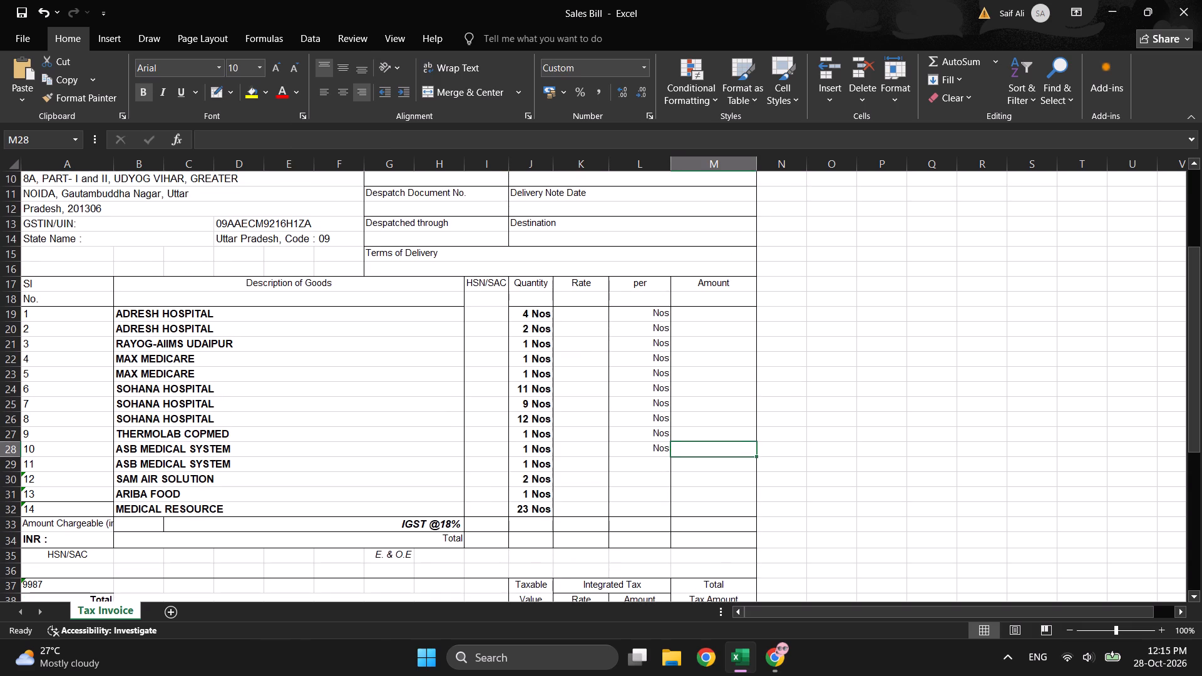
# Open the Invoice No. cell G3 for editing in the invoice header.
pyautogui.scroll(-1, 853, 367)
pyautogui.scroll(1, 853, 367)
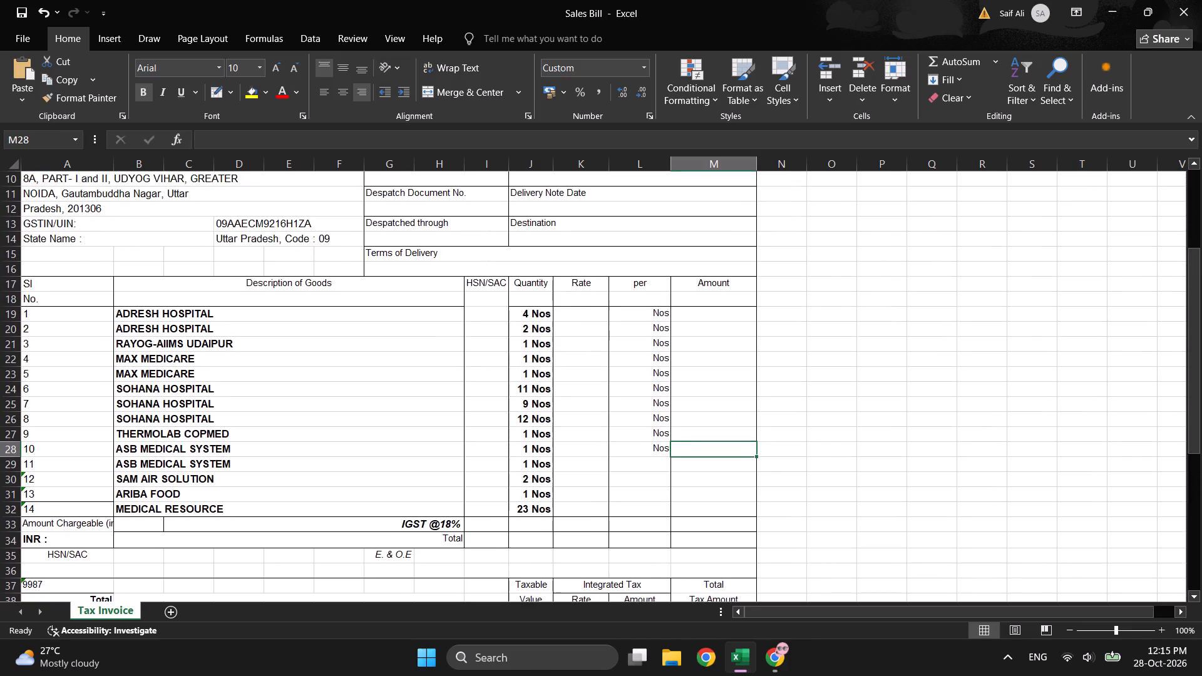
pyautogui.scroll(4, 853, 367)
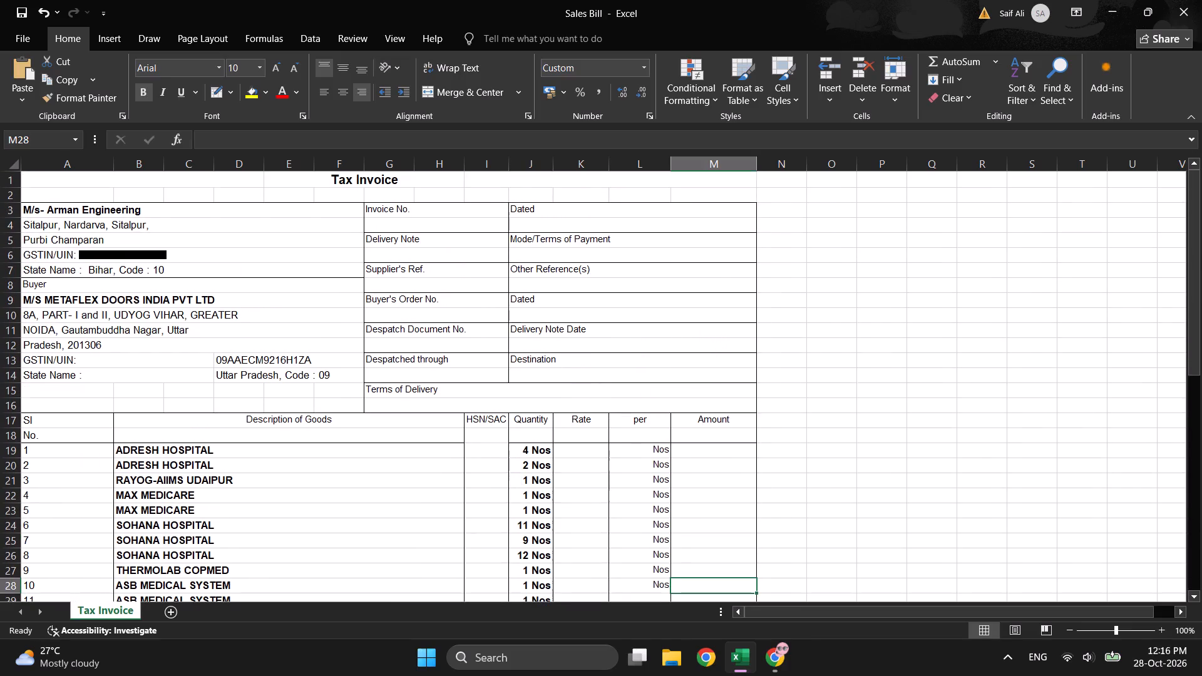
pyautogui.click(448, 213)
pyautogui.click(448, 213)
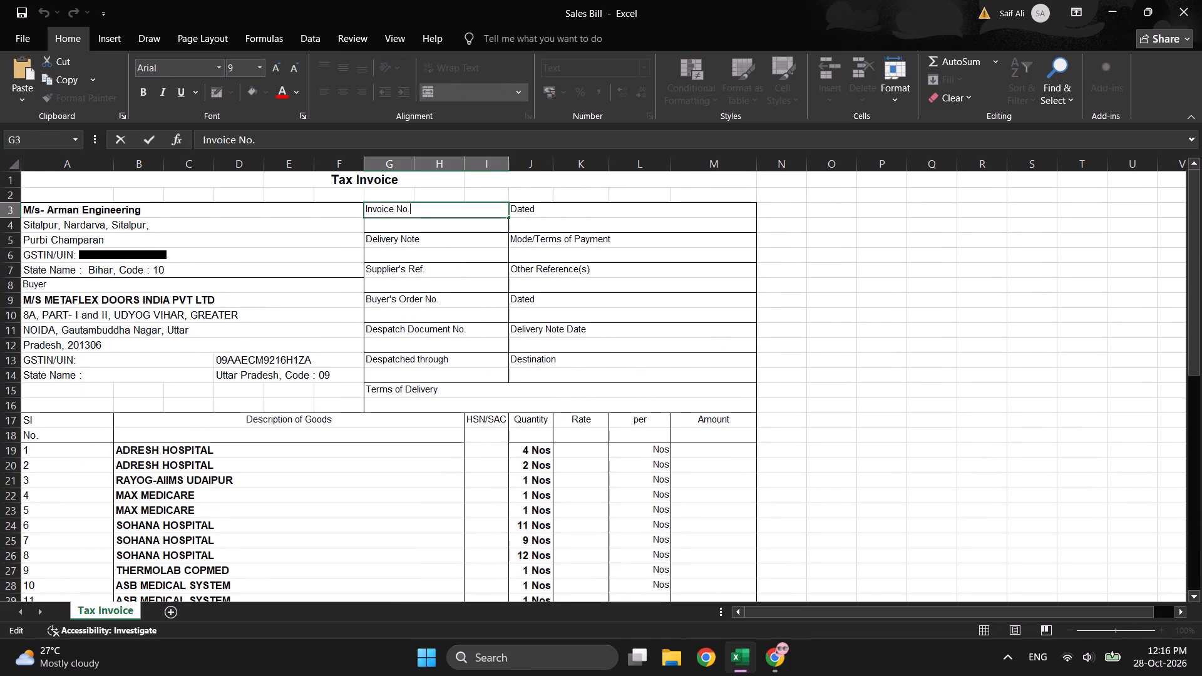
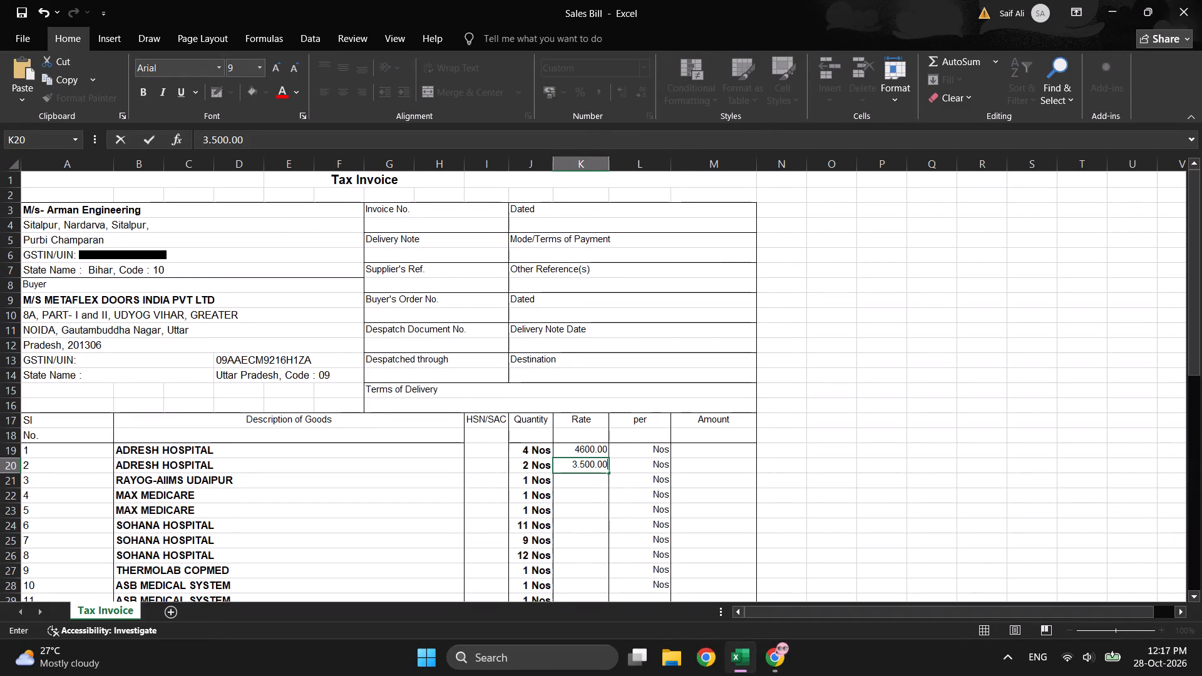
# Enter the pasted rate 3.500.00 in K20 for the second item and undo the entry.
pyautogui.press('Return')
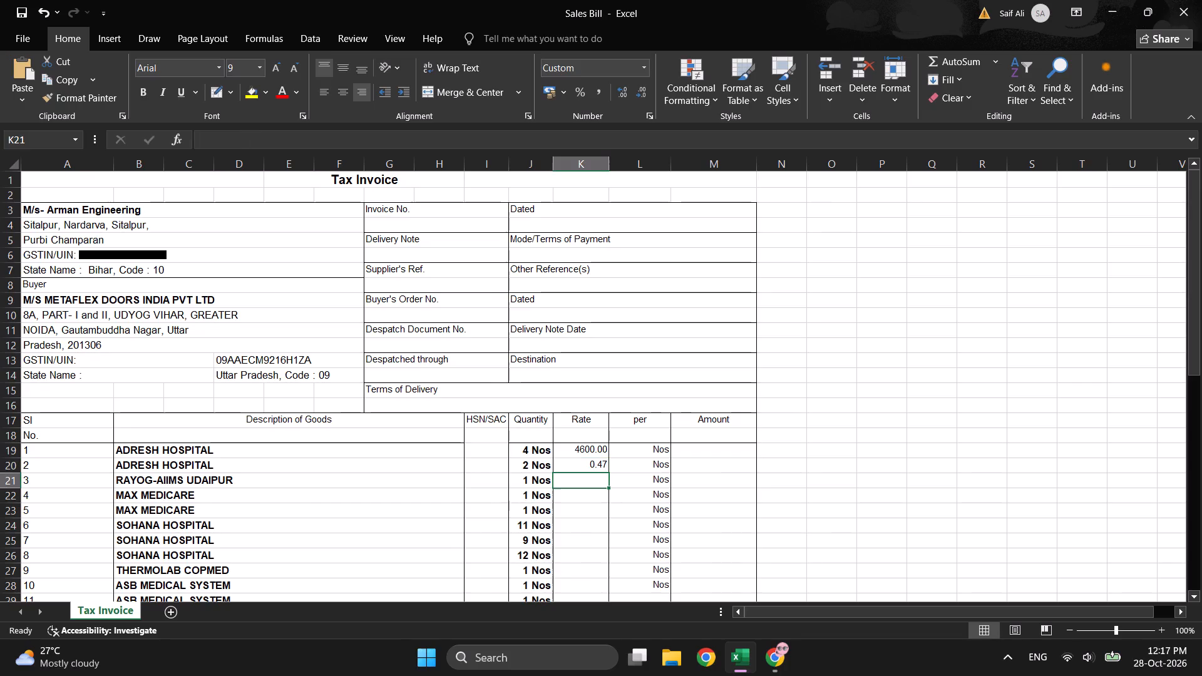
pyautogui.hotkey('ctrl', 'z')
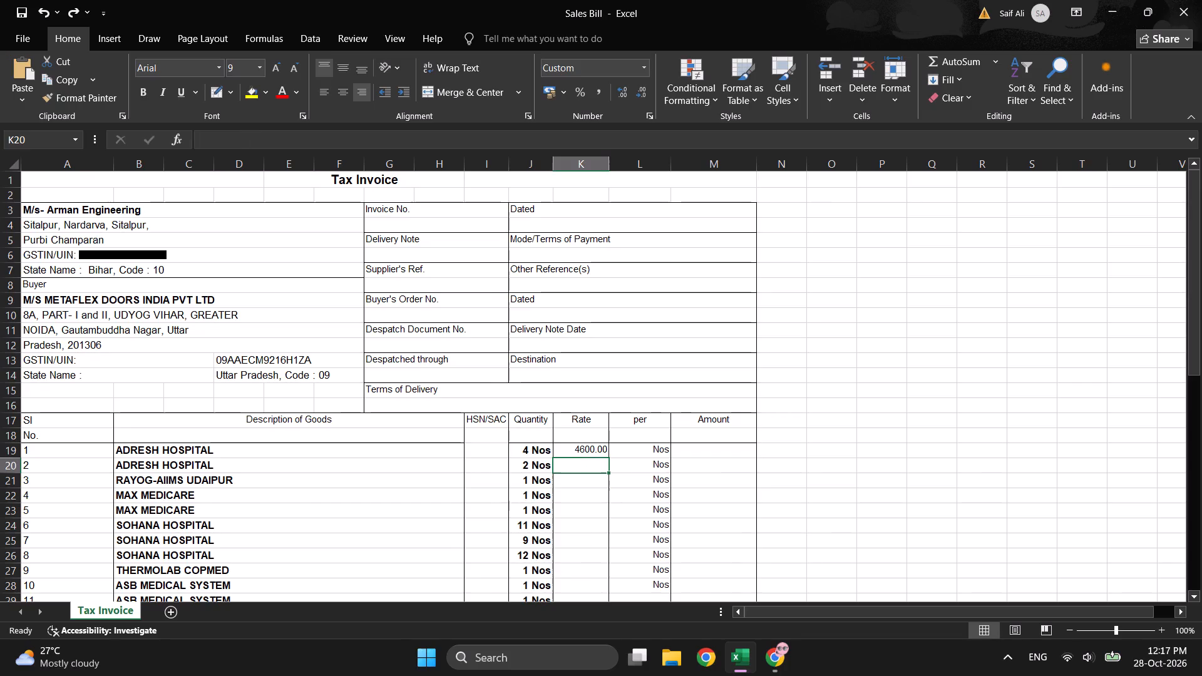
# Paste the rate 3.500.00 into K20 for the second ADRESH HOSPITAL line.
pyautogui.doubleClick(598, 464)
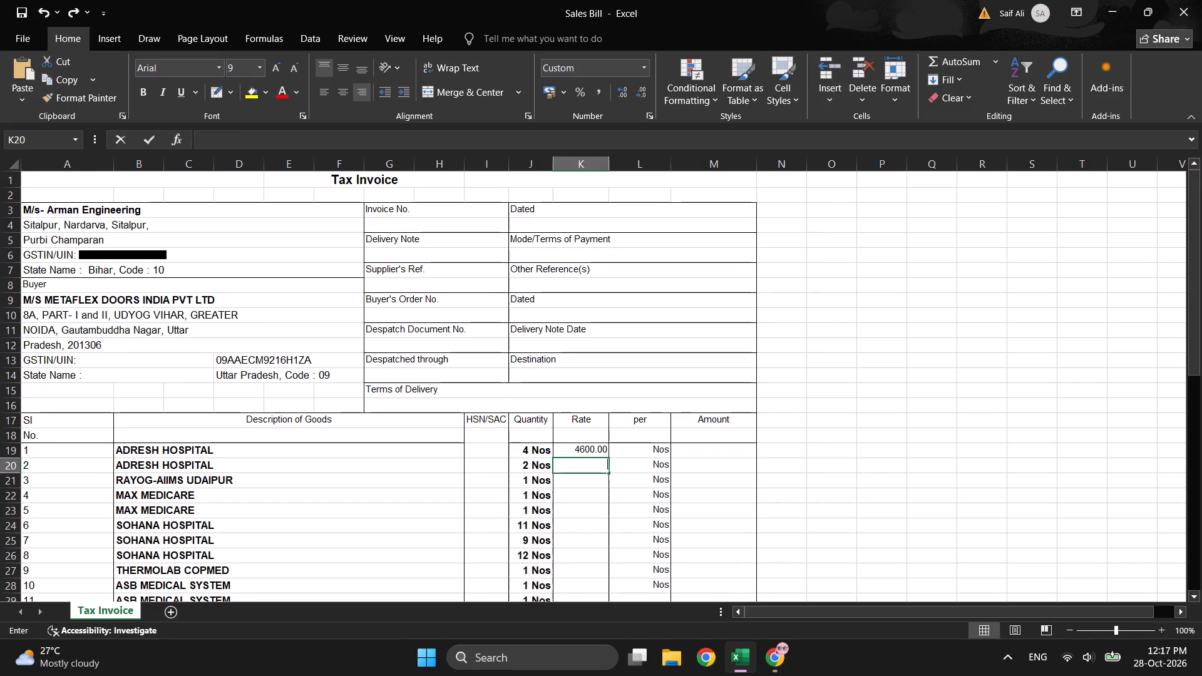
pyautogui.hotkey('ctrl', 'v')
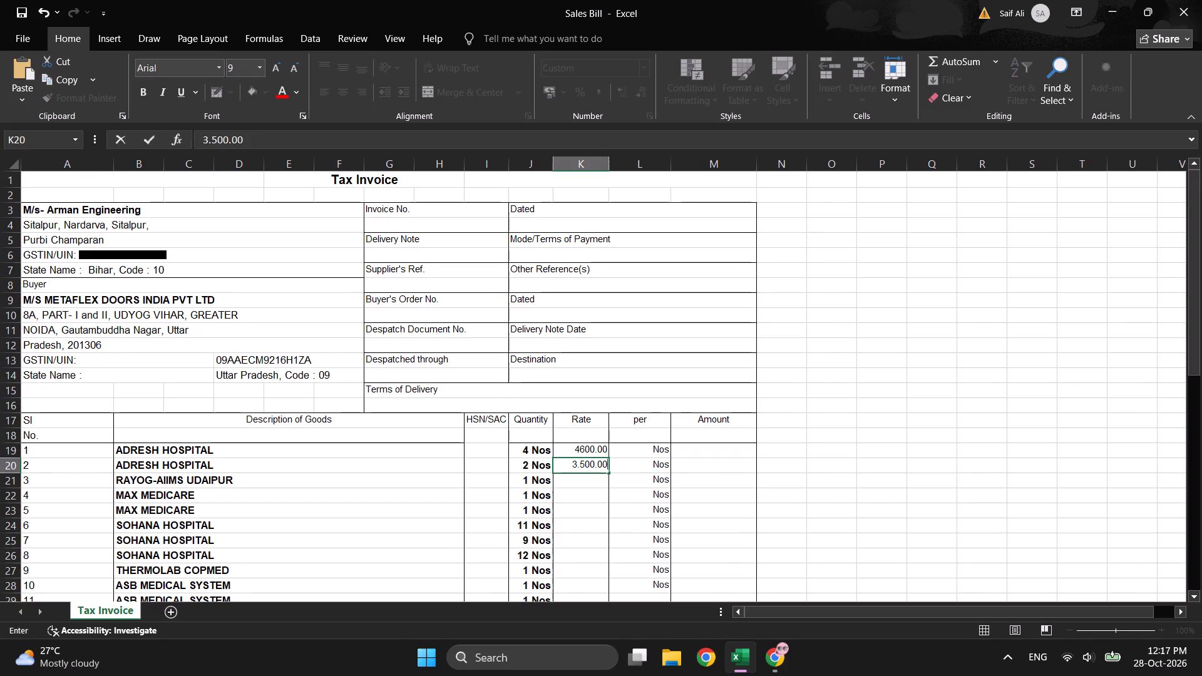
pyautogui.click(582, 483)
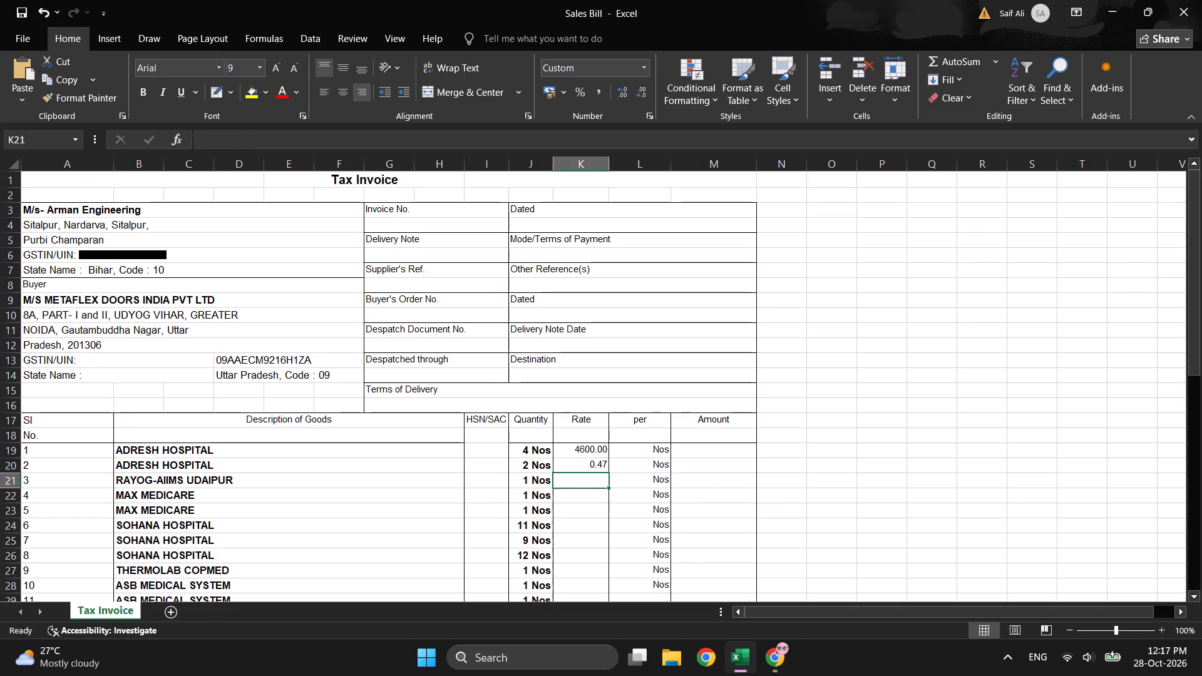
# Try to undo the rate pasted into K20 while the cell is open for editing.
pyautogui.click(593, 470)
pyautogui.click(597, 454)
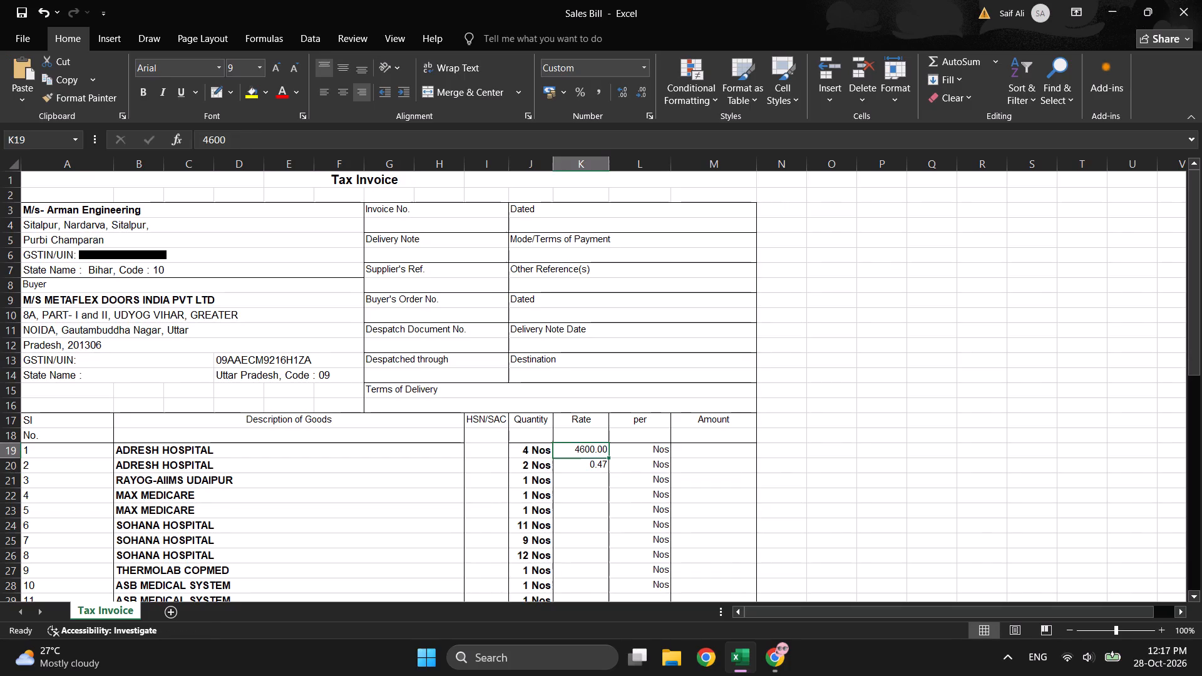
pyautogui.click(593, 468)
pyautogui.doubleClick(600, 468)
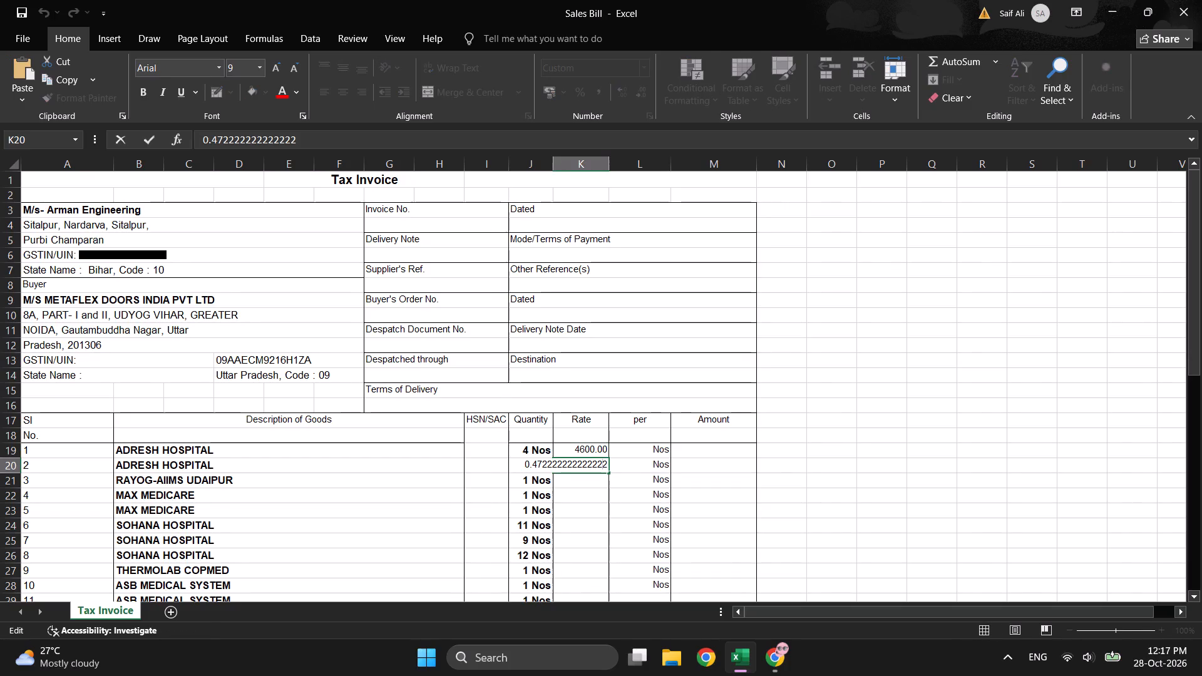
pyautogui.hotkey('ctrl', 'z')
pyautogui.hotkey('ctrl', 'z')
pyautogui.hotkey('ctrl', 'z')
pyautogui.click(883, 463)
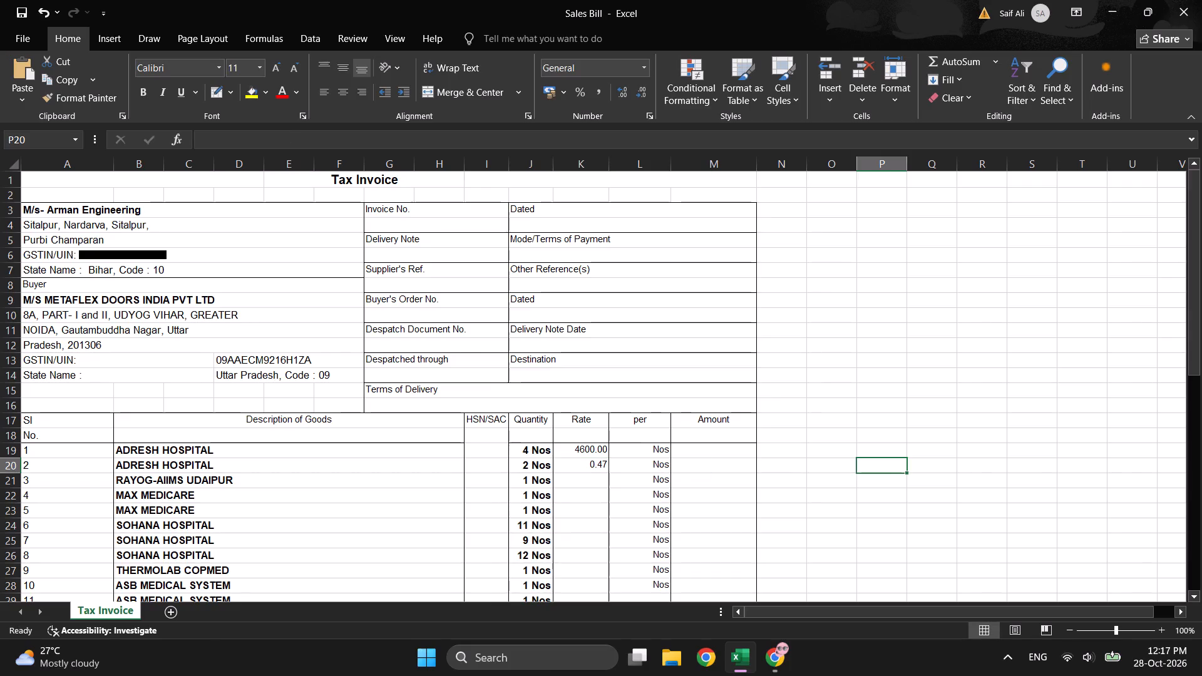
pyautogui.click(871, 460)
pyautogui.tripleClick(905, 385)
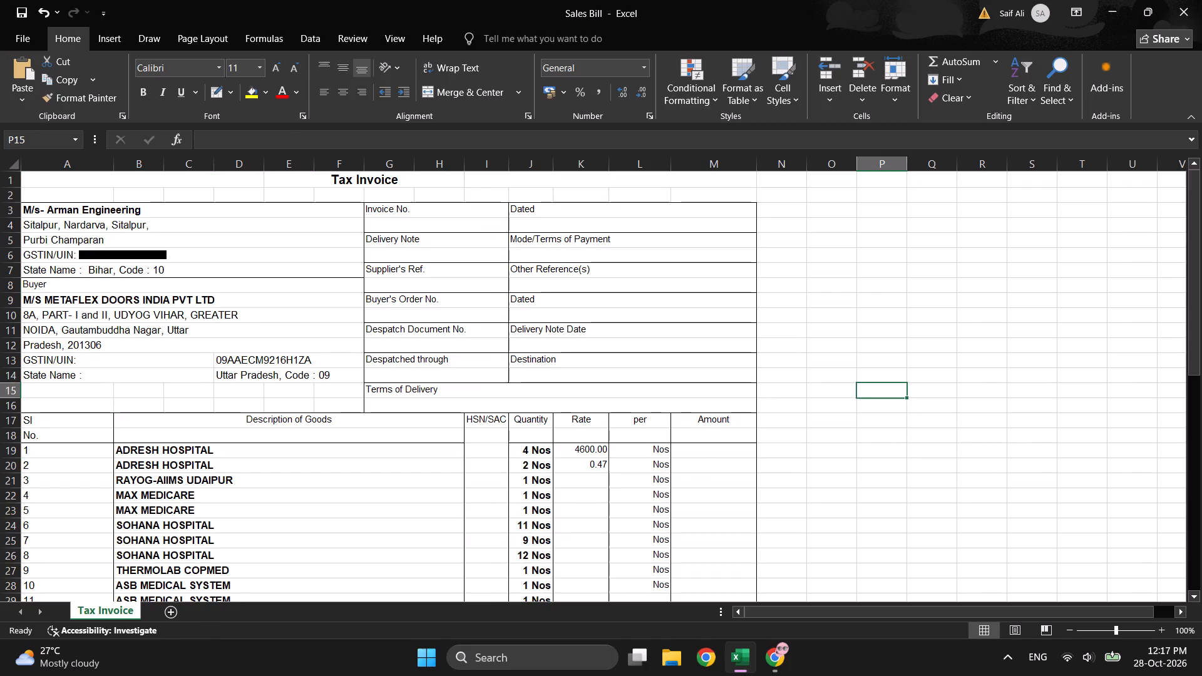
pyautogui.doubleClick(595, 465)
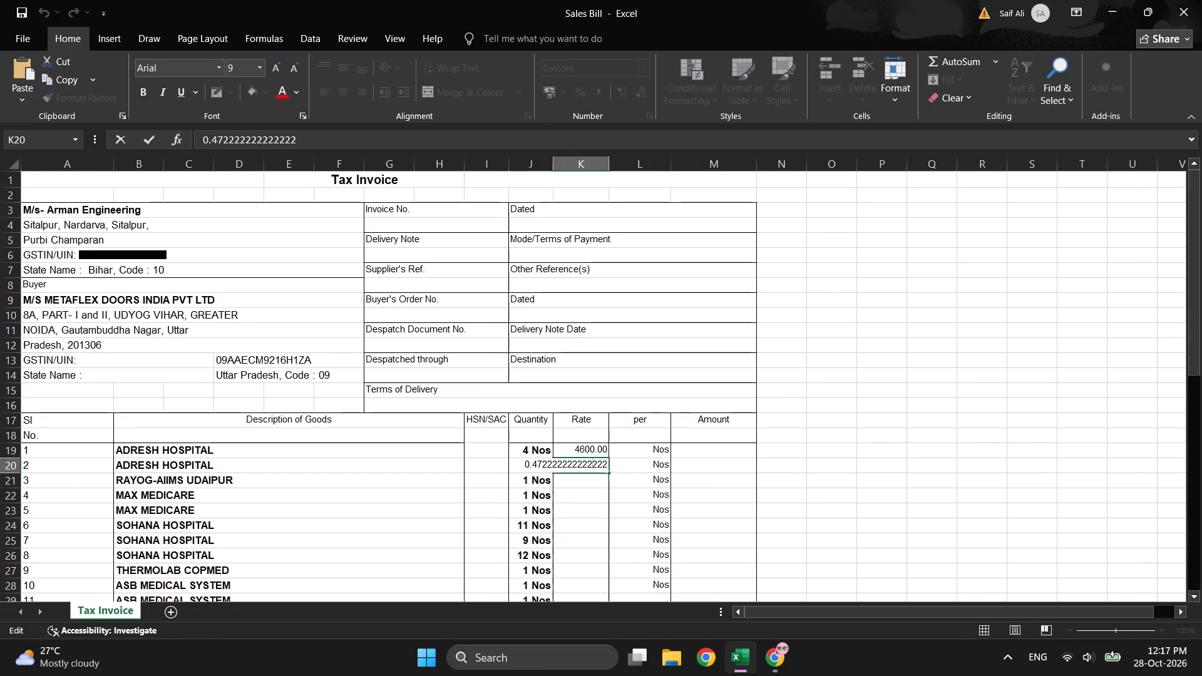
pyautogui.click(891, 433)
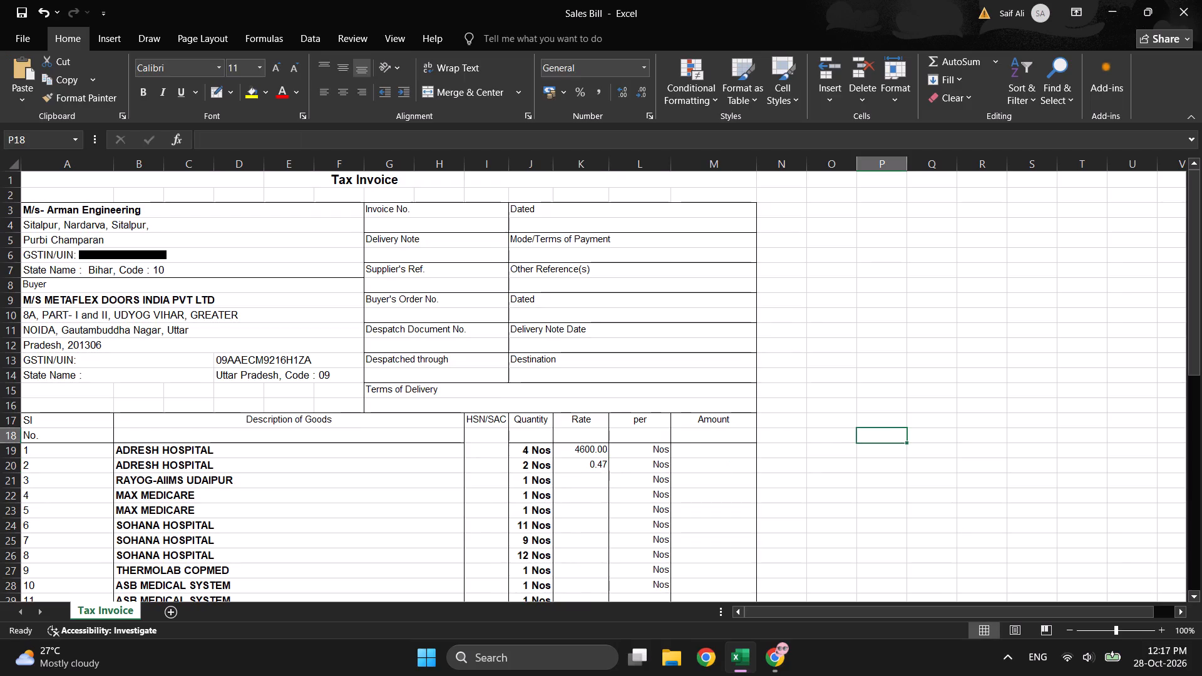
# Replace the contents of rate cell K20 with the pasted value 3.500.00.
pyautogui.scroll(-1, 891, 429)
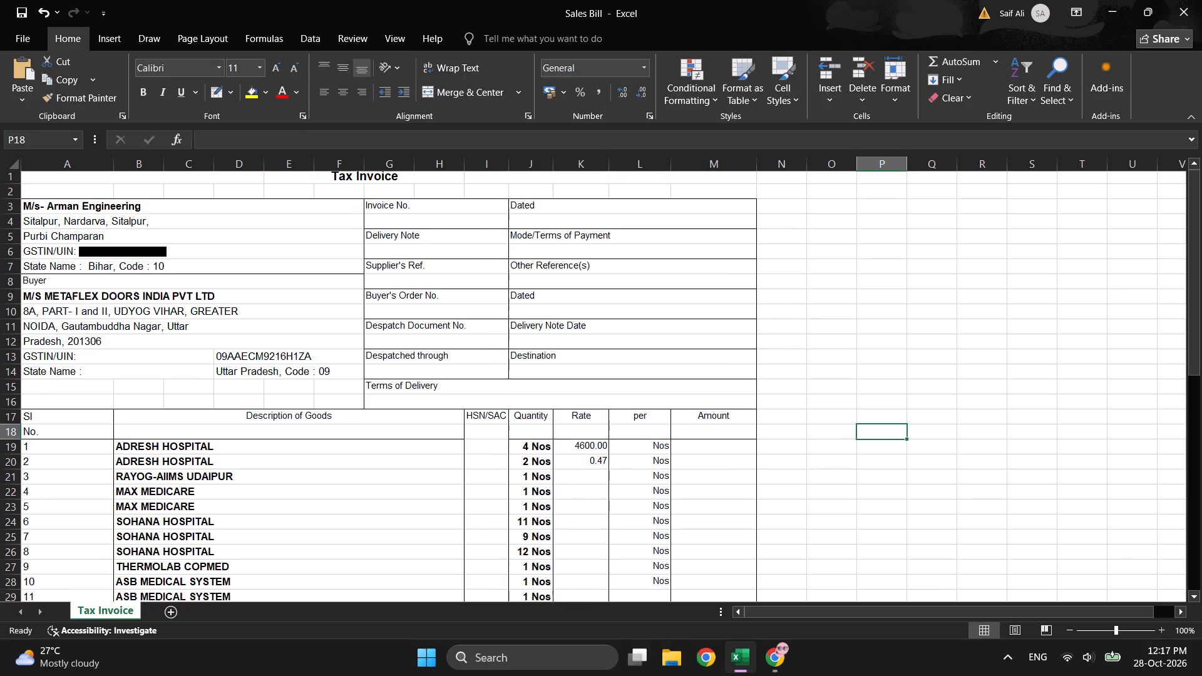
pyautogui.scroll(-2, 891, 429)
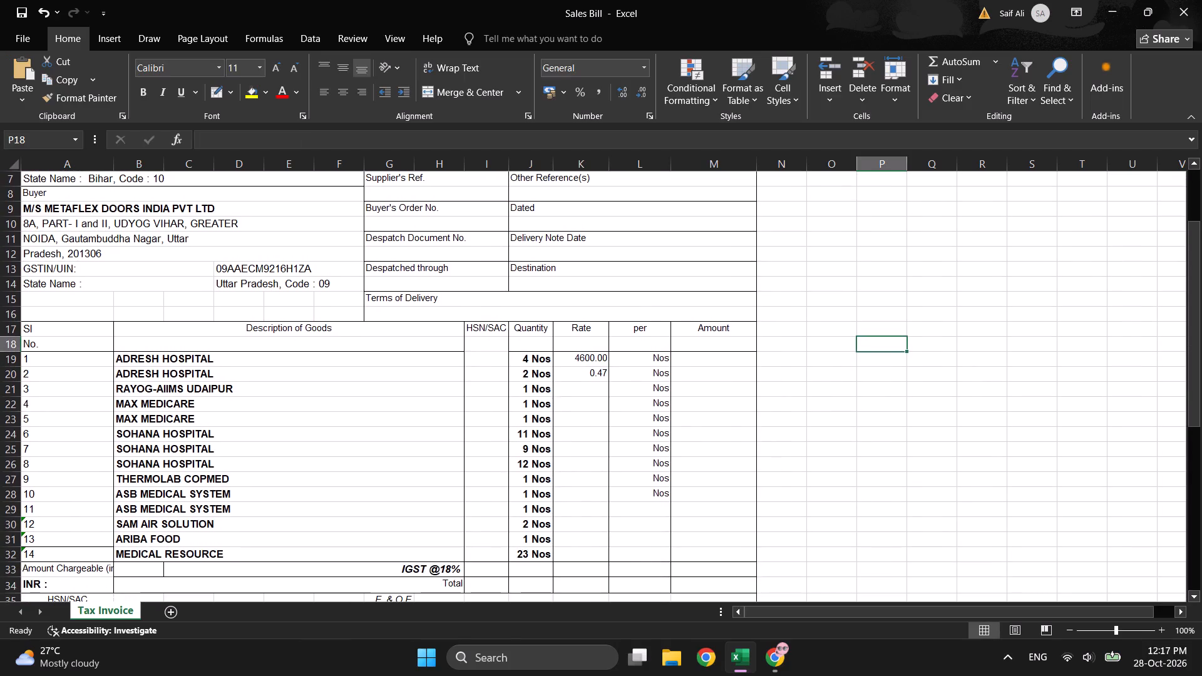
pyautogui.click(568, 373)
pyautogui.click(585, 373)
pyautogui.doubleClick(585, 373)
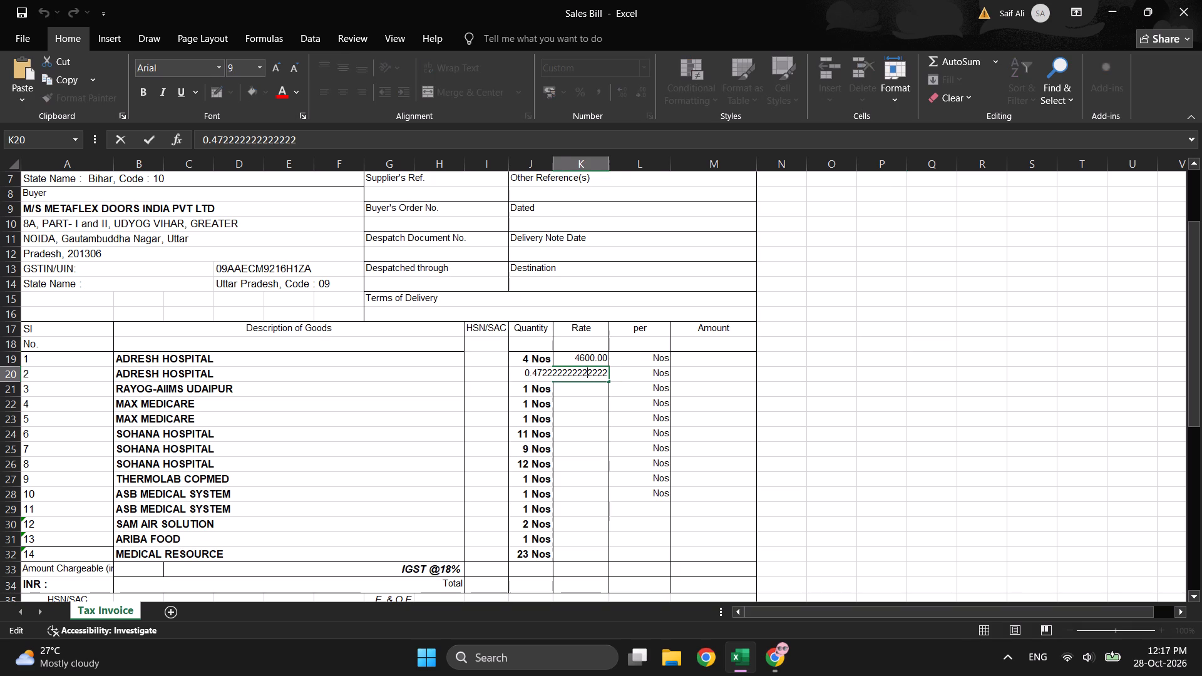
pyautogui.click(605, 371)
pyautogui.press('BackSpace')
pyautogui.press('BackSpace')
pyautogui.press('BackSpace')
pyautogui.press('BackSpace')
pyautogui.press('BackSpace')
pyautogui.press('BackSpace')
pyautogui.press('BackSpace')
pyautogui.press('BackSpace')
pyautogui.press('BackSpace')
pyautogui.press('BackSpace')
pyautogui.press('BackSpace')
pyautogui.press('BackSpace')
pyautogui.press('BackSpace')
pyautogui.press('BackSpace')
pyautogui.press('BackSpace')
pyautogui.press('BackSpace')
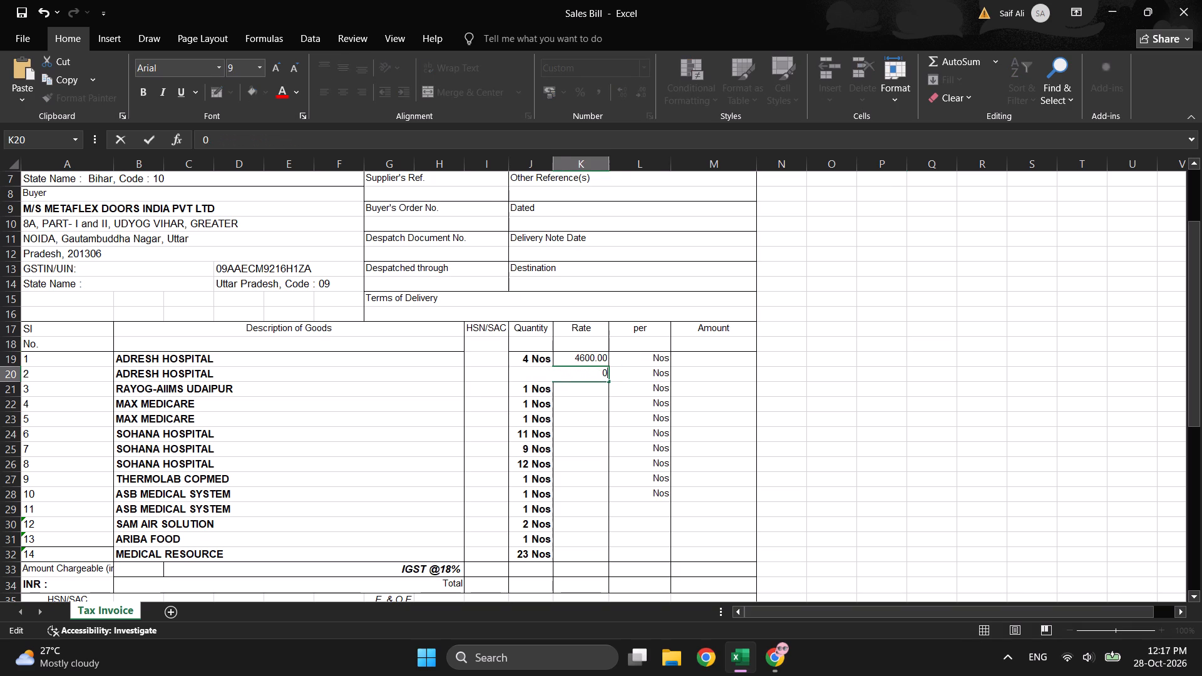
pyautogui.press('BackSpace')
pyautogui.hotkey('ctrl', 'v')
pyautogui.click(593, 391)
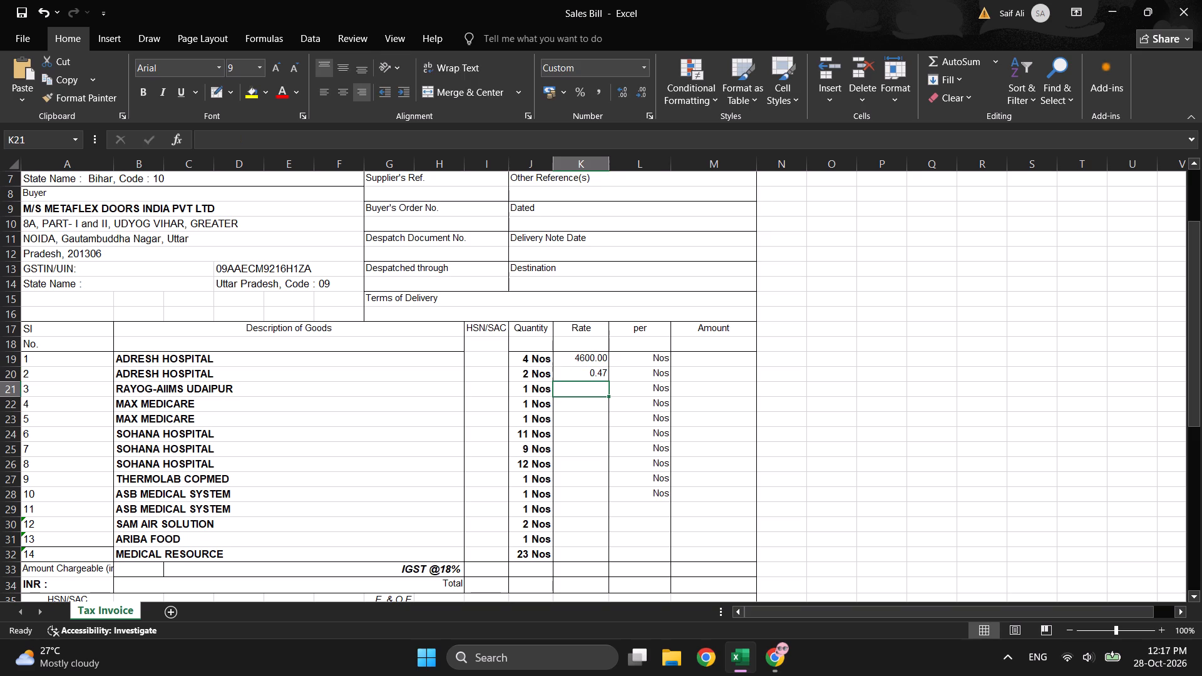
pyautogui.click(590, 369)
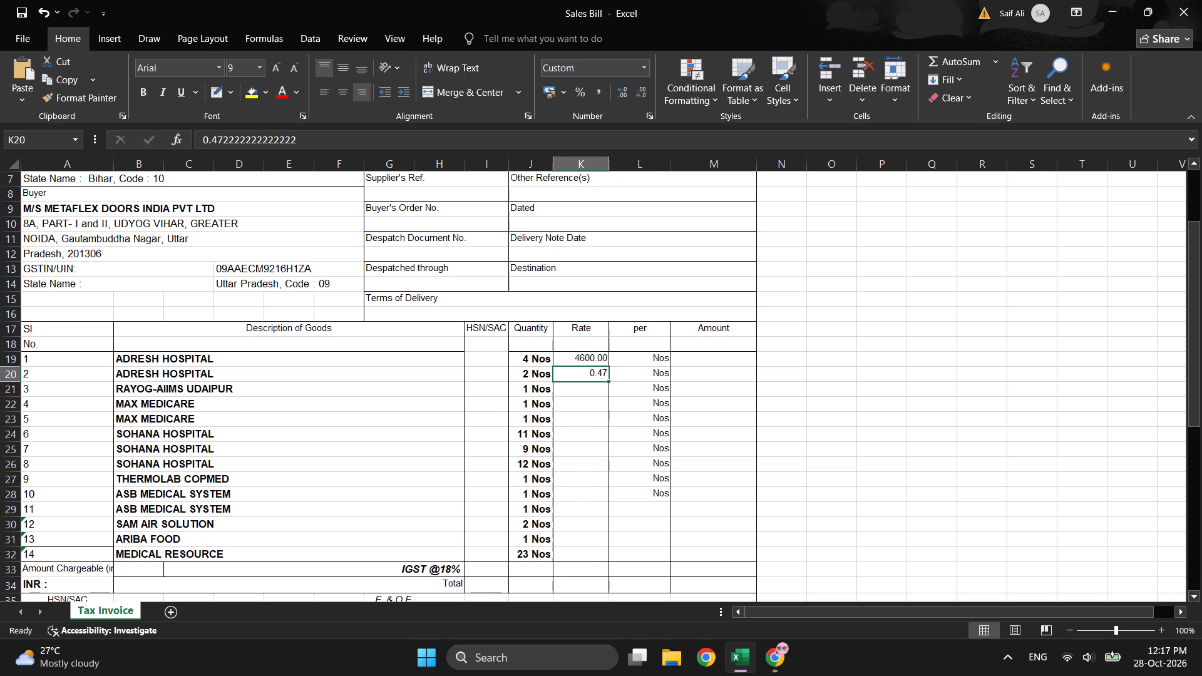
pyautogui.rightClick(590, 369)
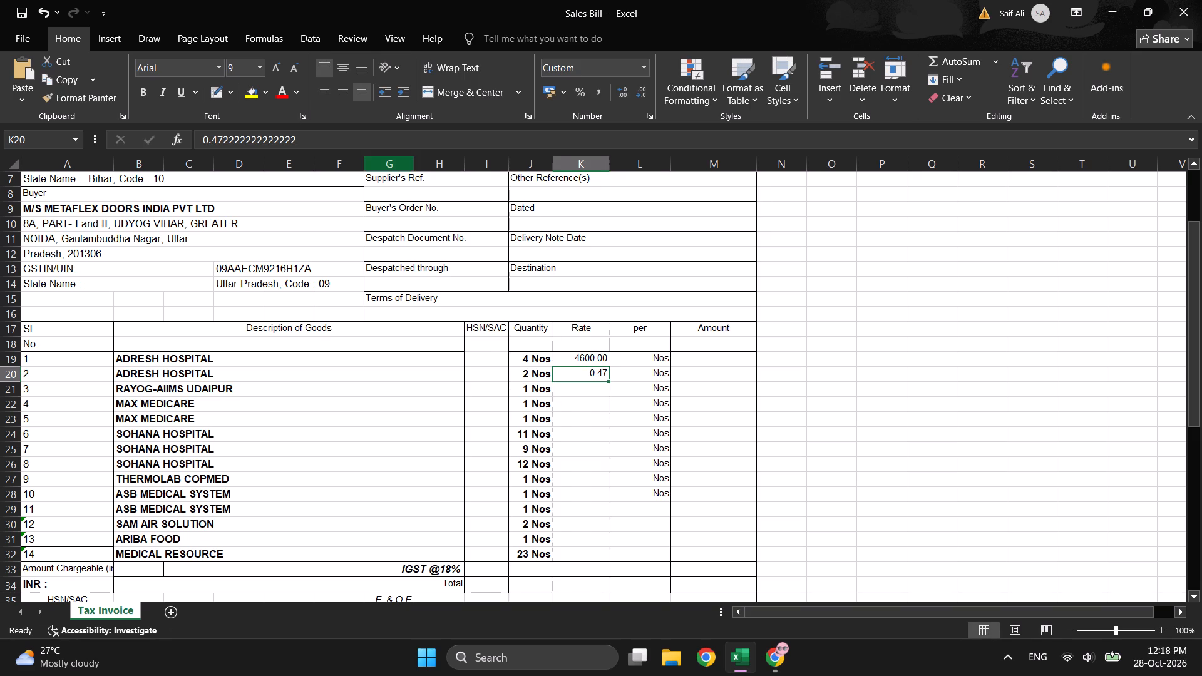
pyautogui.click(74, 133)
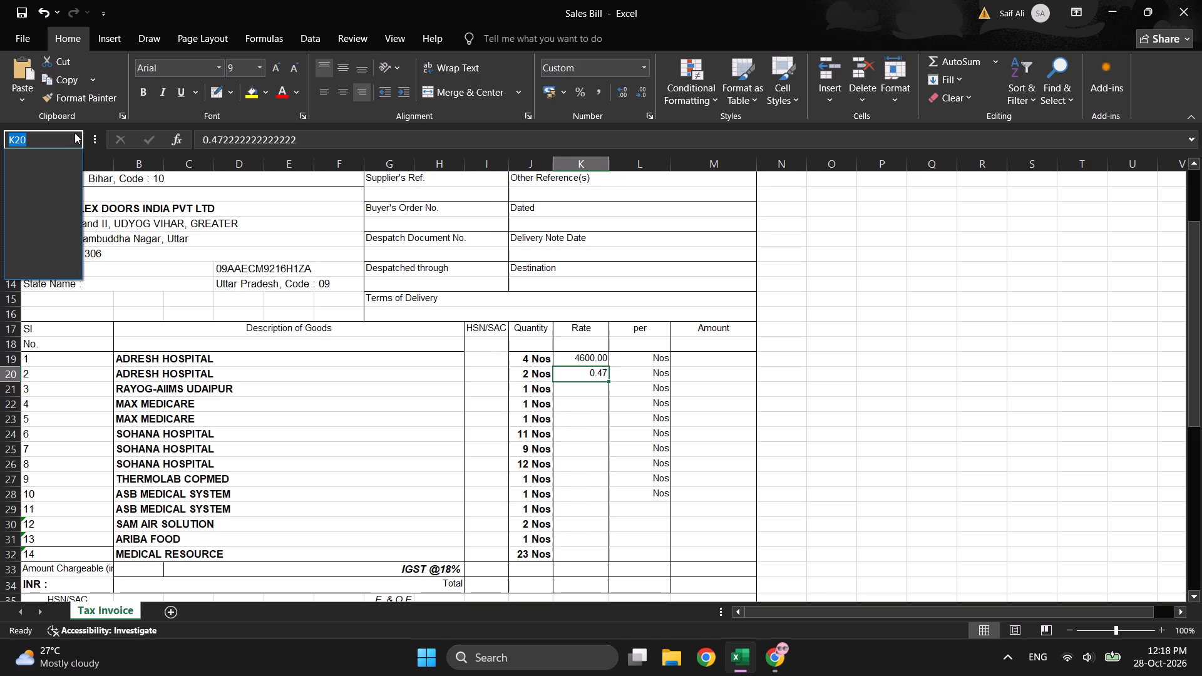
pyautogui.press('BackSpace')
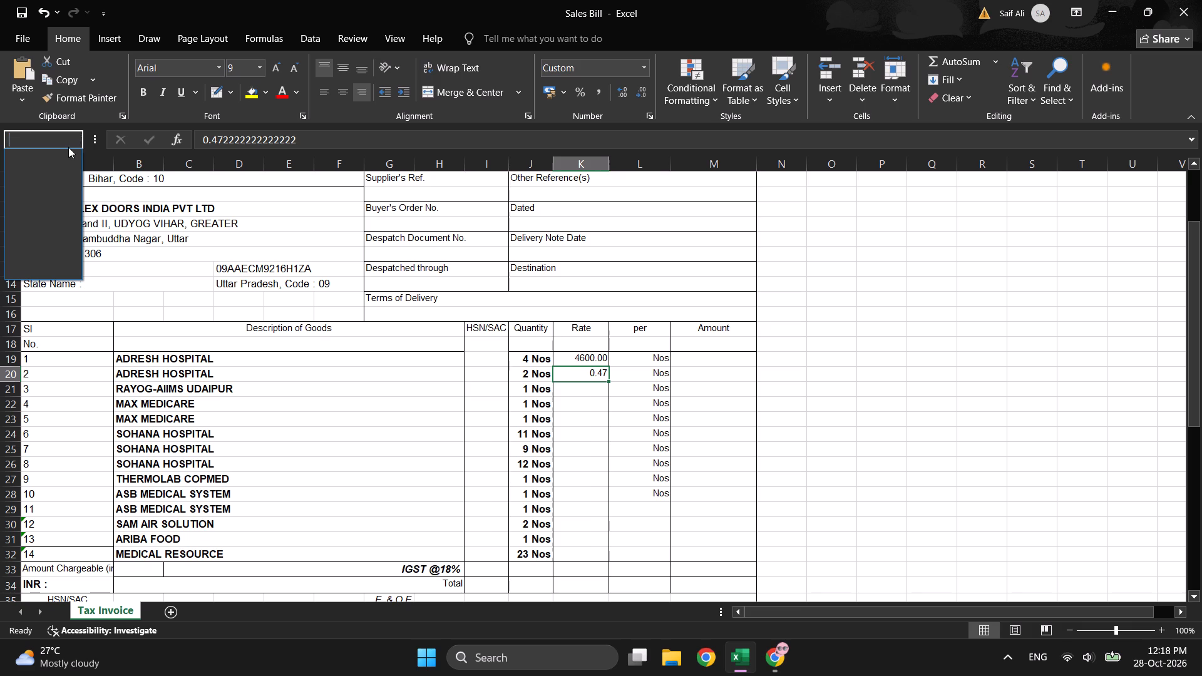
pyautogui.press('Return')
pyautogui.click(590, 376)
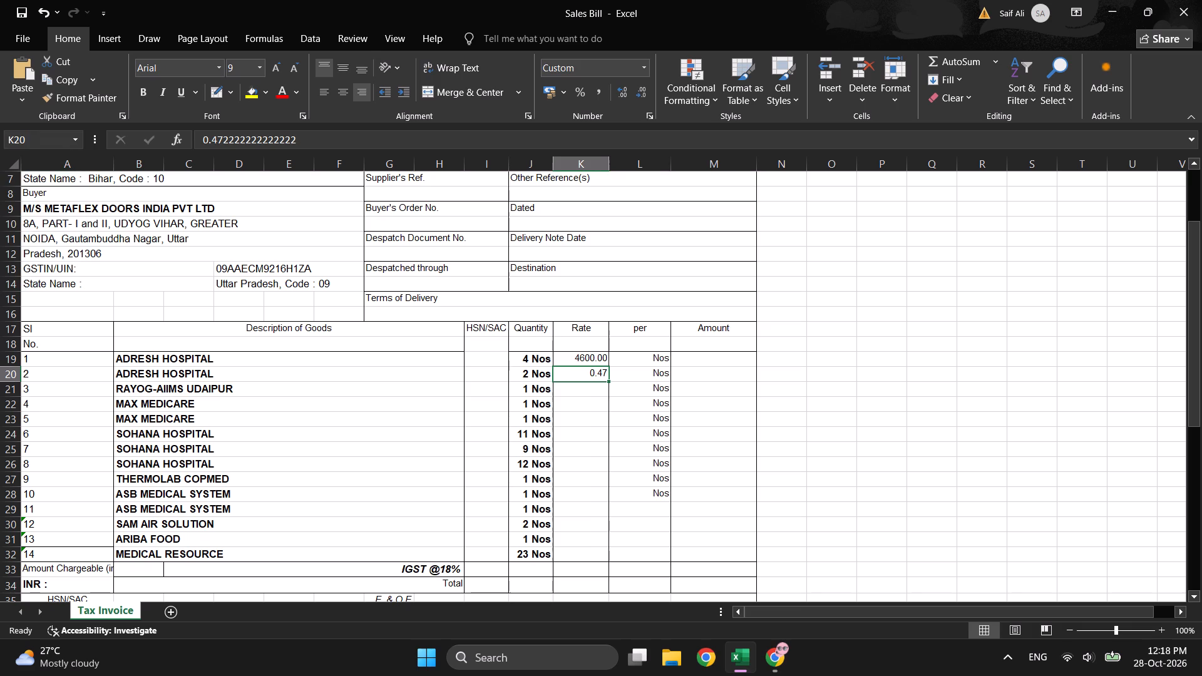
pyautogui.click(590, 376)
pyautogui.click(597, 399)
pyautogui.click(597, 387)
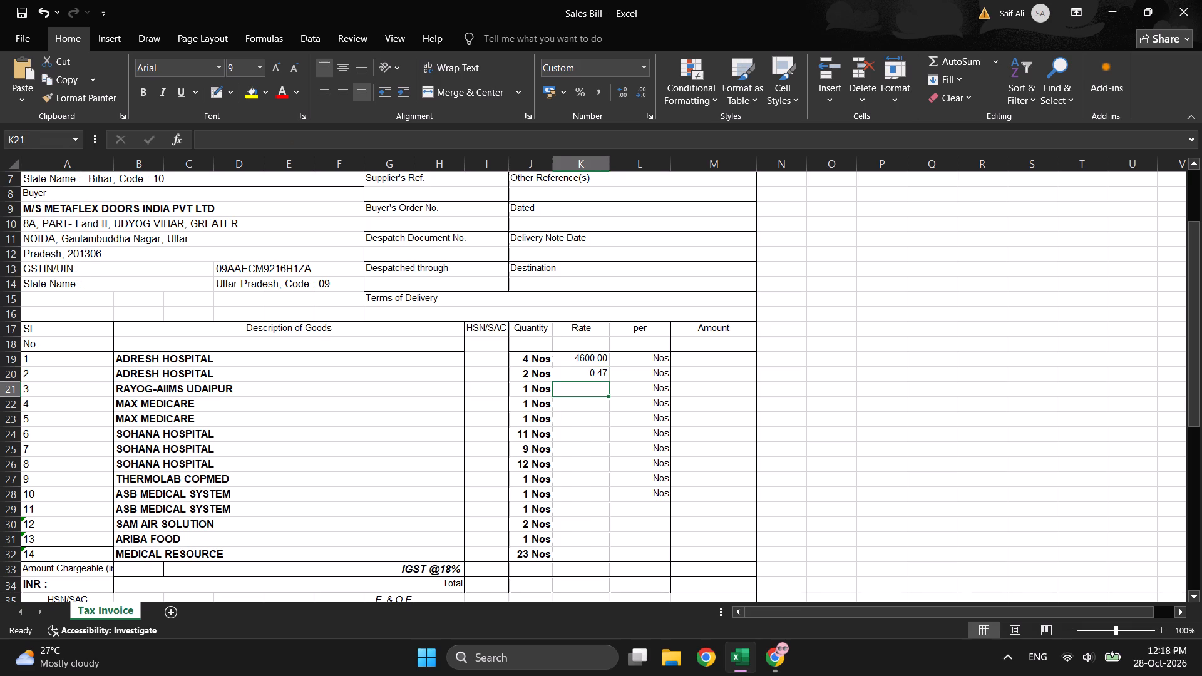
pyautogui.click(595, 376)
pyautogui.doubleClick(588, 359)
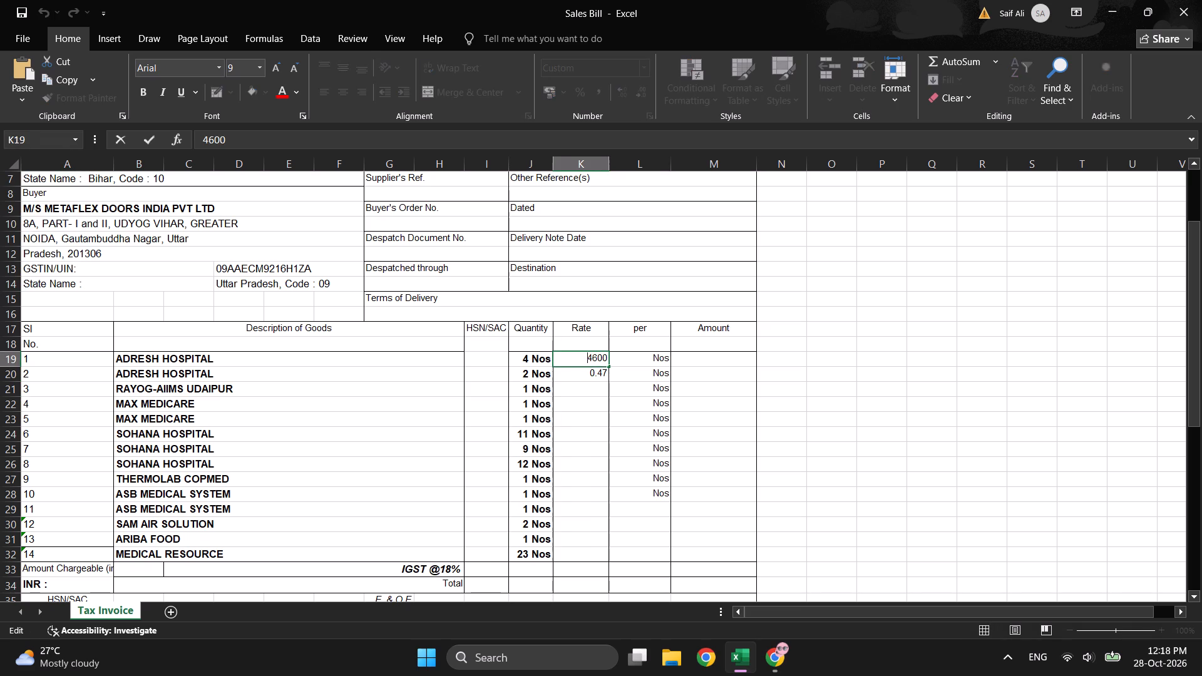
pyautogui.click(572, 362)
# Clear the rate from K20 on the second ADRESH HOSPITAL line.
pyautogui.doubleClick(593, 375)
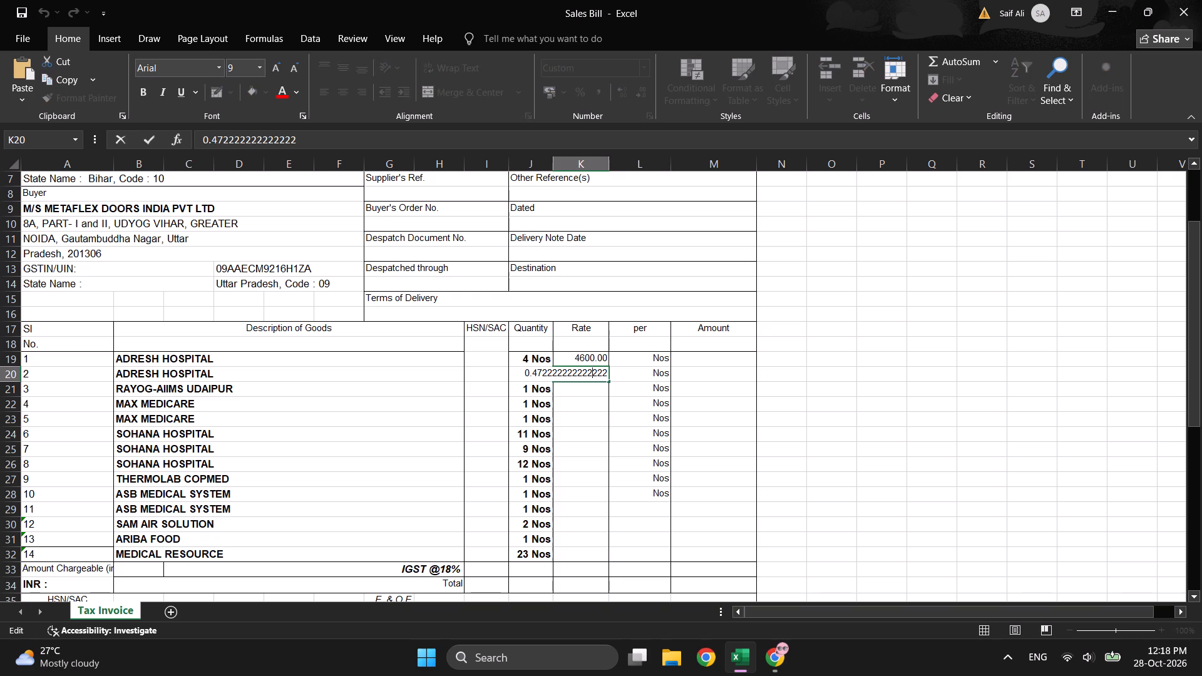
pyautogui.click(603, 374)
pyautogui.click(605, 373)
pyautogui.press('BackSpace')
pyautogui.press('BackSpace')
pyautogui.press('BackSpace')
pyautogui.press('BackSpace')
pyautogui.press('BackSpace')
pyautogui.press('BackSpace')
pyautogui.press('BackSpace')
pyautogui.press('BackSpace')
pyautogui.press('BackSpace')
pyautogui.press('BackSpace')
pyautogui.press('BackSpace')
pyautogui.press('BackSpace')
pyautogui.press('BackSpace')
pyautogui.press('BackSpace')
pyautogui.press('BackSpace')
pyautogui.press('BackSpace')
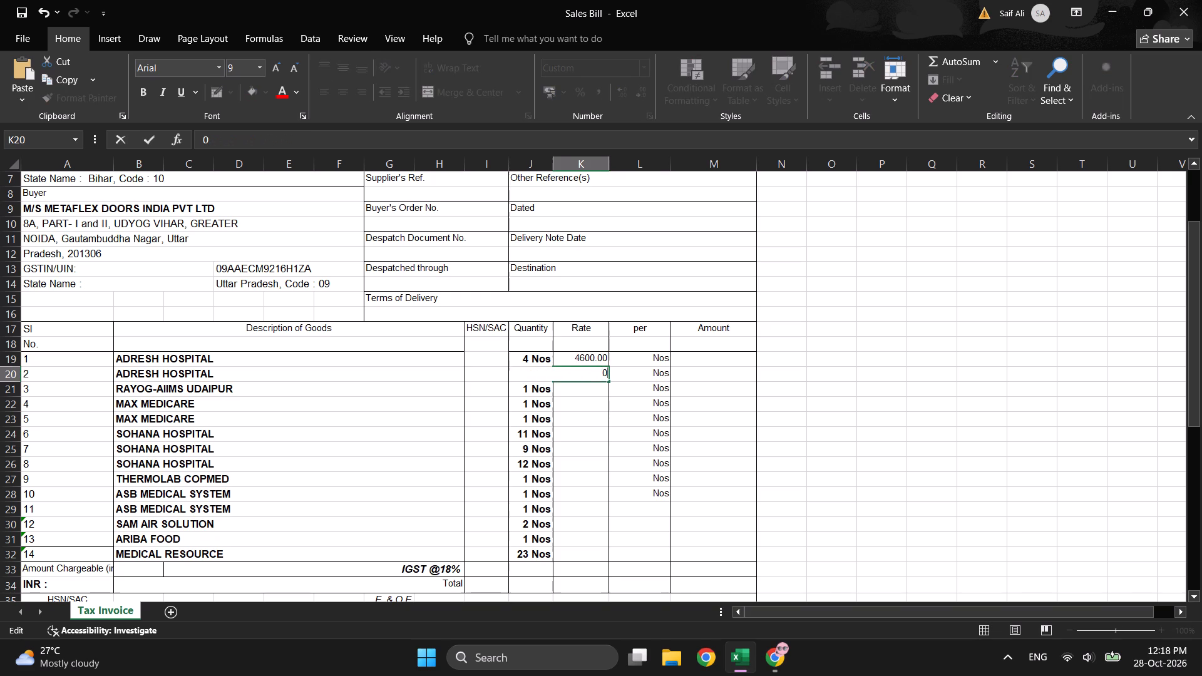
pyautogui.press('BackSpace')
pyautogui.press('BackSpace')
pyautogui.click(797, 380)
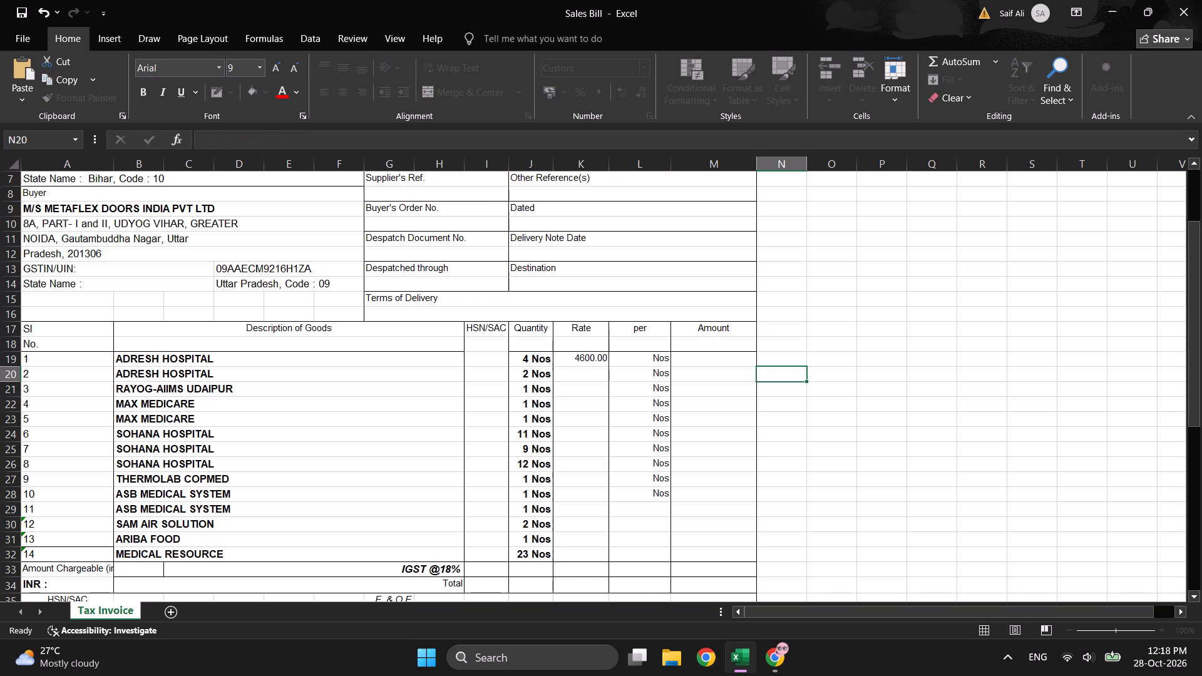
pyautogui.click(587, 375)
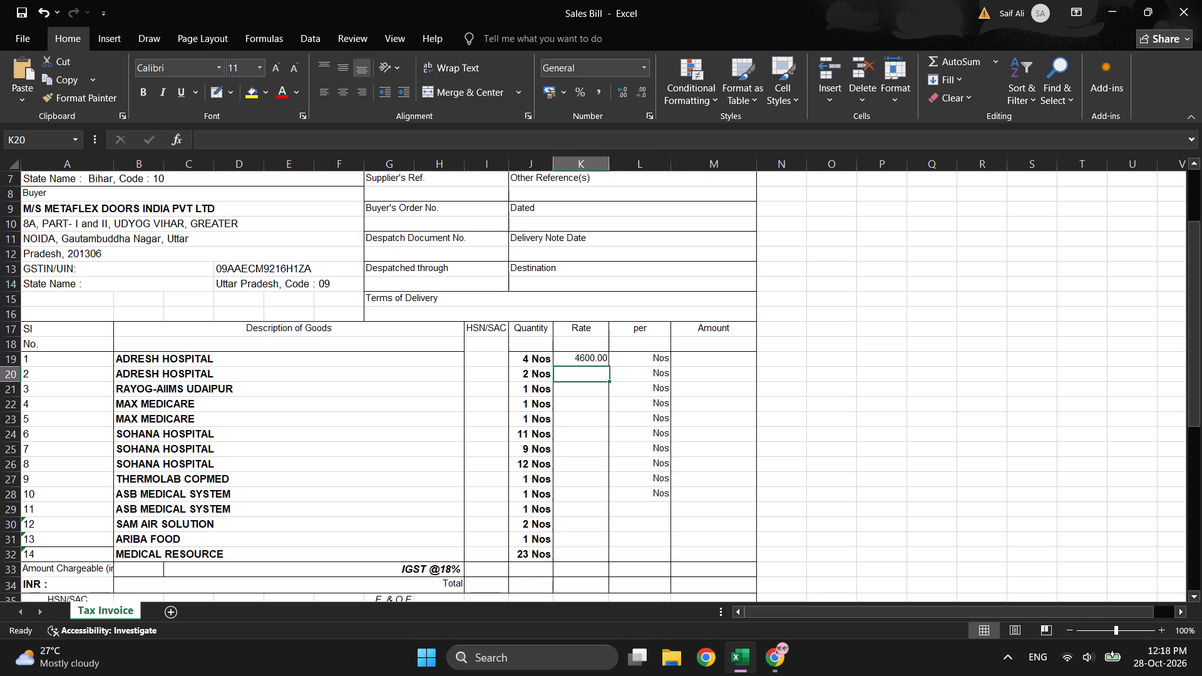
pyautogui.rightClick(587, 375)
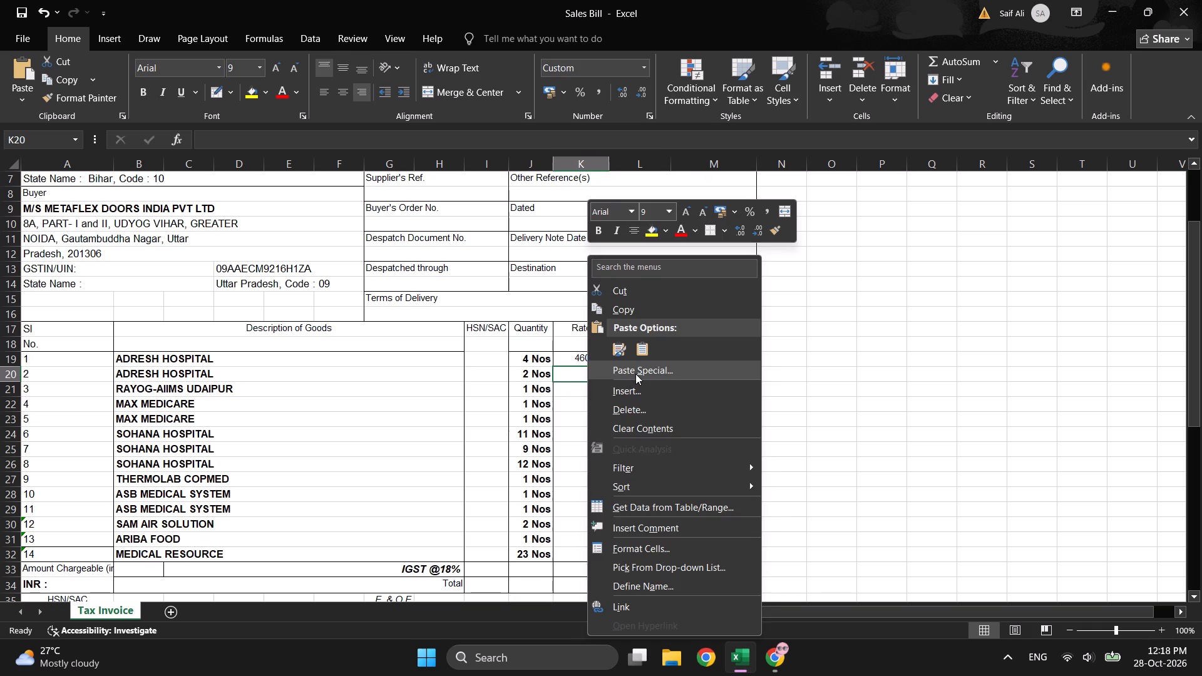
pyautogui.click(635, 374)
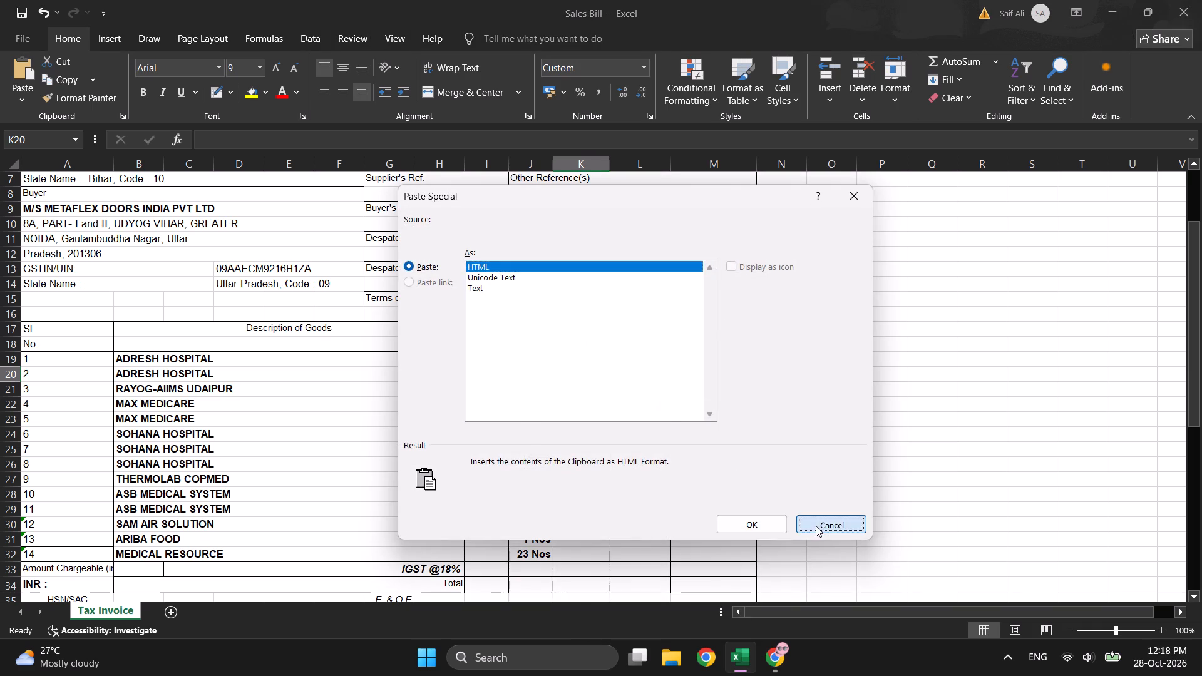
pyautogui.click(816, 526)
# Bring up the paste options for the empty rate cell K20.
pyautogui.rightClick(588, 371)
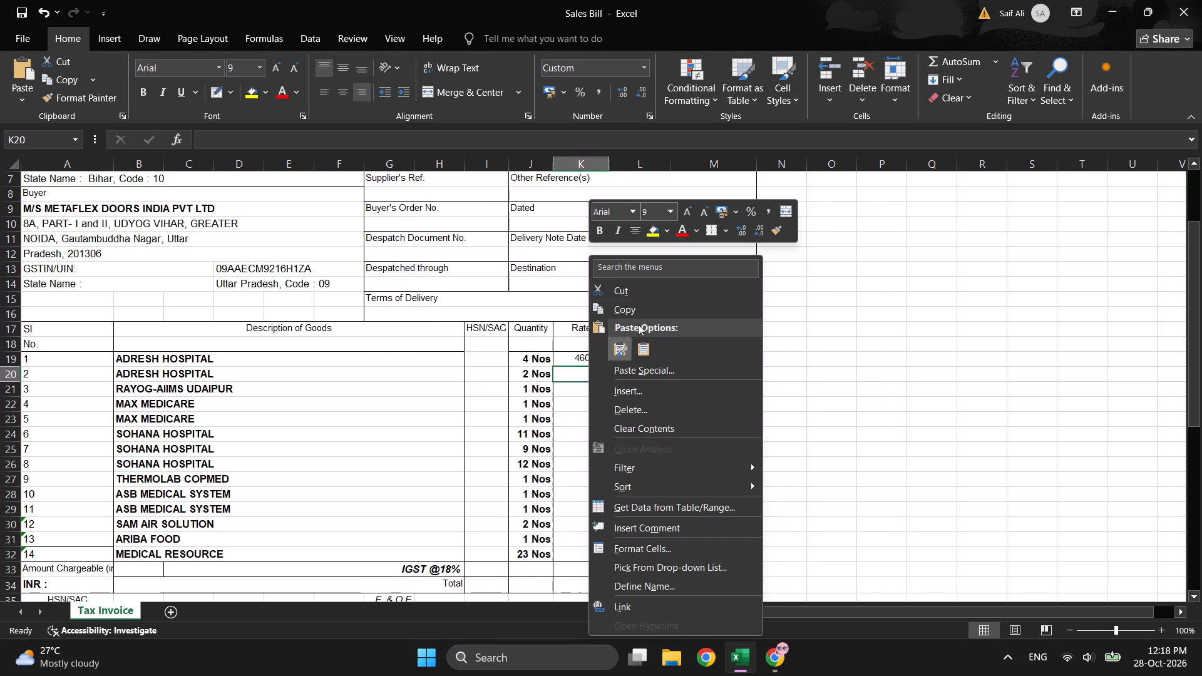
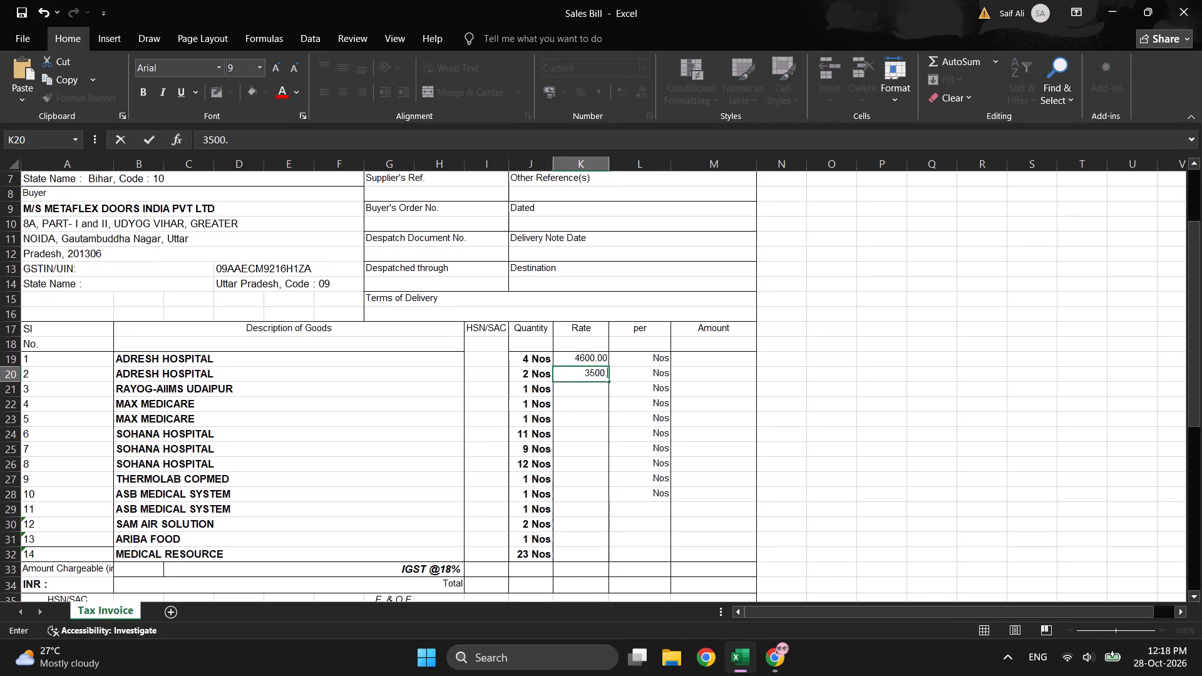
# Complete the rate in K20 as 3500.00 for the second ADRESH HOSPITAL line.
pyautogui.write('00')
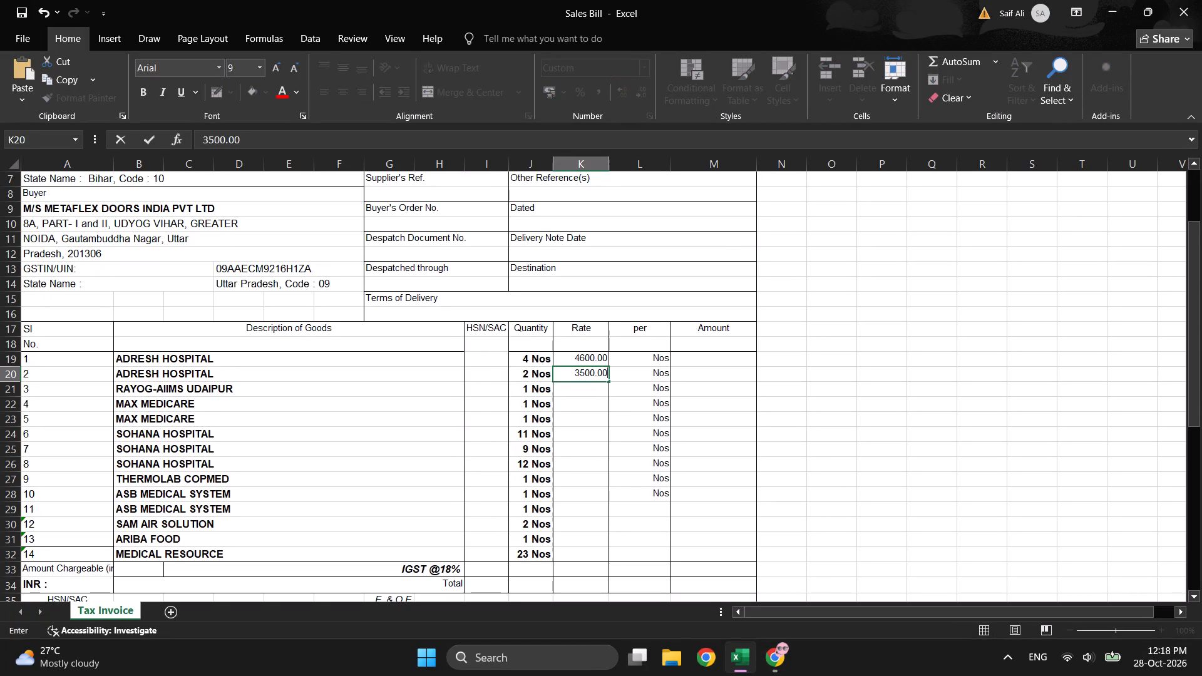
# Enter a rate of 5600.00 in K21 for the RAYOG-AIIMS UDAIPUR line.
pyautogui.click(593, 391)
pyautogui.click(593, 391)
pyautogui.click(593, 391)
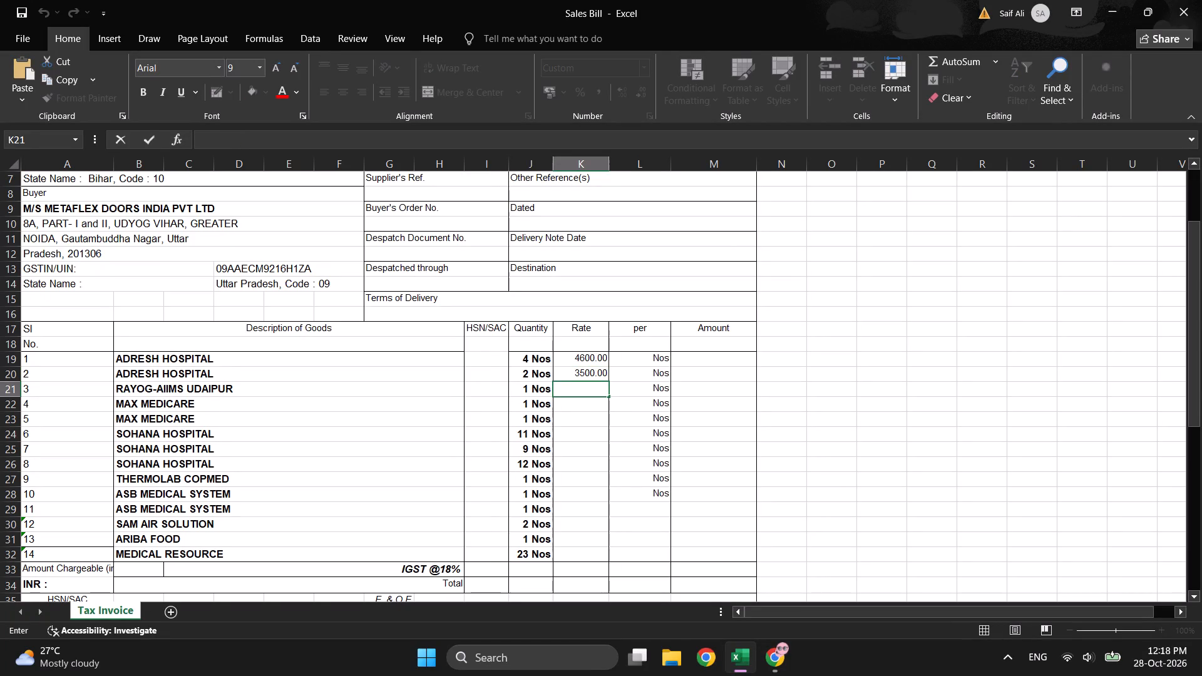
pyautogui.write('56')
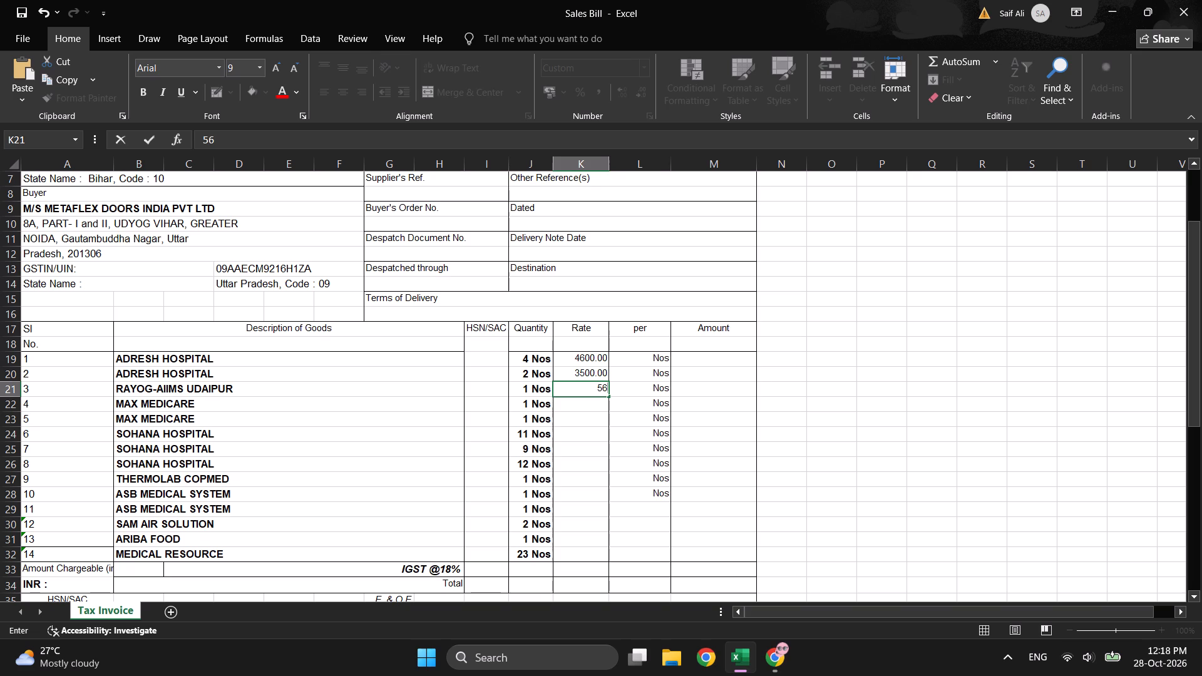
pyautogui.write('00..')
pyautogui.press('BackSpace')
pyautogui.write('00')
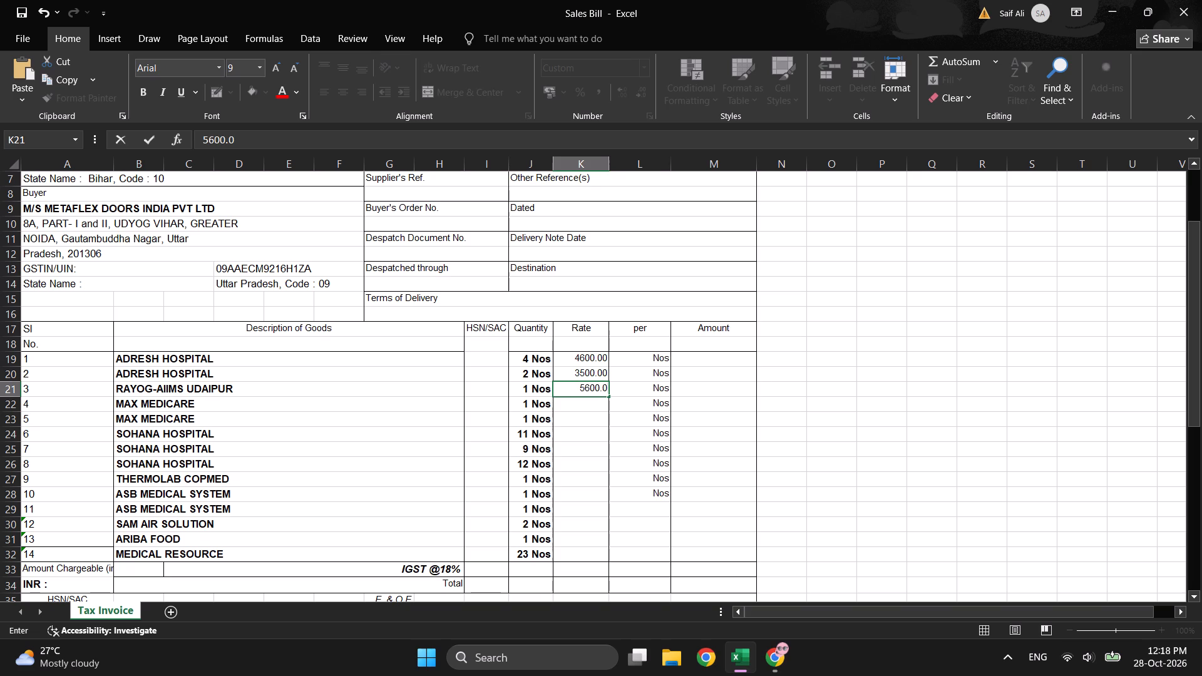
pyautogui.click(591, 413)
pyautogui.click(591, 406)
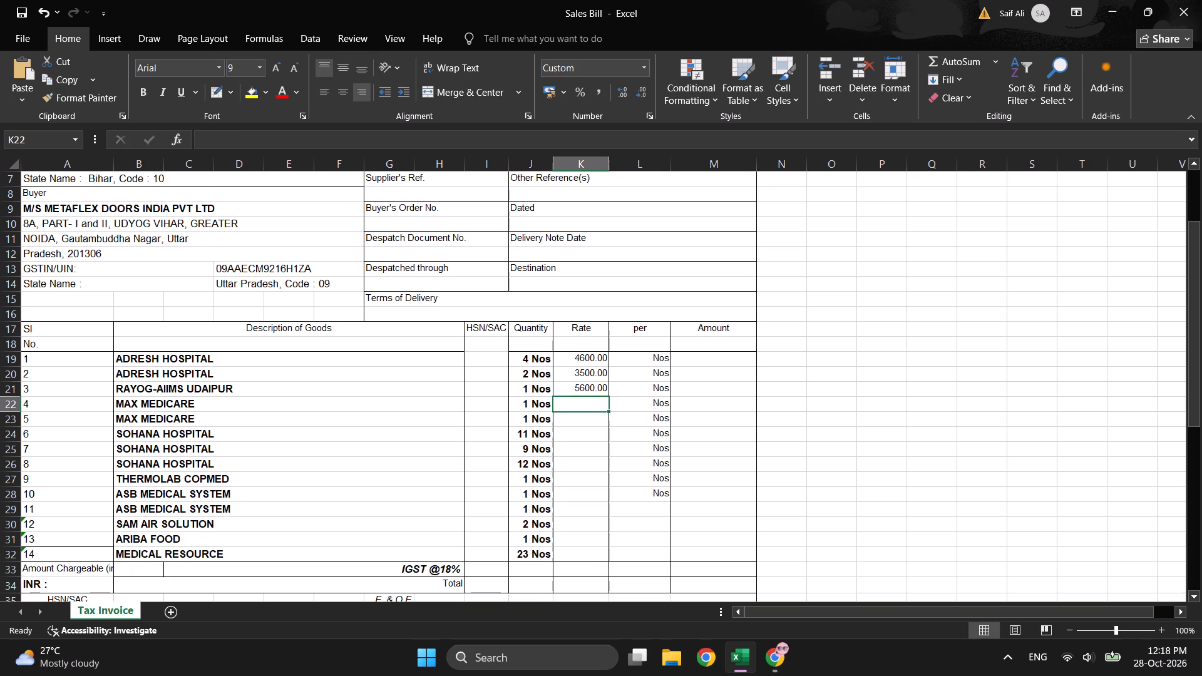
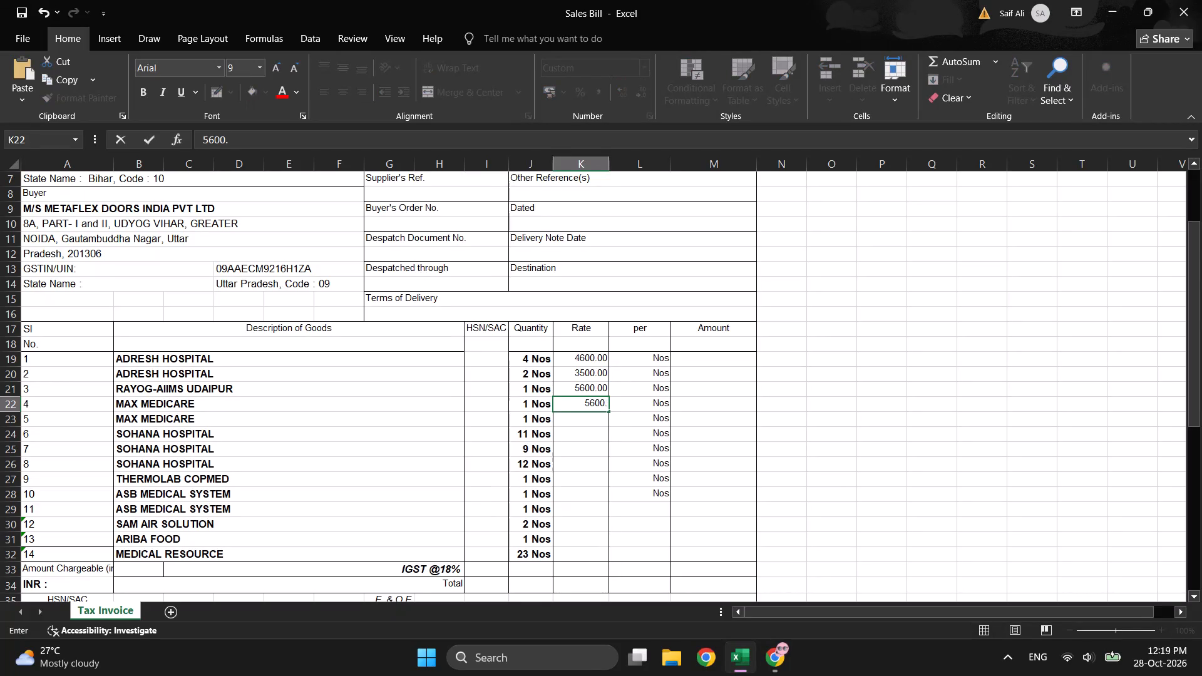
# Complete the rate in K22 as 5600.00 for the first MAX MEDICARE line.
pyautogui.write('00')
# Enter a rate of 4600 in K23 for the second MAX MEDICARE line.
pyautogui.doubleClick(588, 419)
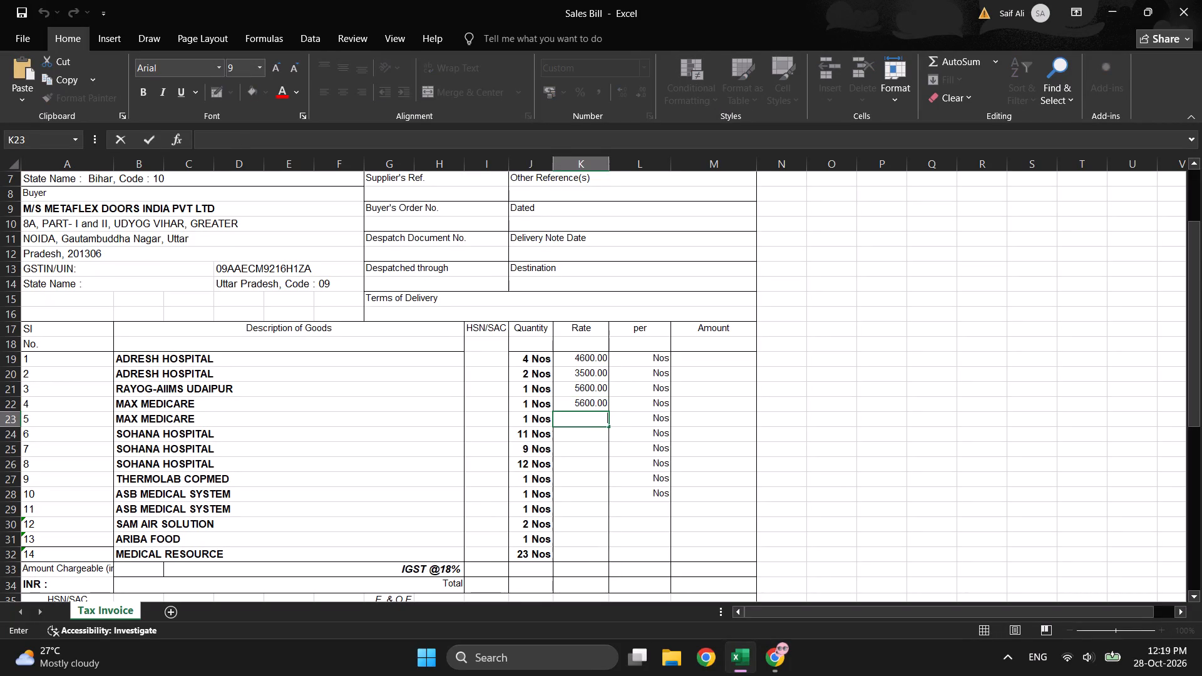
pyautogui.write('45')
pyautogui.press('BackSpace')
pyautogui.write('600')
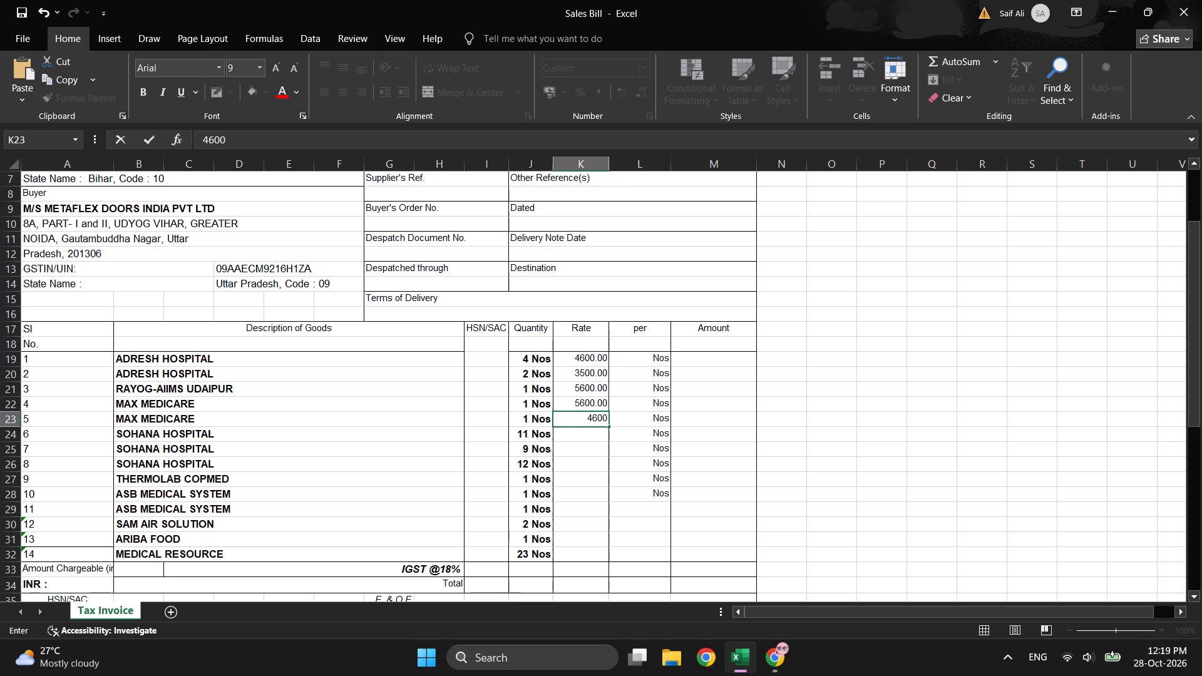
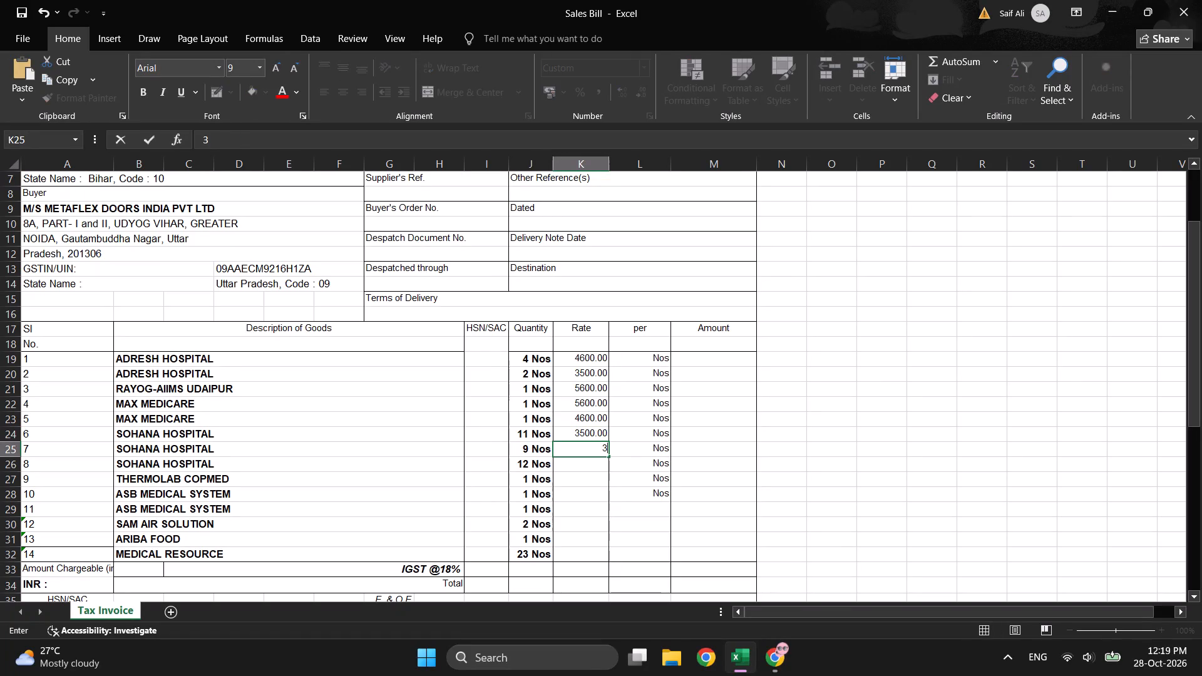
# Complete the rate in K25 as 3500.00 and enter 3000.00 in K26 for the second and third SOHANA HOSPITAL lines.
pyautogui.write('500.0')
pyautogui.write('0')
pyautogui.press('Return')
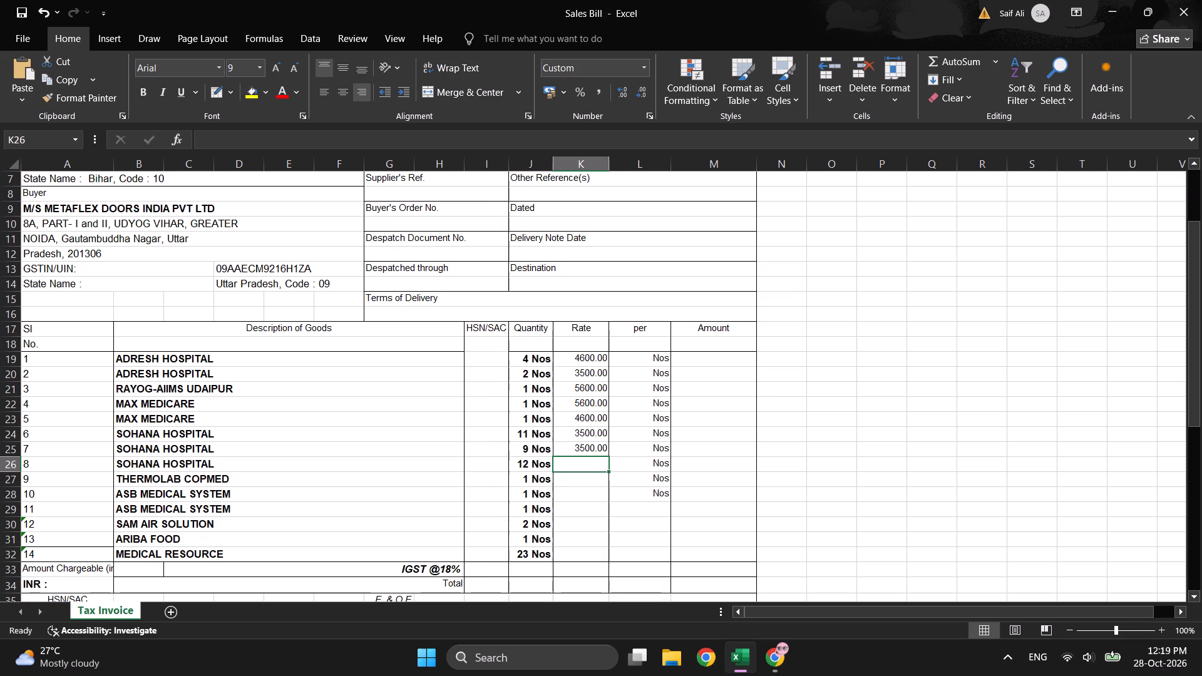
pyautogui.write('300')
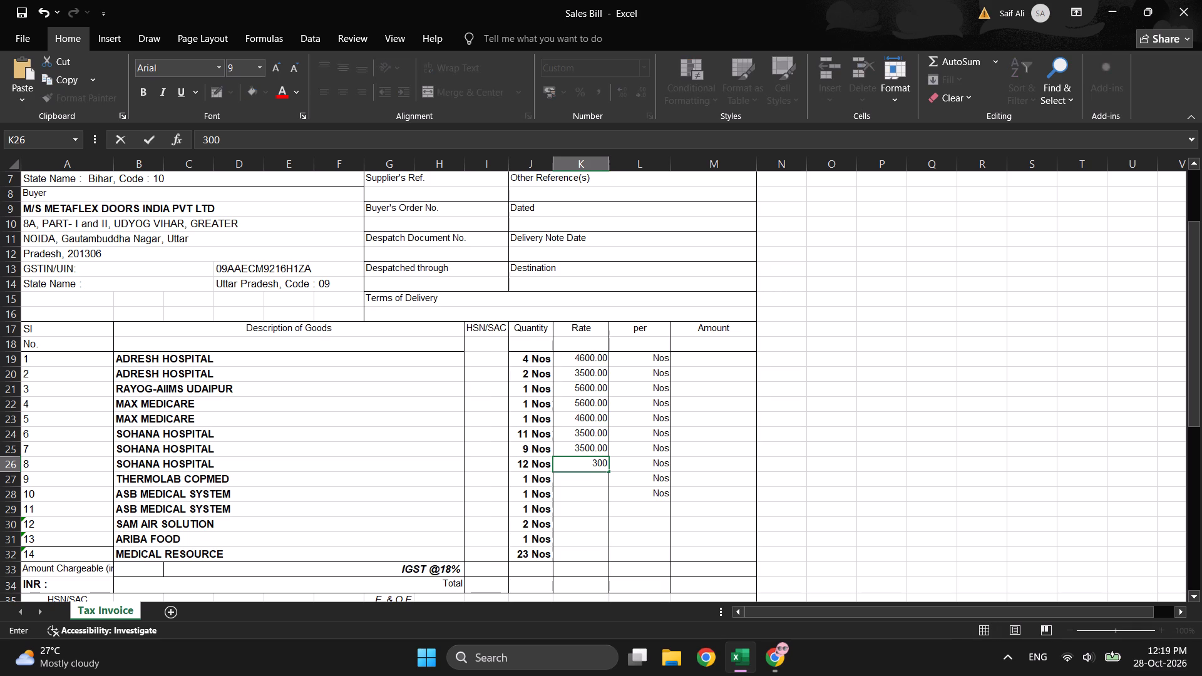
pyautogui.write('0.00')
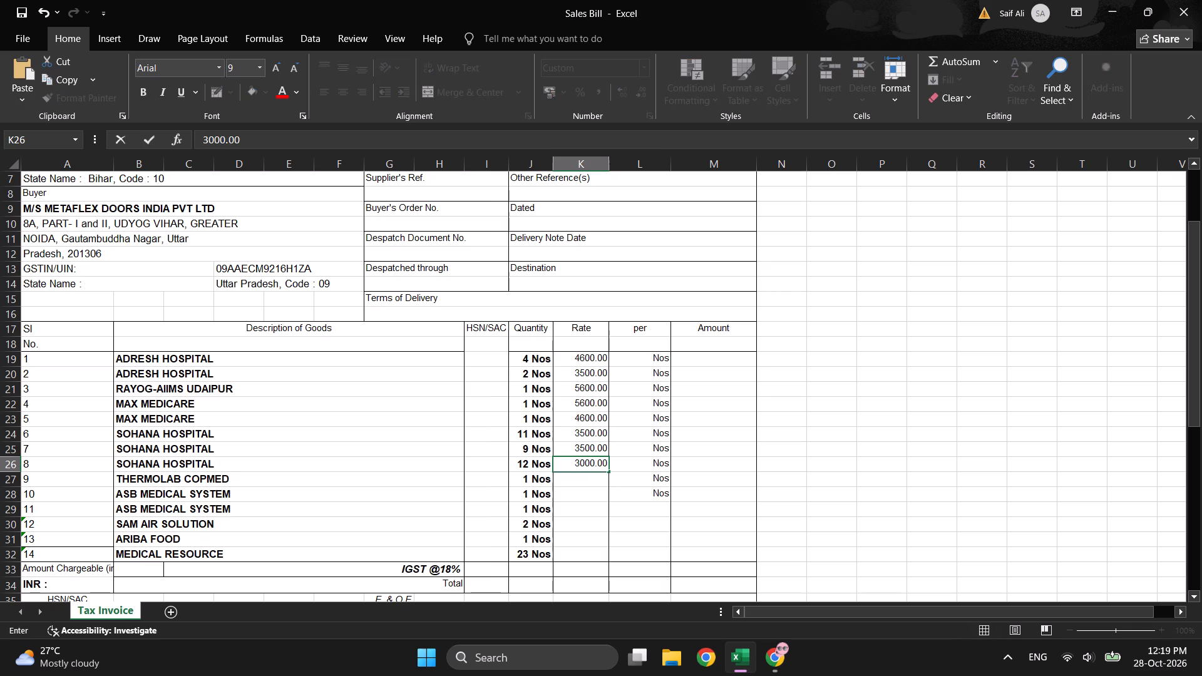
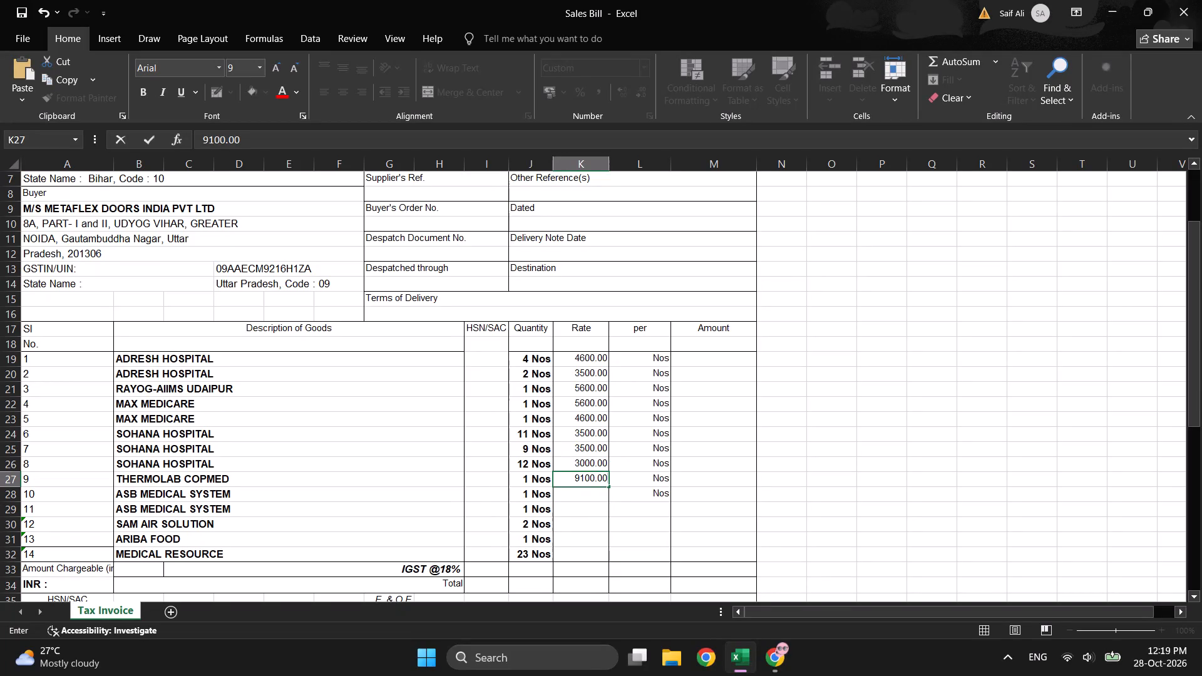
# Complete the THERMOLAB COPMED rate in K27 as 9100.00 and enter 4600.00 in K28 for the first ASB MEDICAL SYSTEM line.
pyautogui.press('Return')
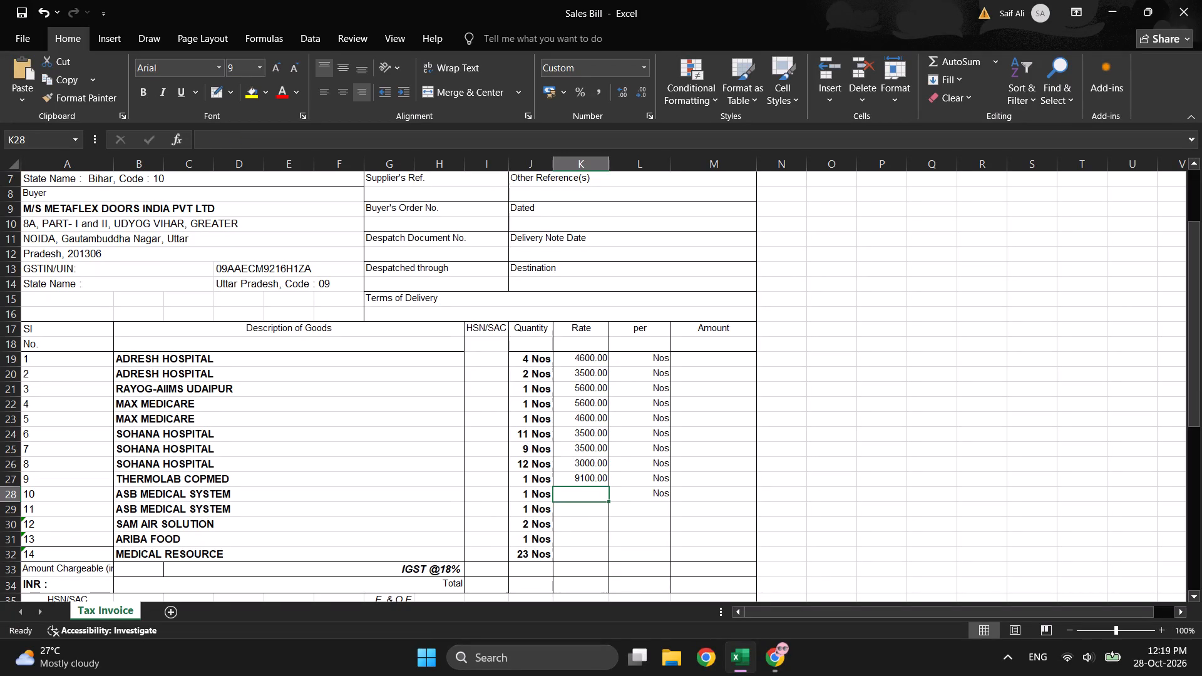
pyautogui.press('4')
pyautogui.write('600')
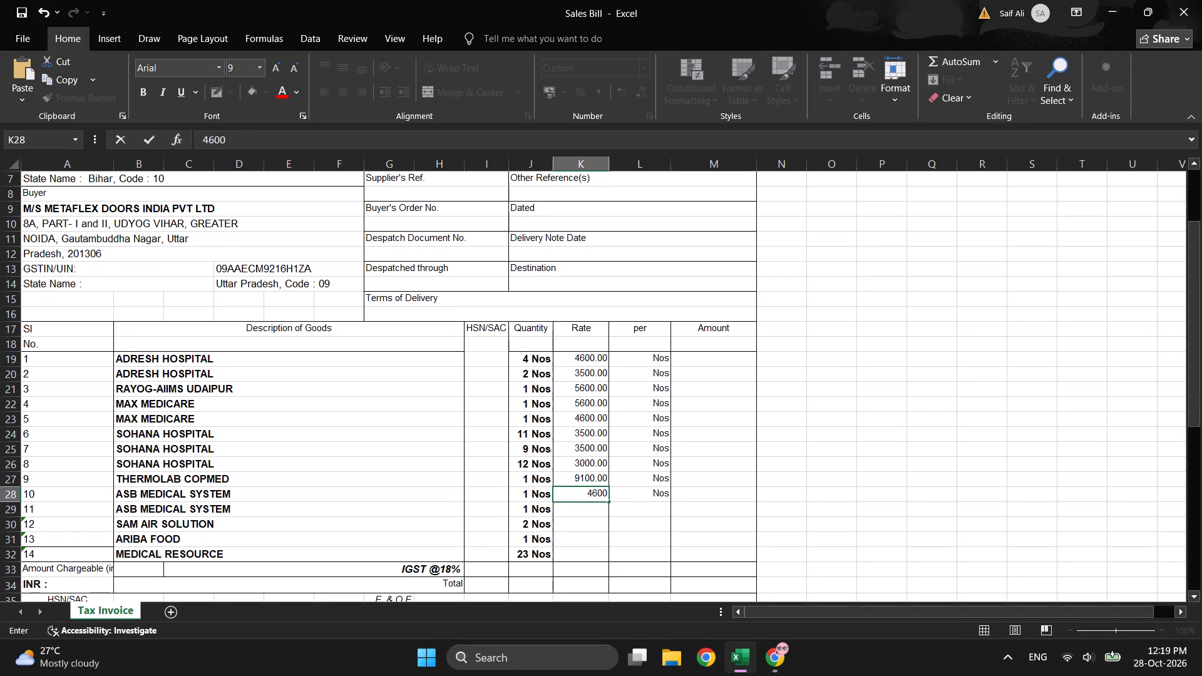
pyautogui.write('.00')
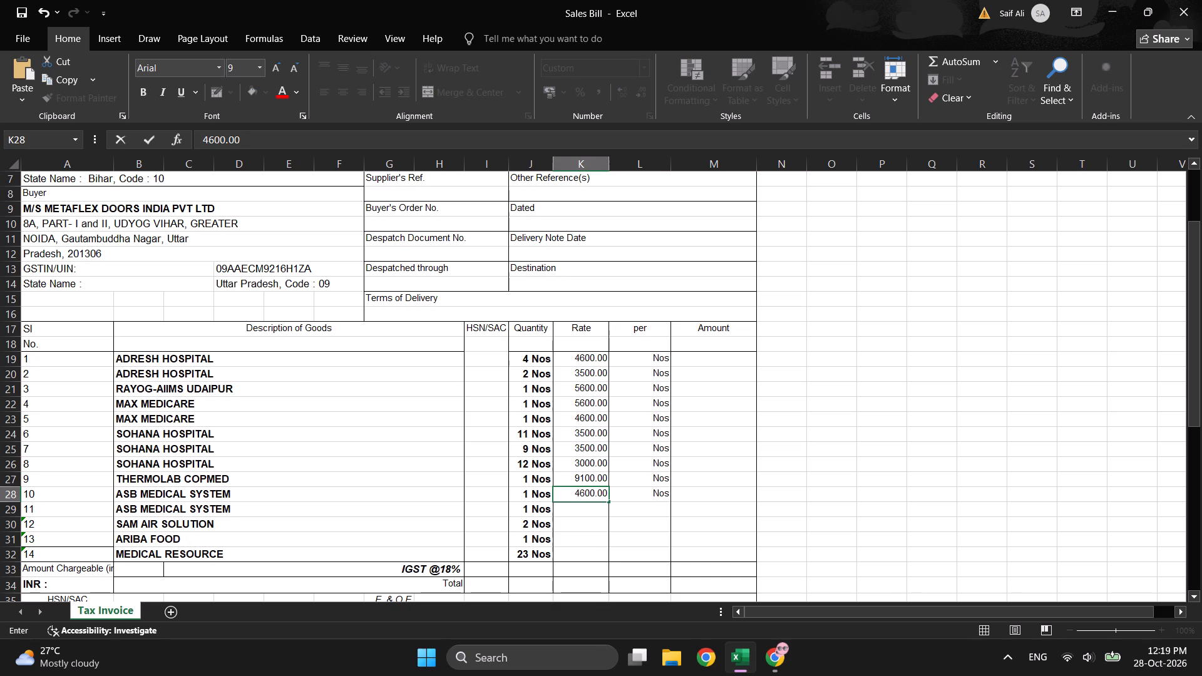
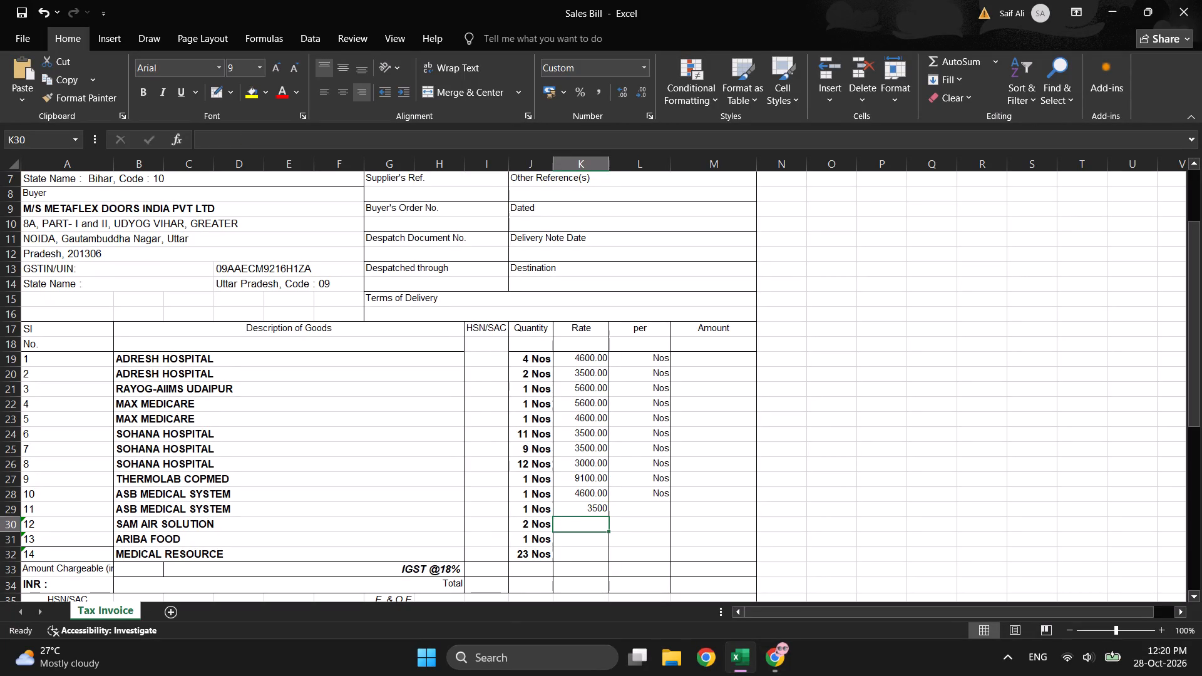
# Enter the rates 5600.00 for SAM AIR SOLUTION in K30 and 3000.00 for ARIBA FOOD in K31.
pyautogui.press('5')
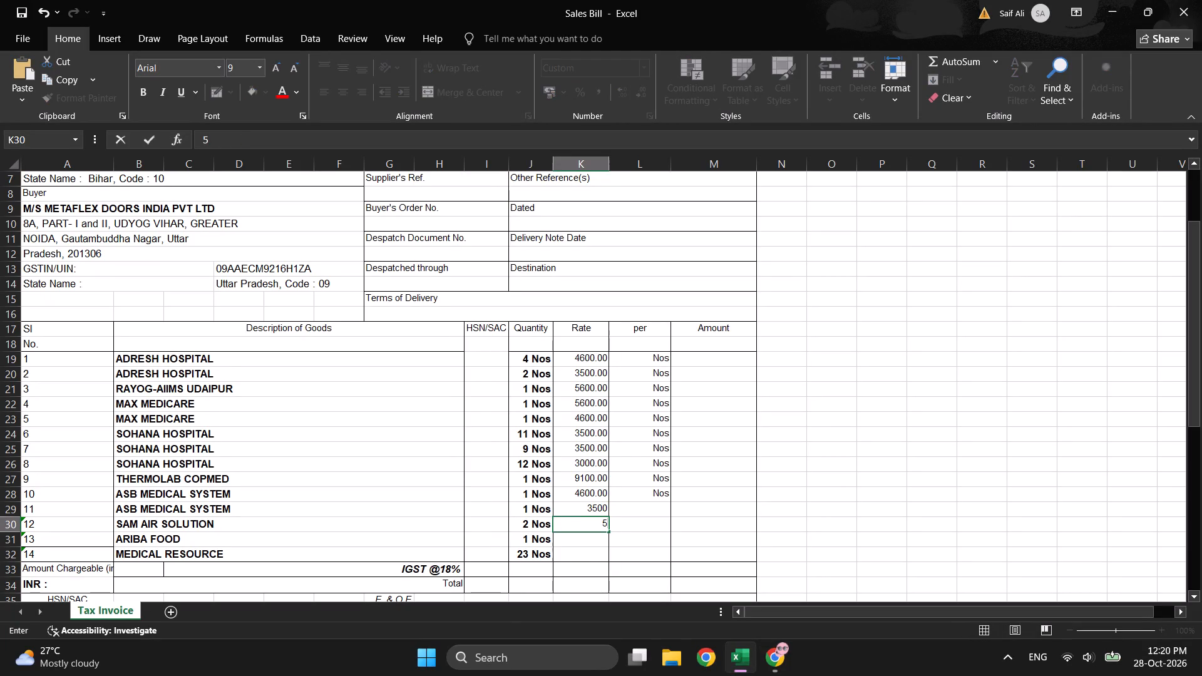
pyautogui.write('600')
pyautogui.write('.00')
pyautogui.press('Return')
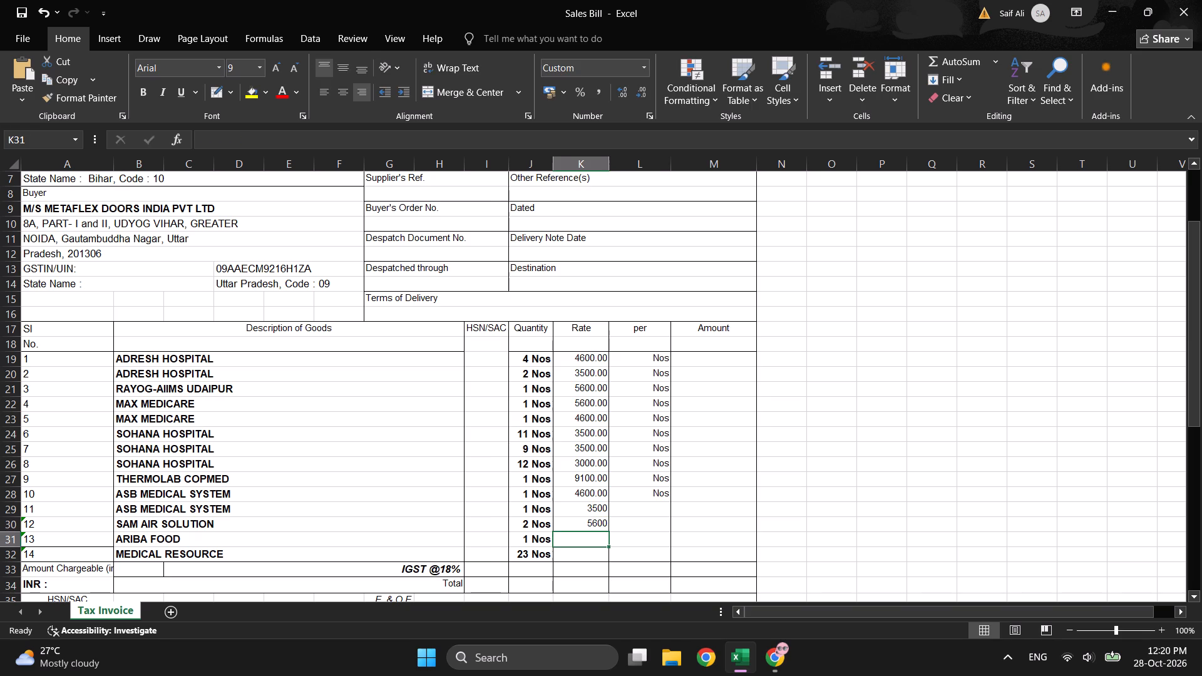
pyautogui.write('3000')
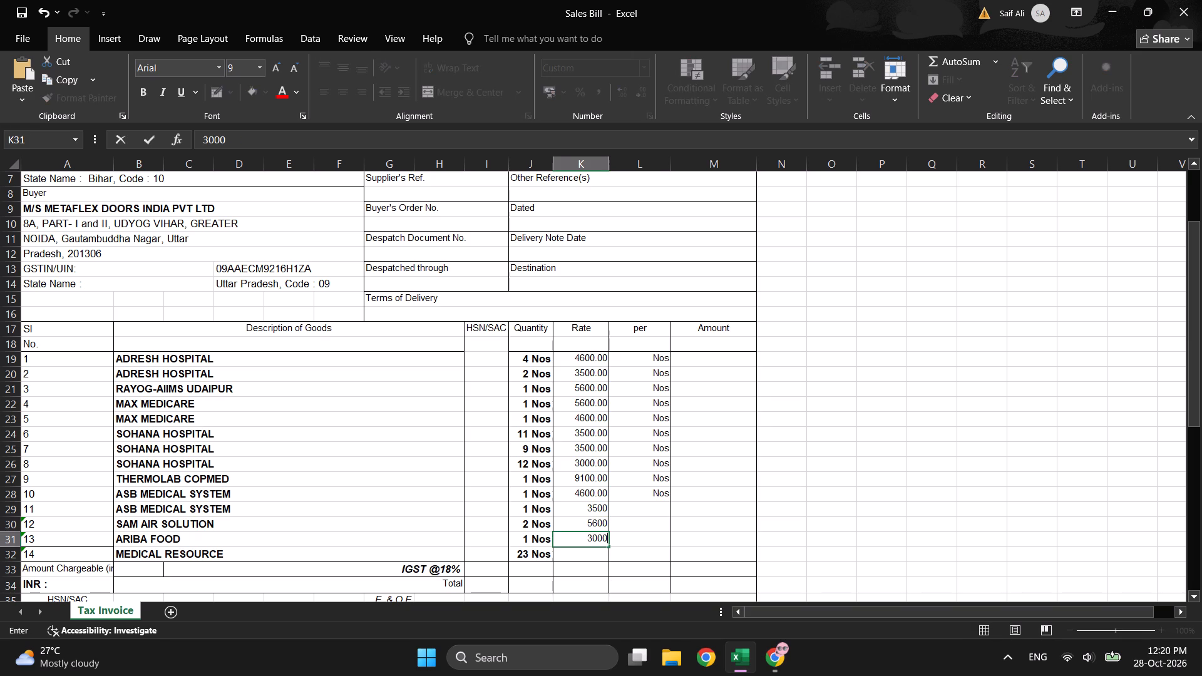
pyautogui.write('.00')
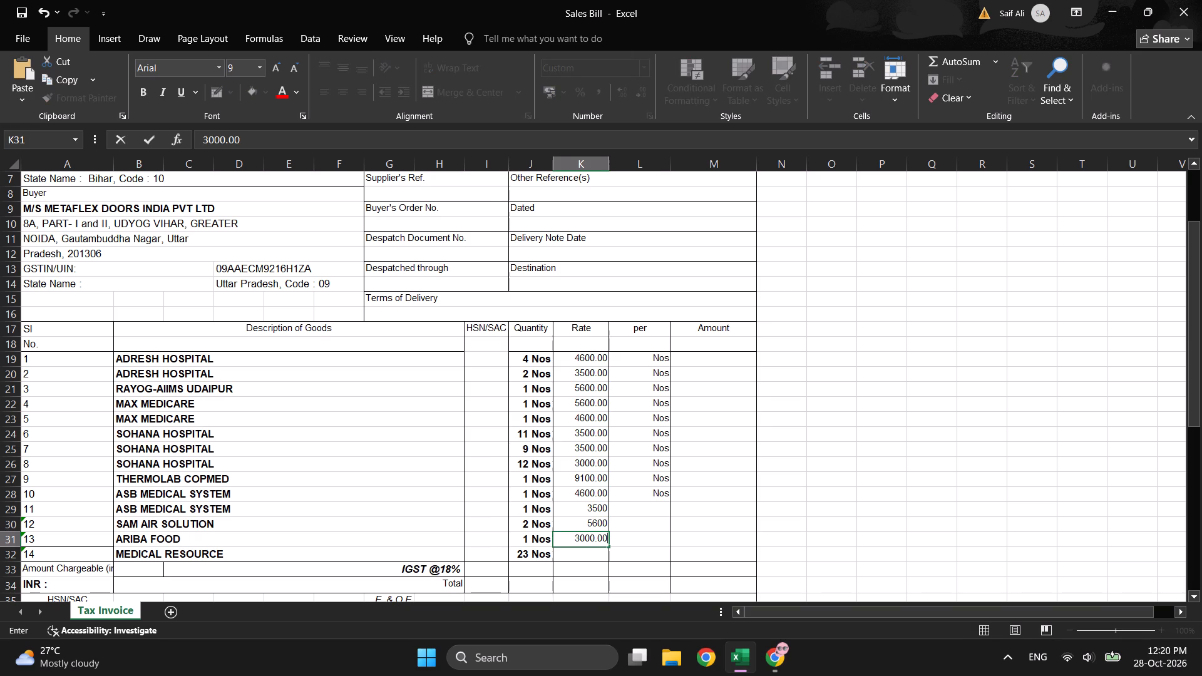
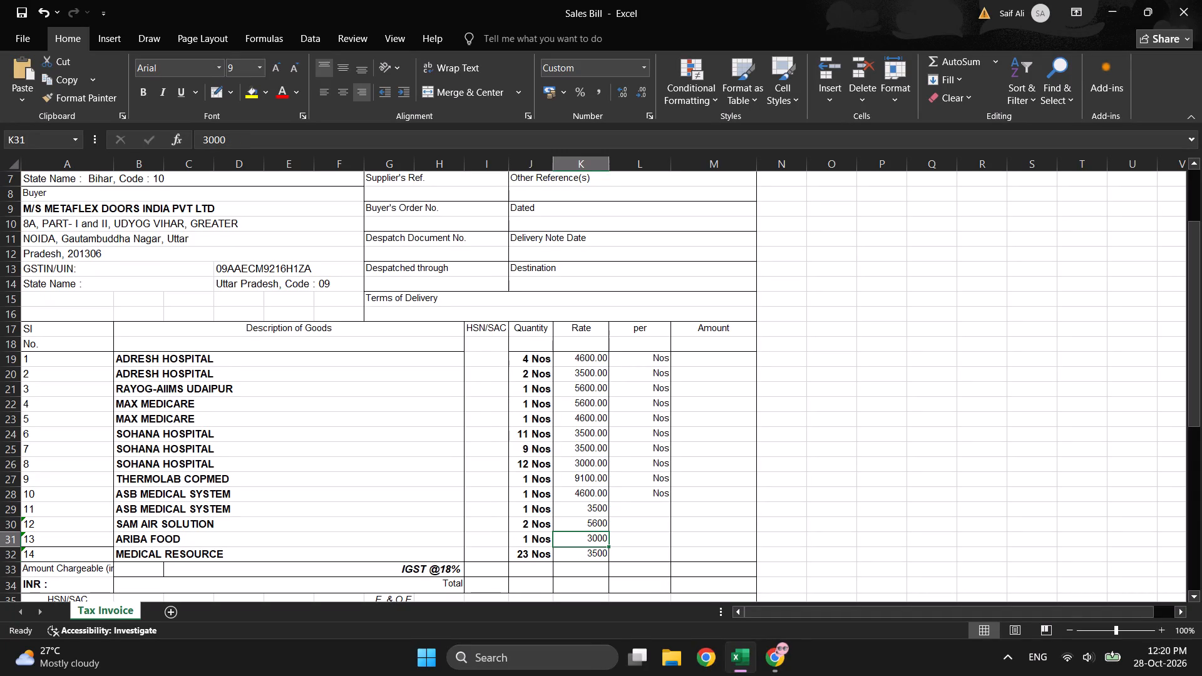
# Fill the 4600.00 rate from K28 down through K32 so rows 29 to 32 take its two-decimal format.
pyautogui.click(575, 493)
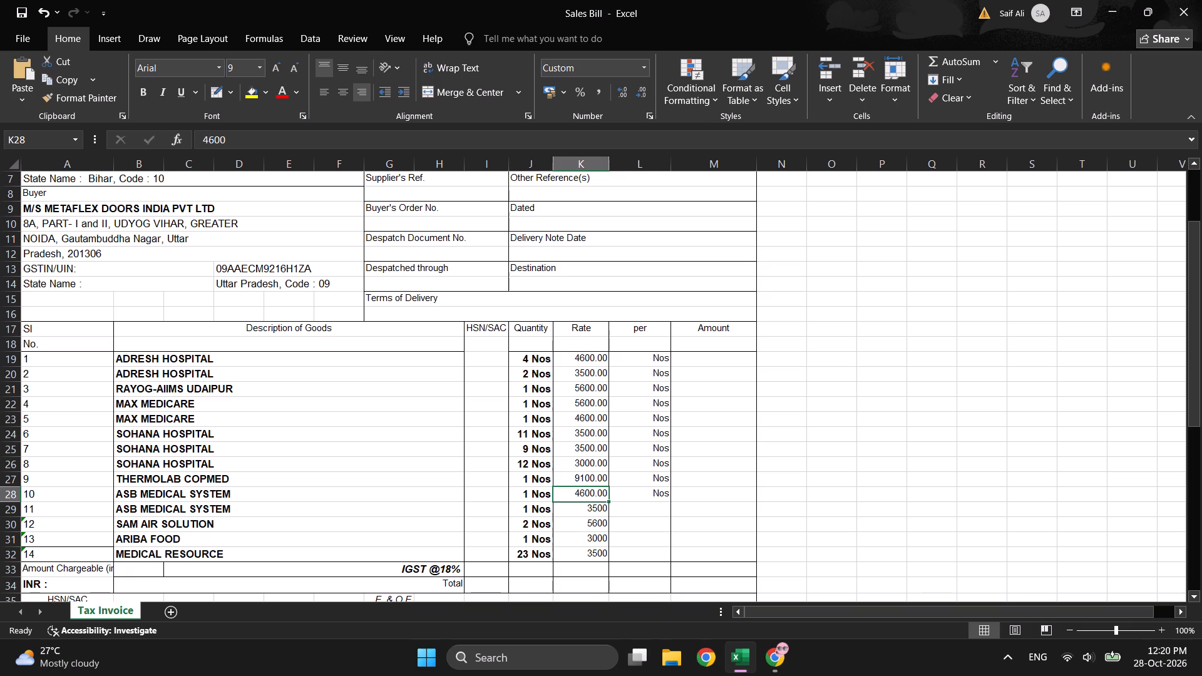
pyautogui.moveTo(606, 502); pyautogui.dragTo(604, 553)
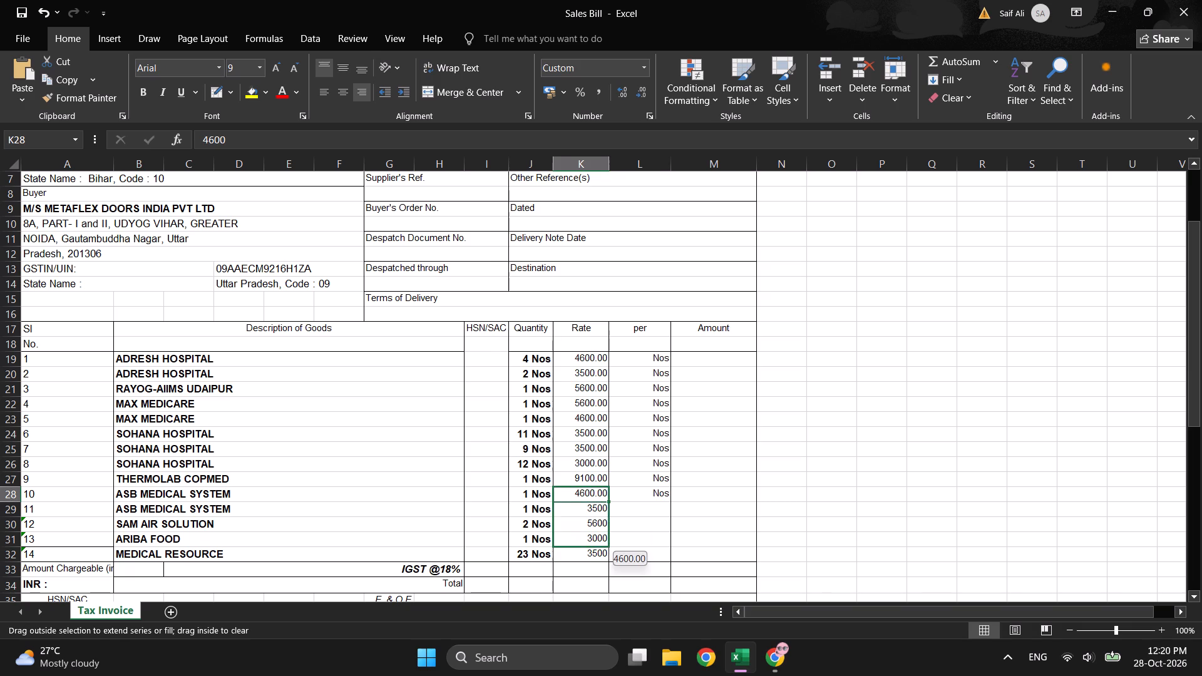
pyautogui.moveTo(604, 553); pyautogui.dragTo(604, 558)
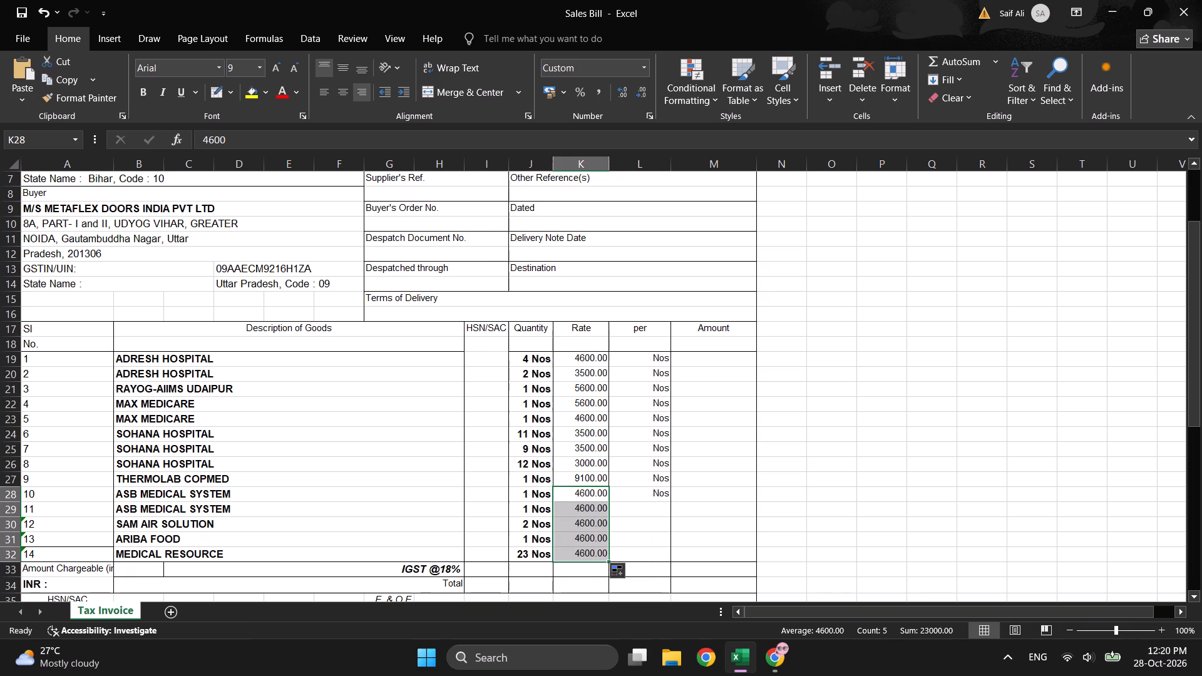
pyautogui.click(607, 560)
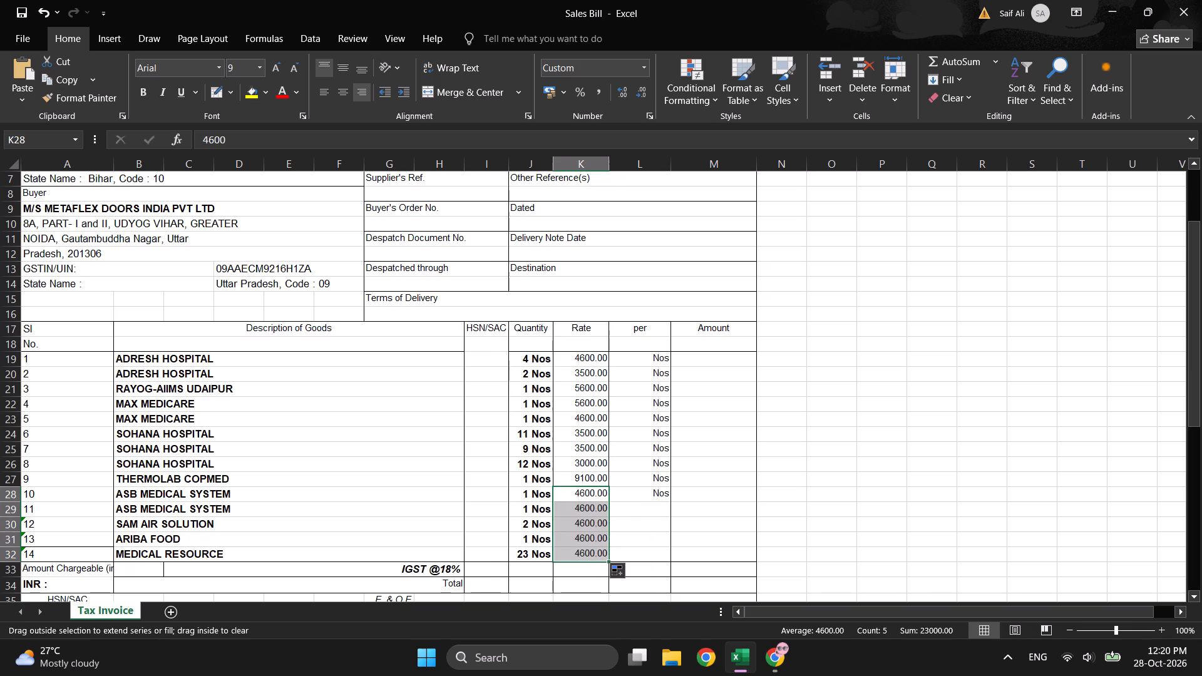
# Set the rate for the second ASB MEDICAL SYSTEM line in K29 to 3500.00.
pyautogui.click(594, 510)
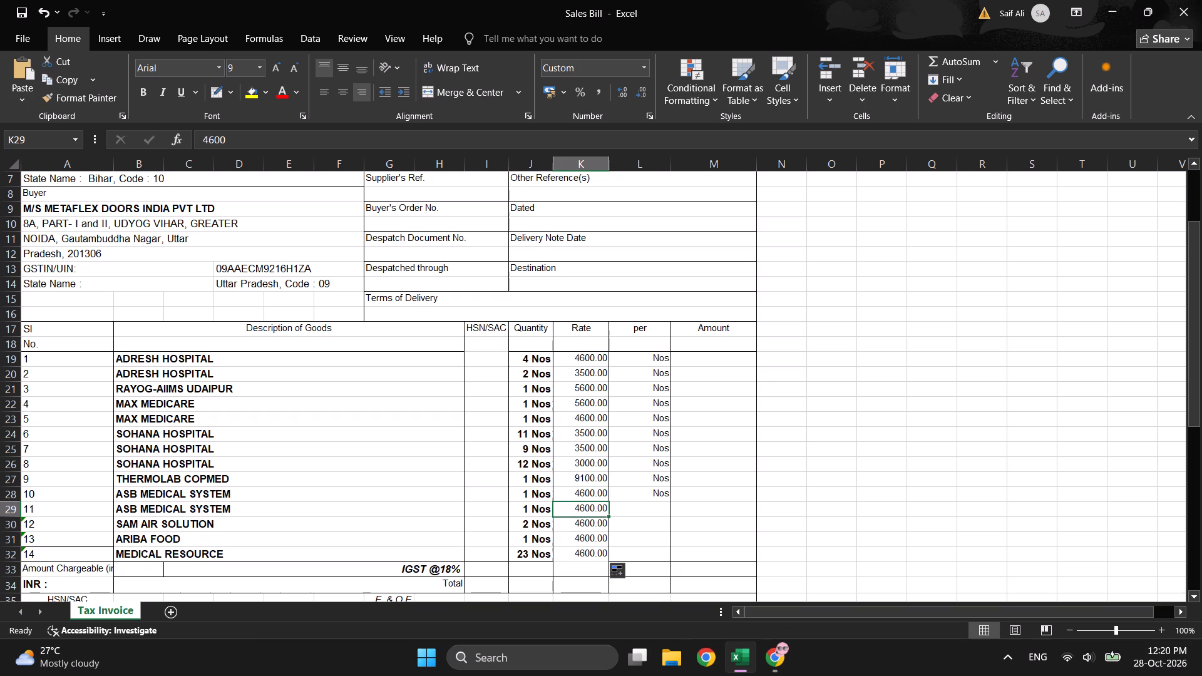
pyautogui.doubleClick(593, 510)
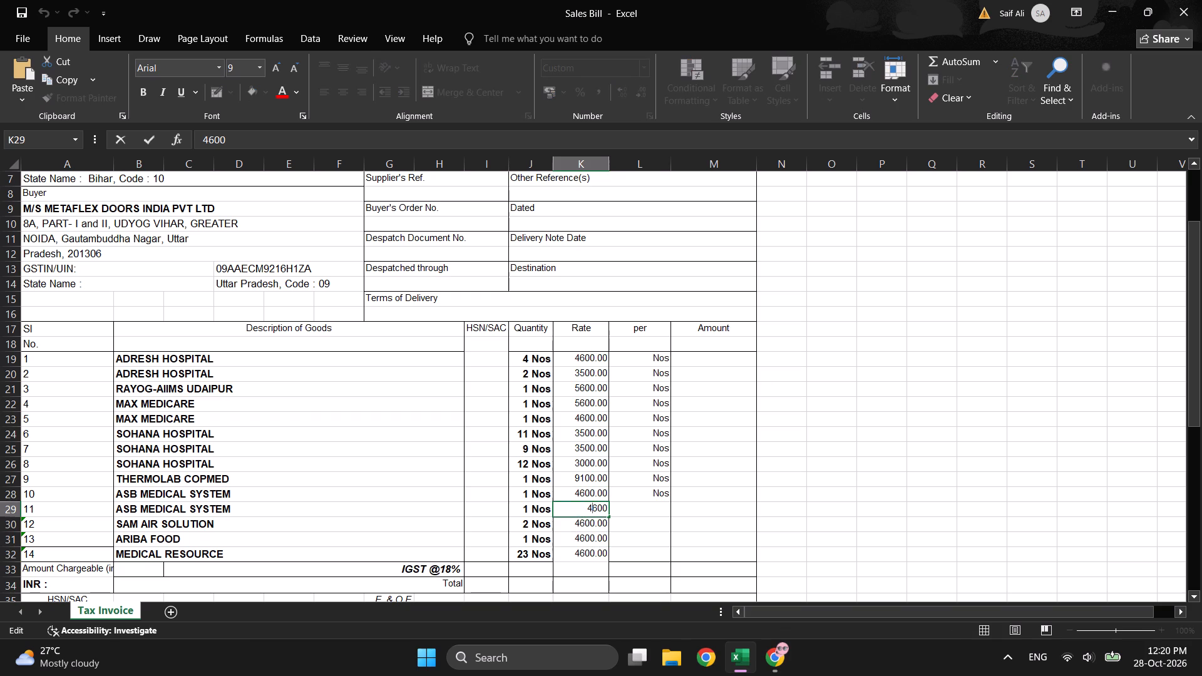
pyautogui.click(594, 510)
pyautogui.click(594, 510)
pyautogui.click(594, 510)
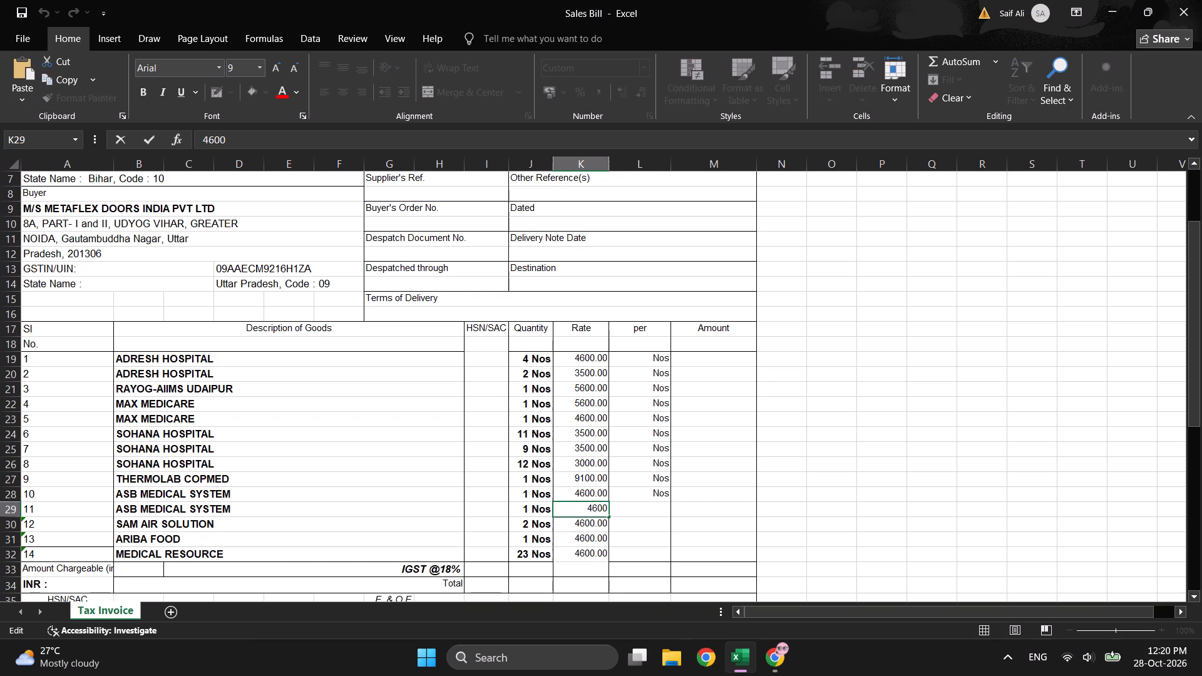
pyautogui.doubleClick(607, 507)
pyautogui.press('BackSpace')
pyautogui.write('3500')
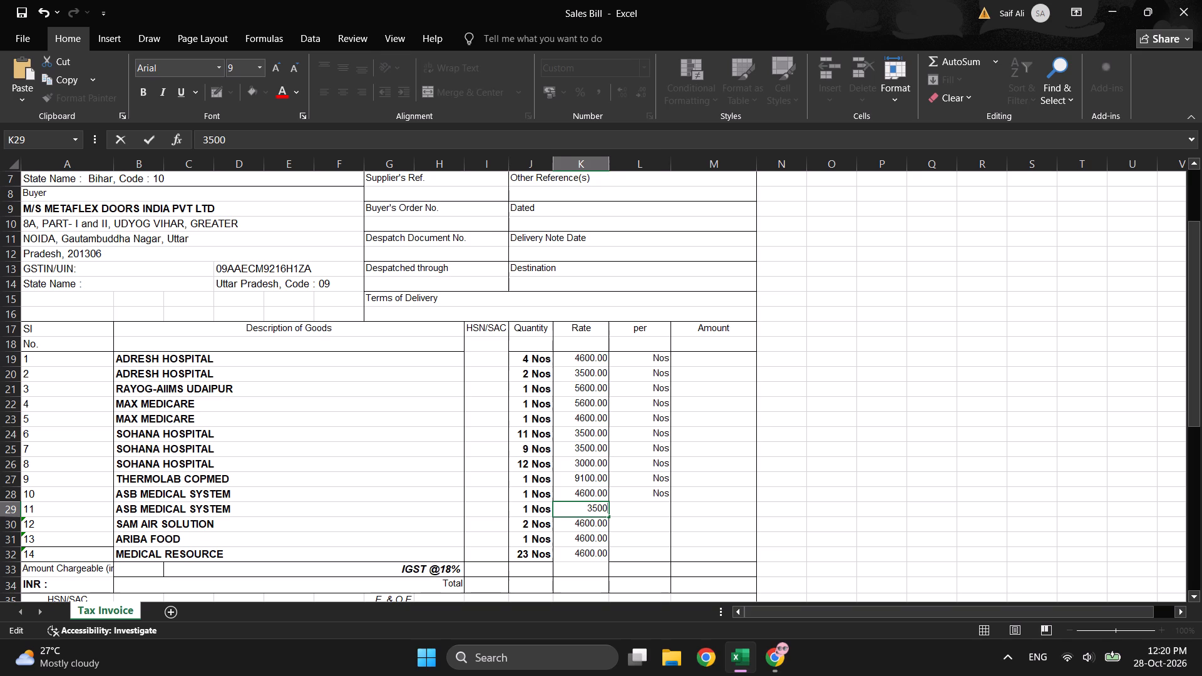
pyautogui.write('.00')
pyautogui.click(594, 519)
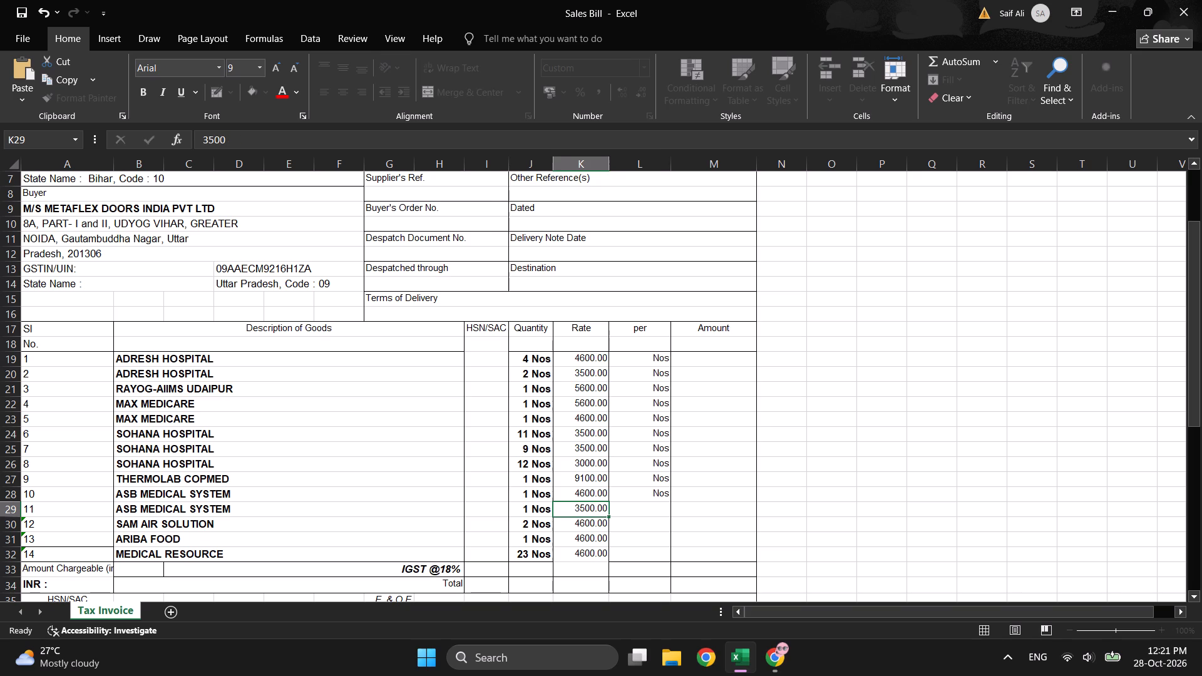
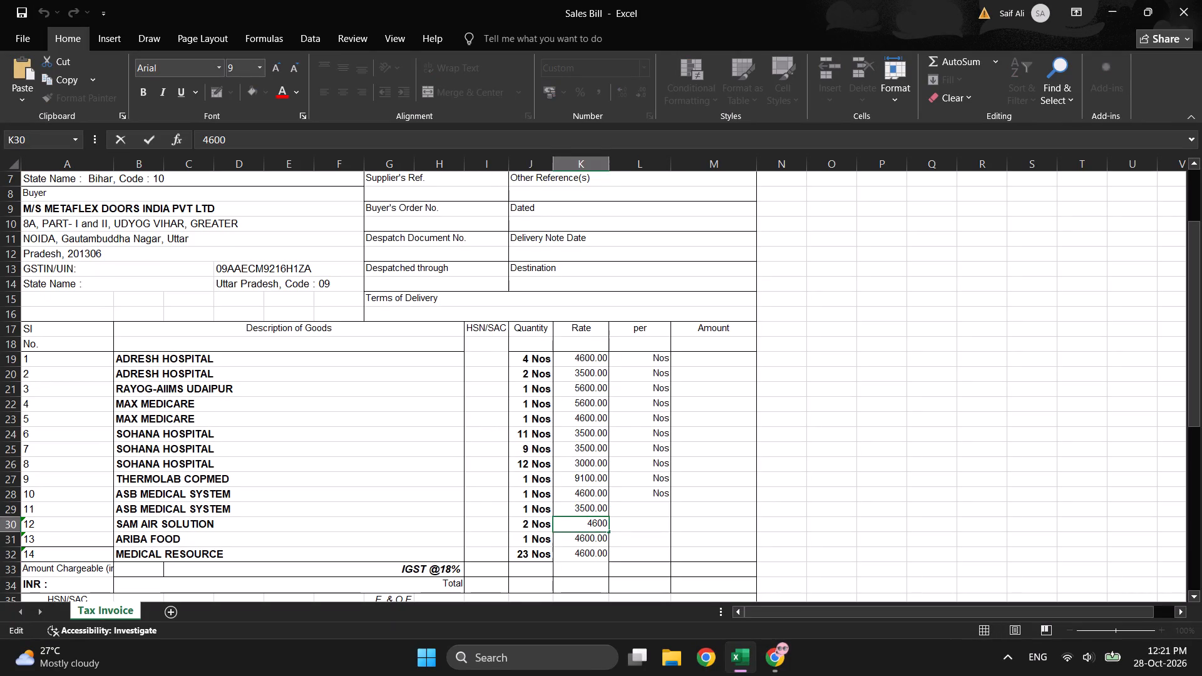
# Set the rate for the SAM AIR SOLUTION line in K30 to 5600.00.
pyautogui.press('BackSpace')
pyautogui.press('5')
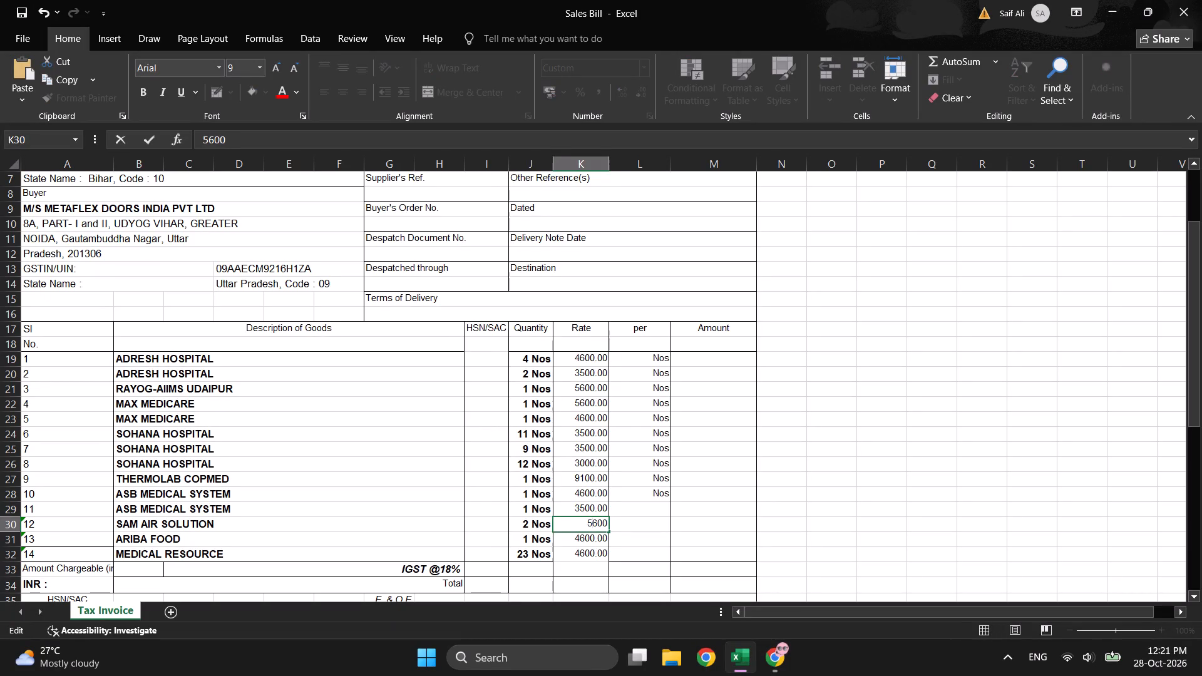
pyautogui.click(605, 524)
pyautogui.write('.00')
# Set the rate for the ARIBA FOOD line in K31 to 3000.00.
pyautogui.click(590, 542)
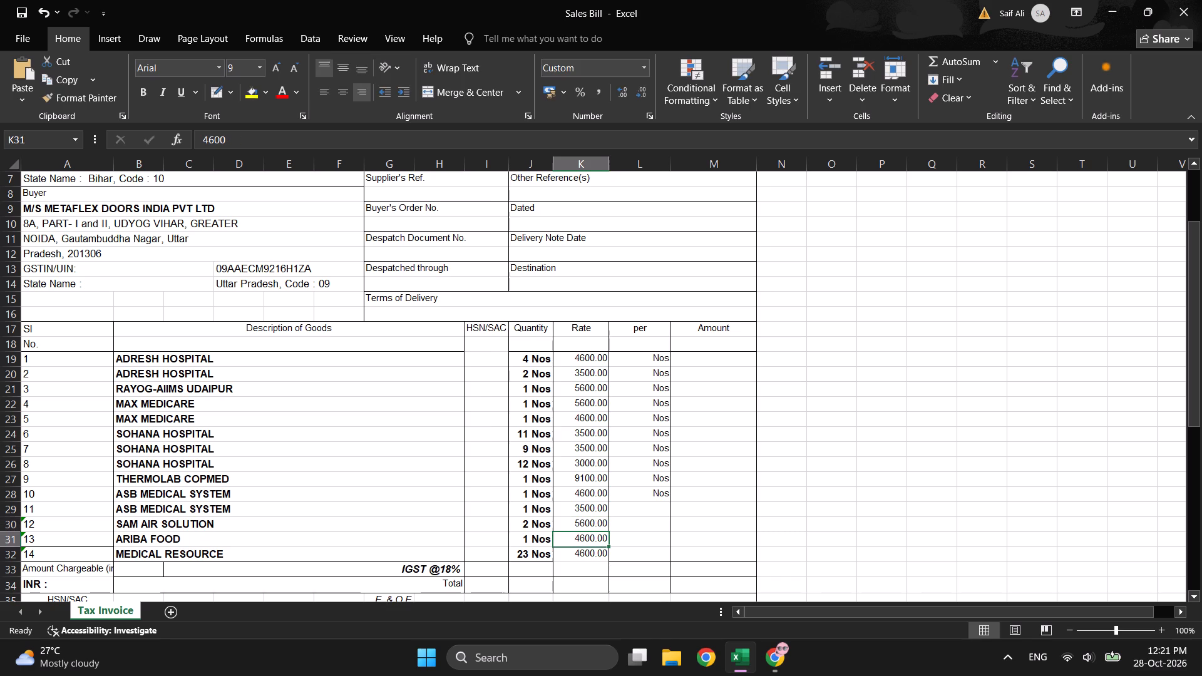
pyautogui.doubleClick(591, 538)
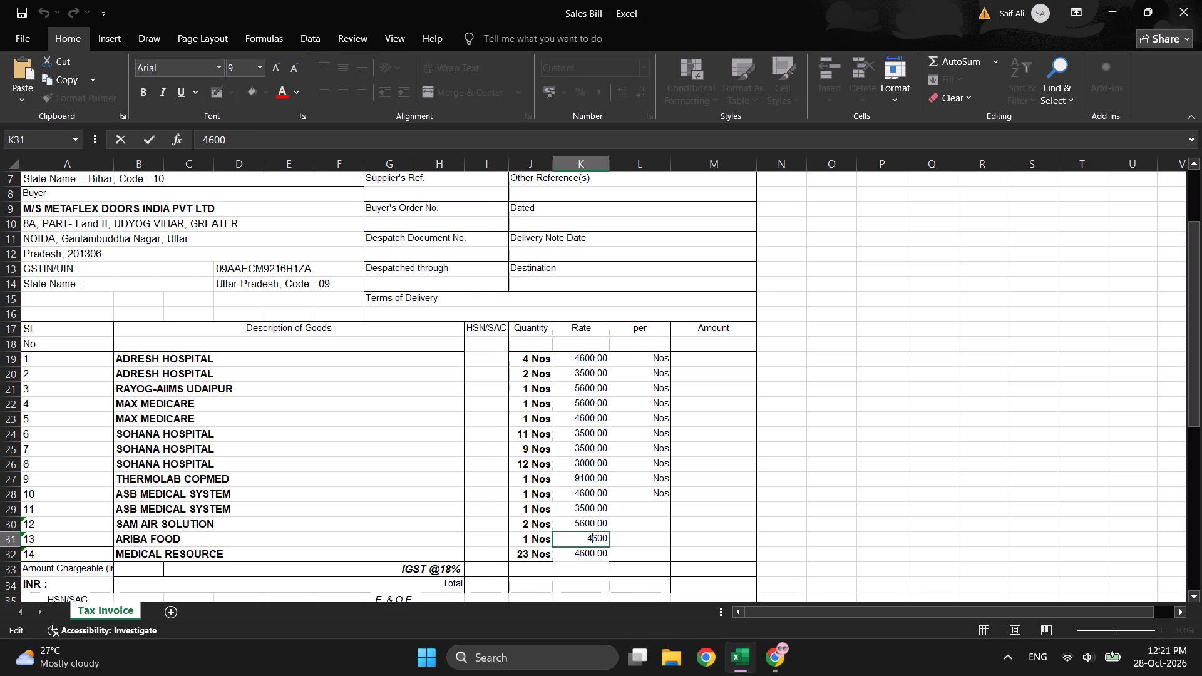
pyautogui.click(595, 536)
pyautogui.click(597, 536)
pyautogui.press('BackSpace')
pyautogui.press('BackSpace')
pyautogui.write('30')
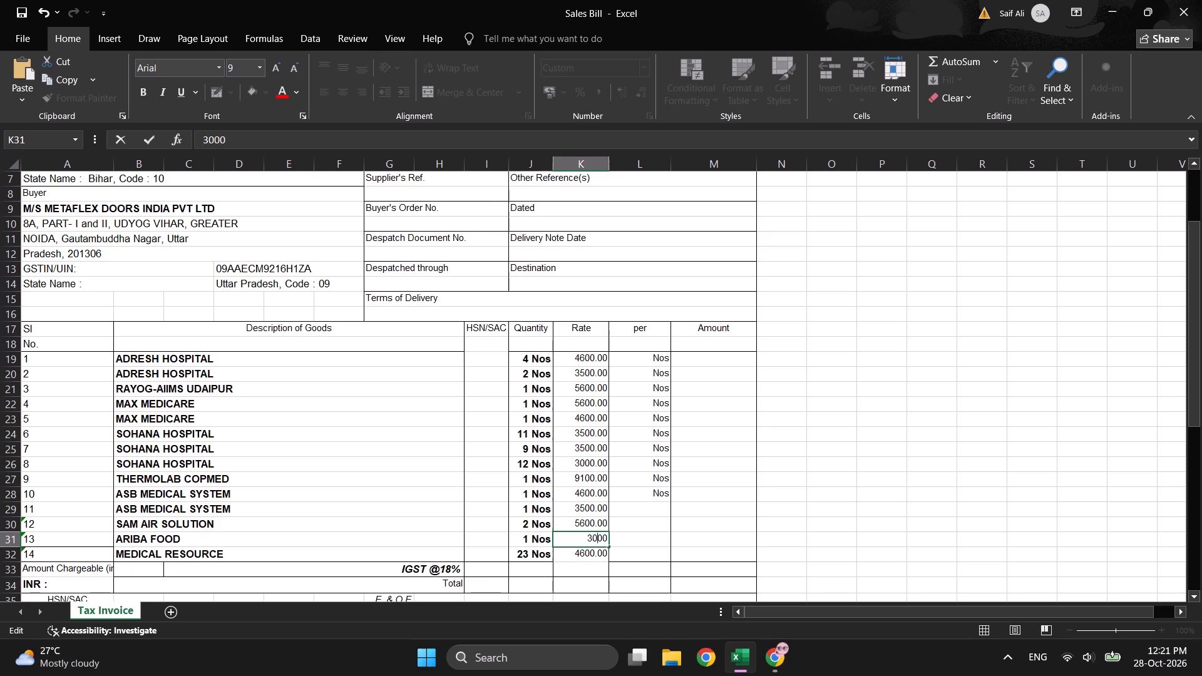
pyautogui.click(607, 536)
pyautogui.write('.00')
# Set the rate for the MEDICAL RESOURCE line in K32 to 3000.00.
pyautogui.doubleClick(589, 552)
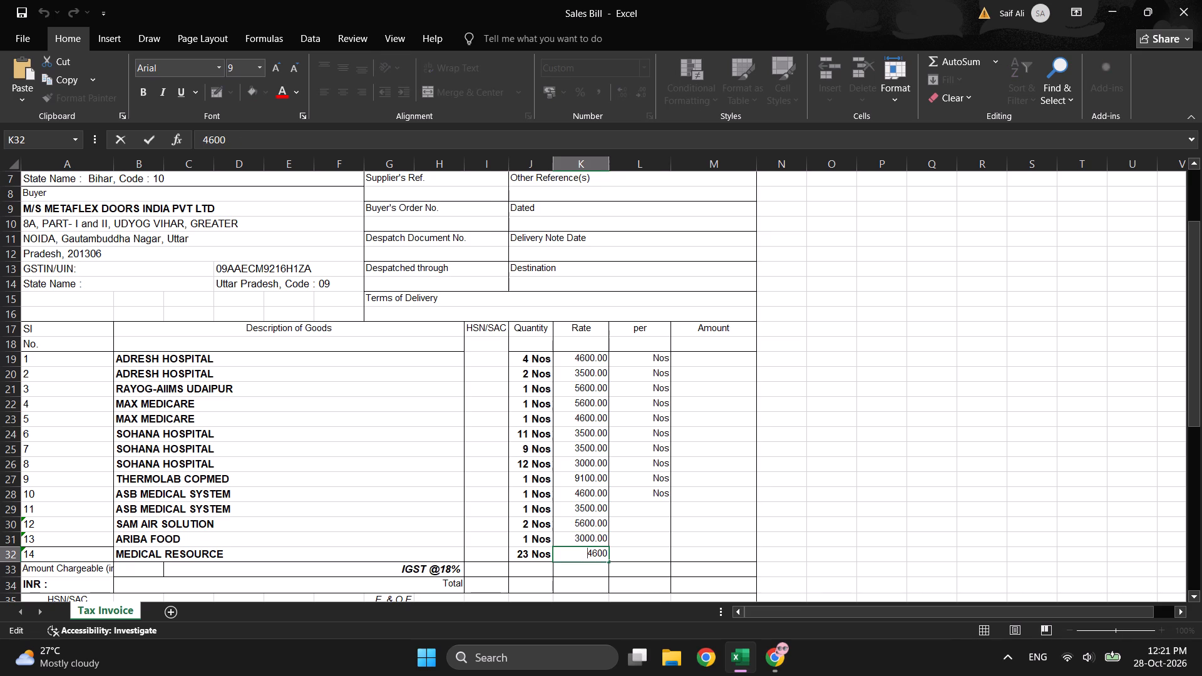
pyautogui.click(598, 553)
pyautogui.press('BackSpace')
pyautogui.press('BackSpace')
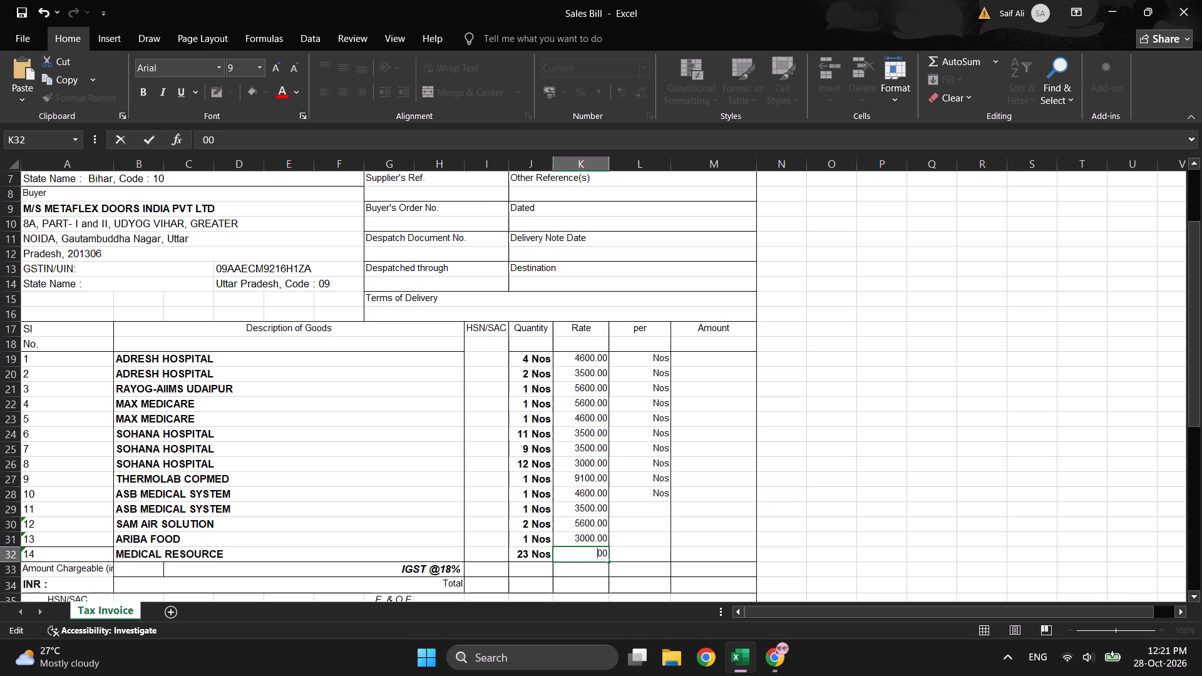
pyautogui.write('300')
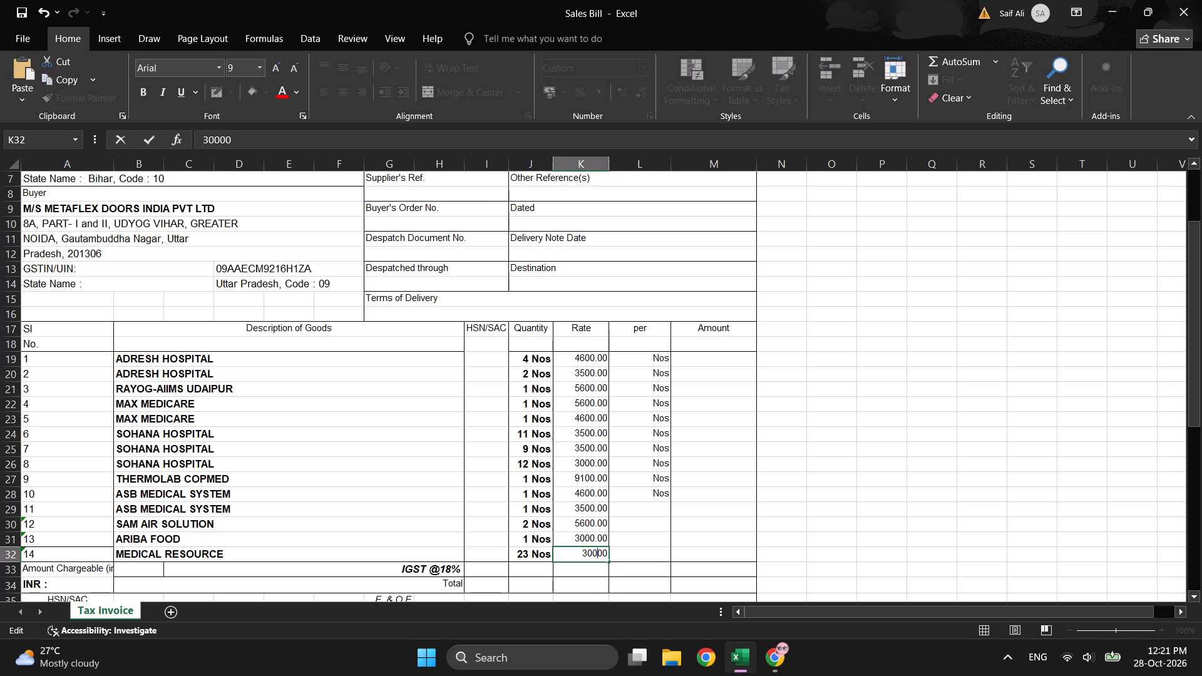
pyautogui.press('BackSpace')
pyautogui.click(607, 551)
pyautogui.write('.00')
pyautogui.click(640, 538)
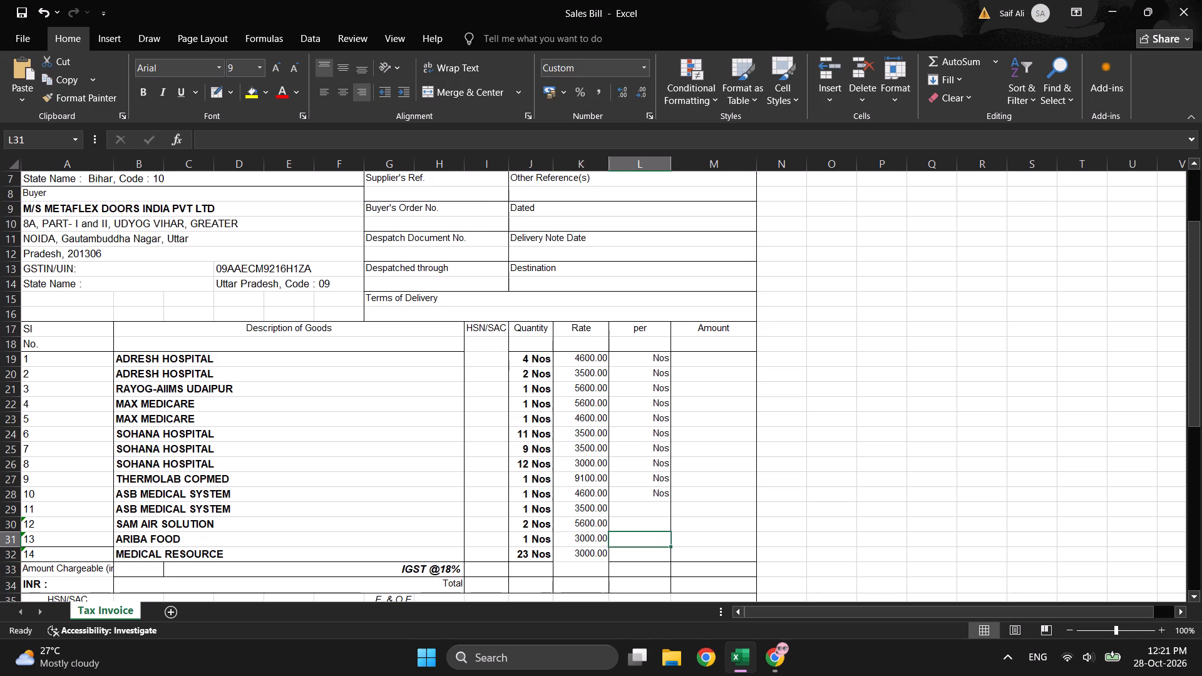
# Draw the missing border lines around the Rate cell K33 in the IGST row.
pyautogui.scroll(-2, 662, 494)
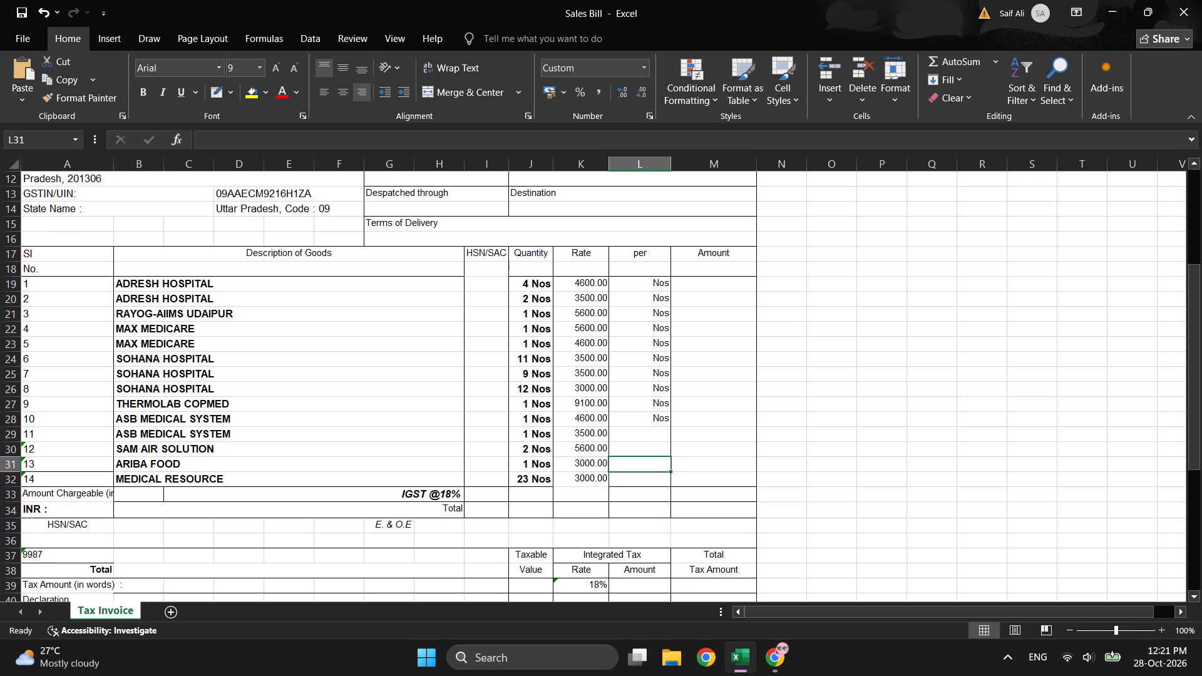
pyautogui.click(583, 491)
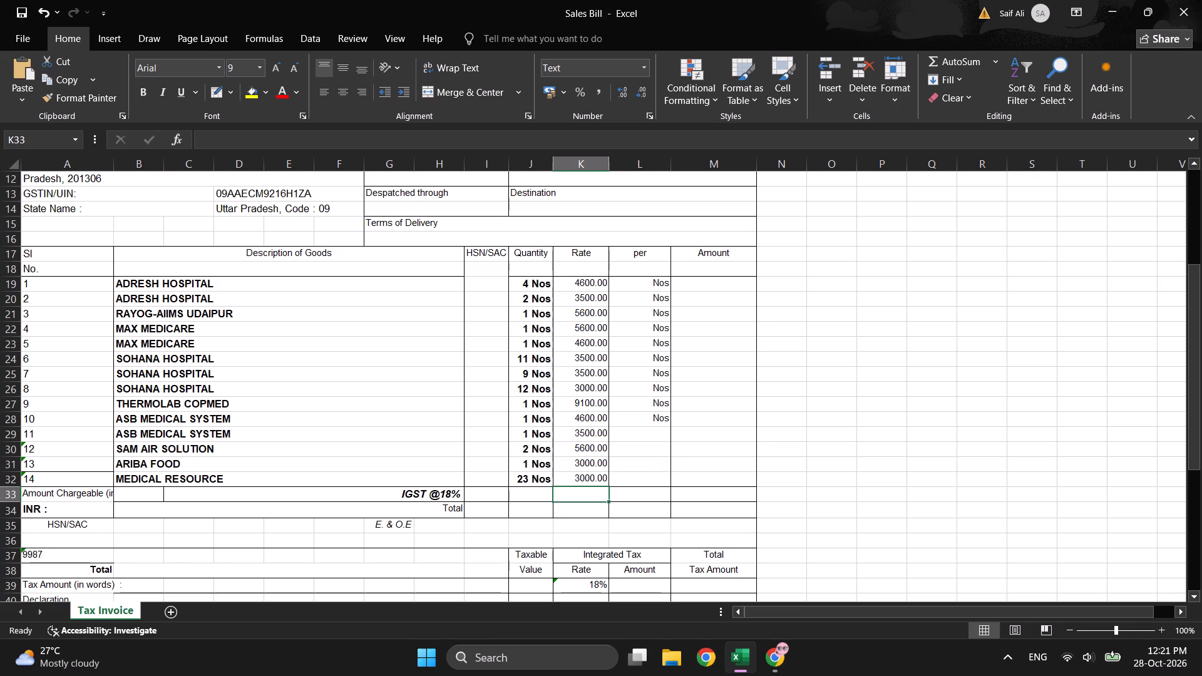
pyautogui.click(212, 91)
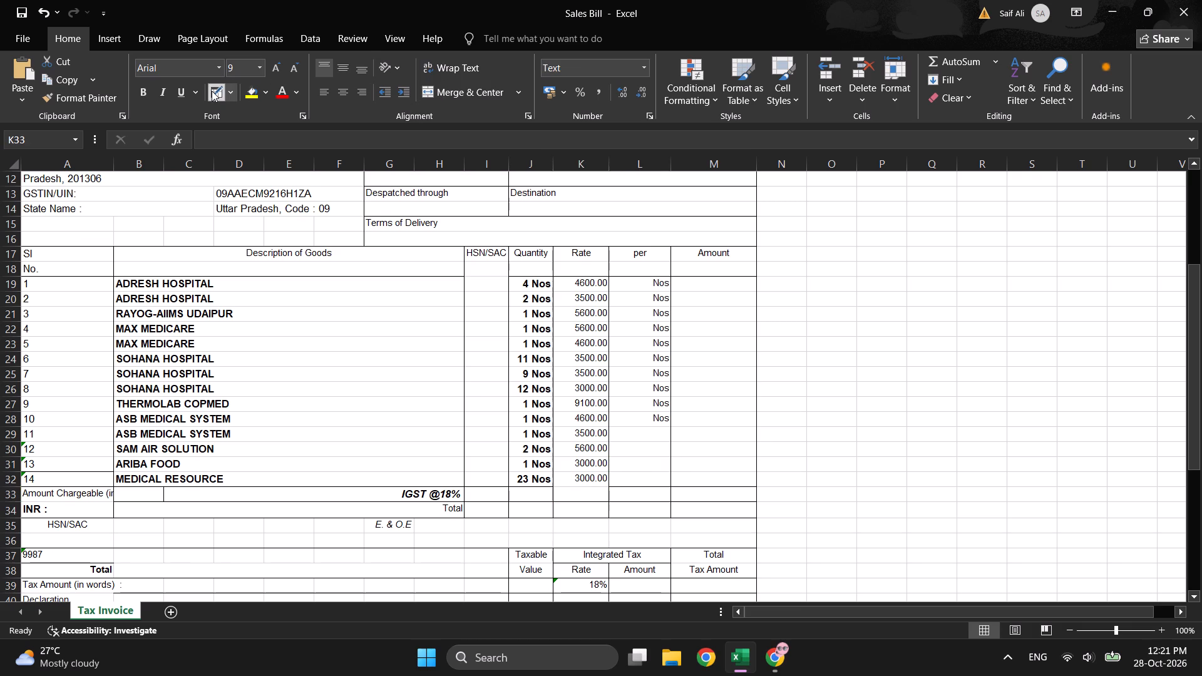
pyautogui.click(577, 501)
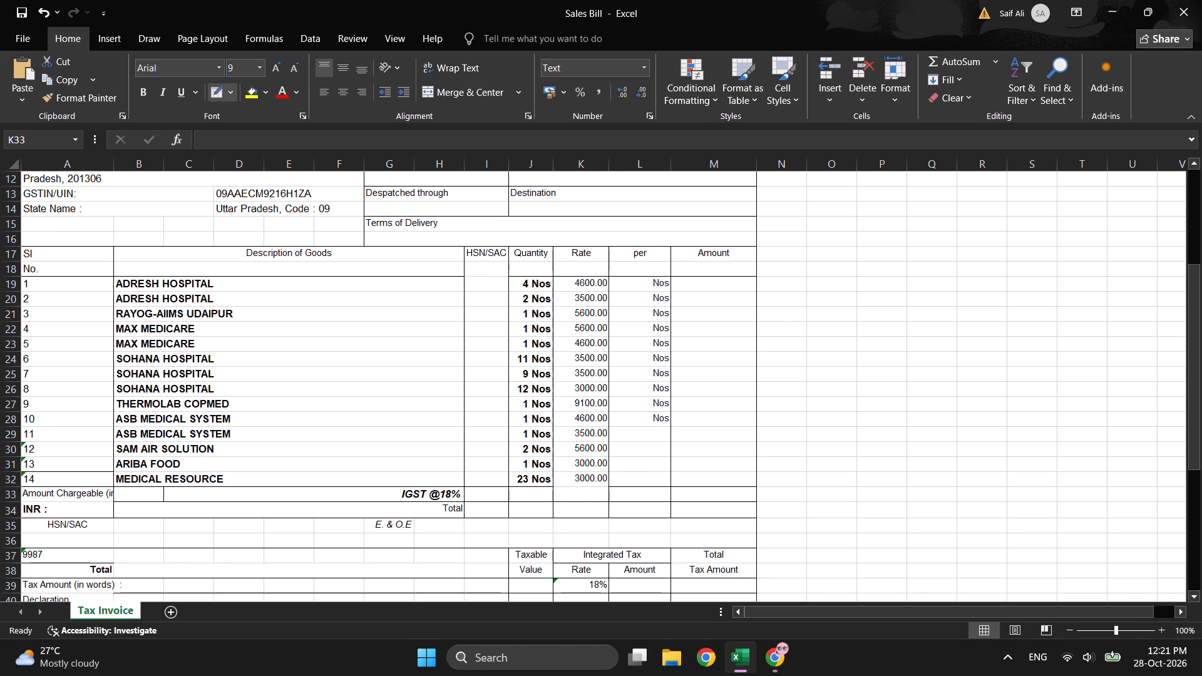
pyautogui.click(585, 494)
pyautogui.moveTo(555, 489); pyautogui.dragTo(612, 493)
pyautogui.click(215, 95)
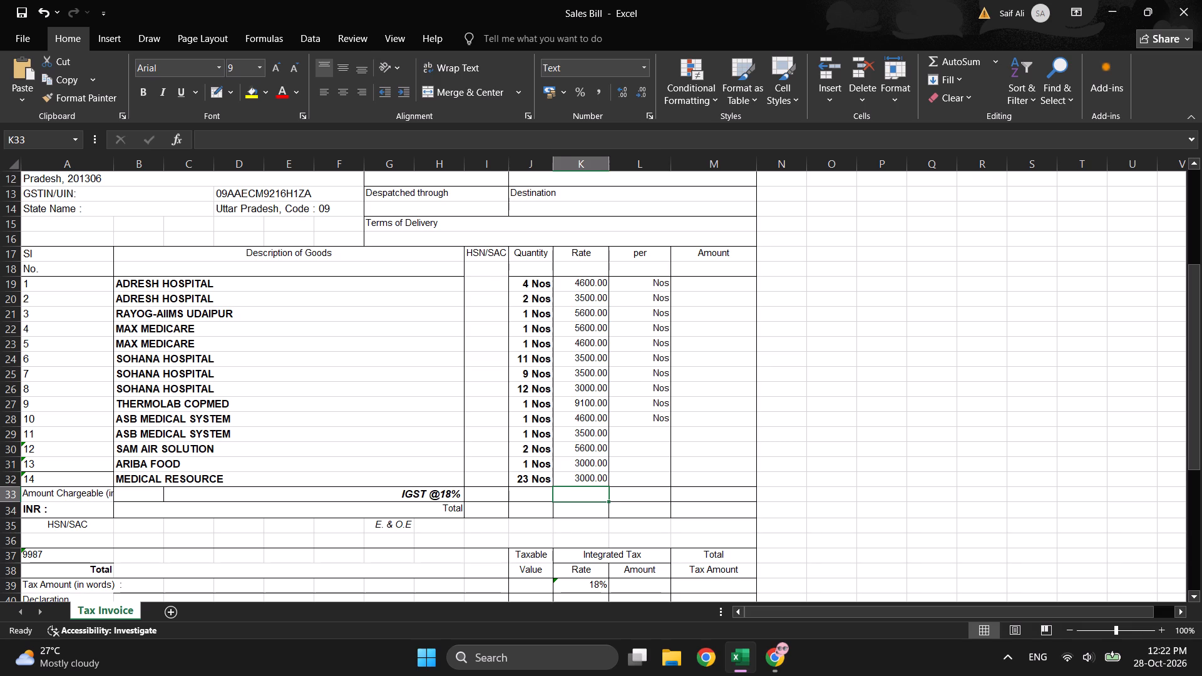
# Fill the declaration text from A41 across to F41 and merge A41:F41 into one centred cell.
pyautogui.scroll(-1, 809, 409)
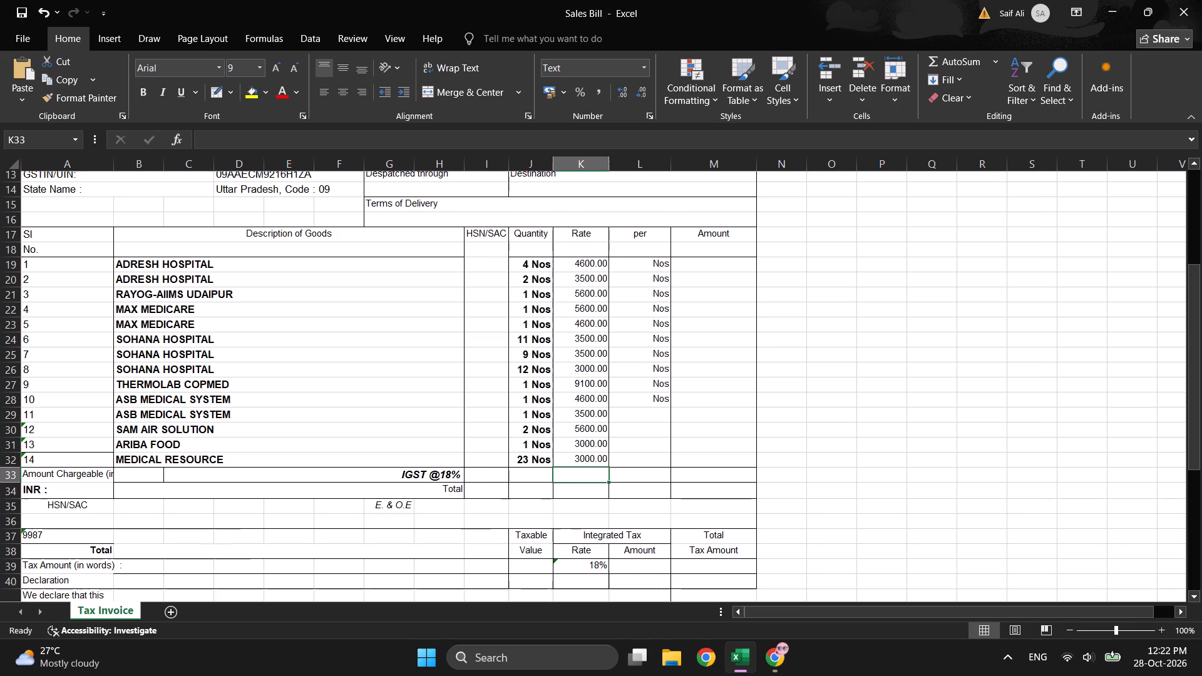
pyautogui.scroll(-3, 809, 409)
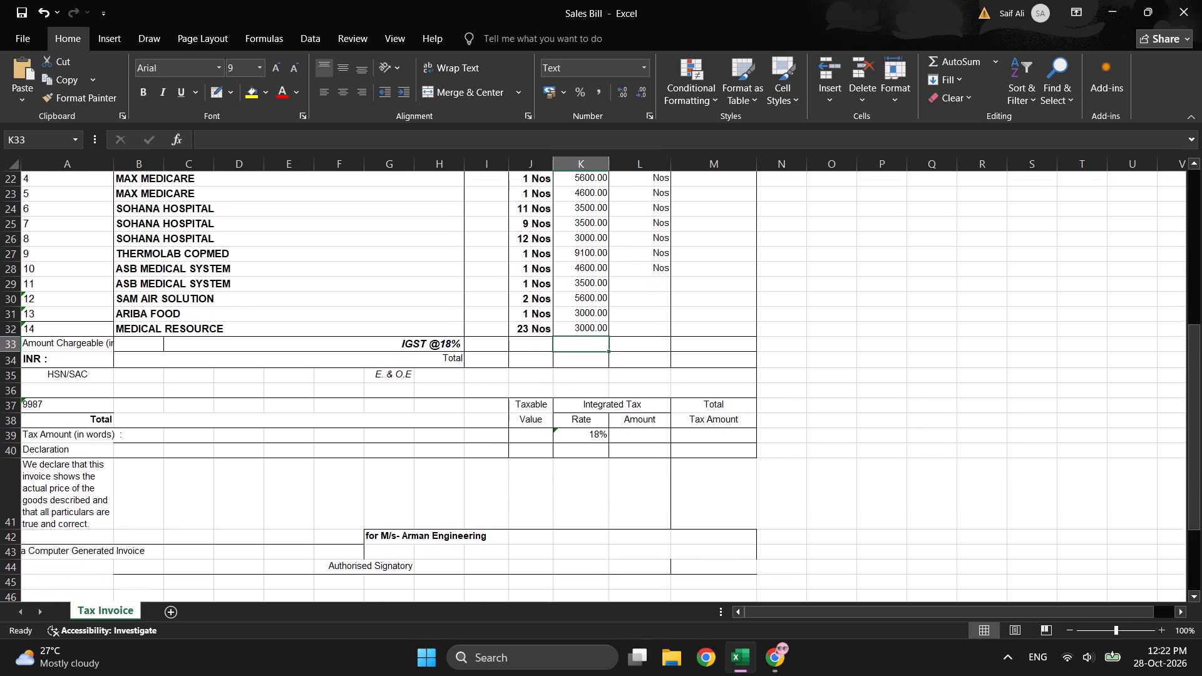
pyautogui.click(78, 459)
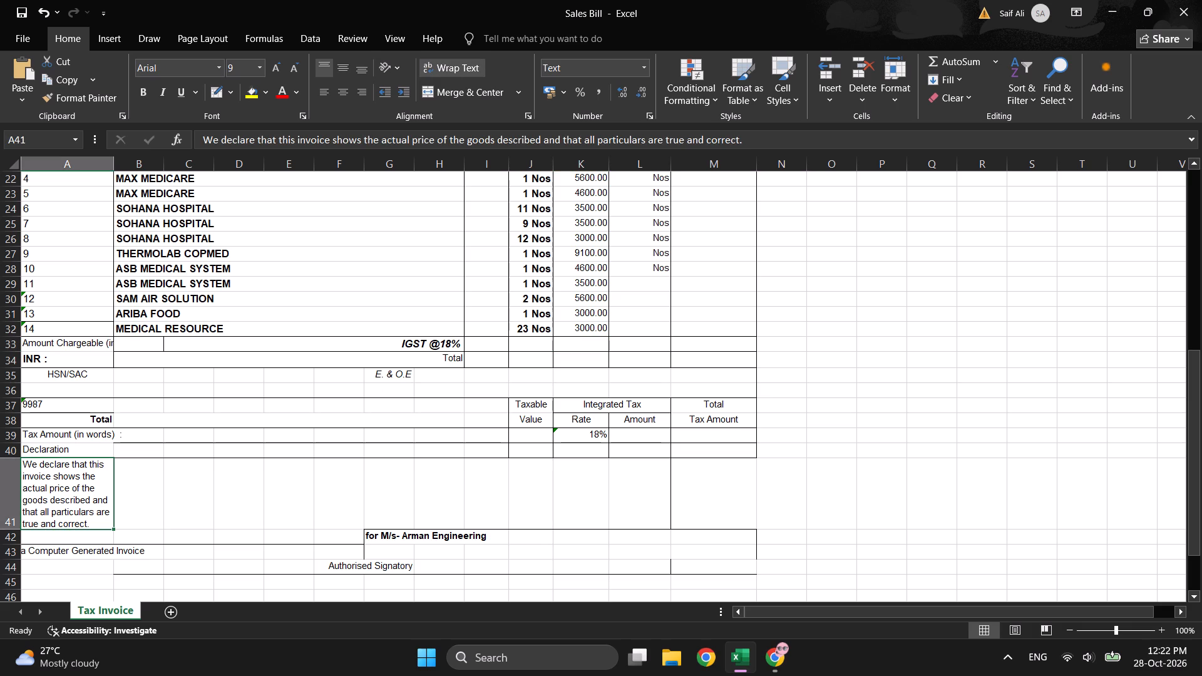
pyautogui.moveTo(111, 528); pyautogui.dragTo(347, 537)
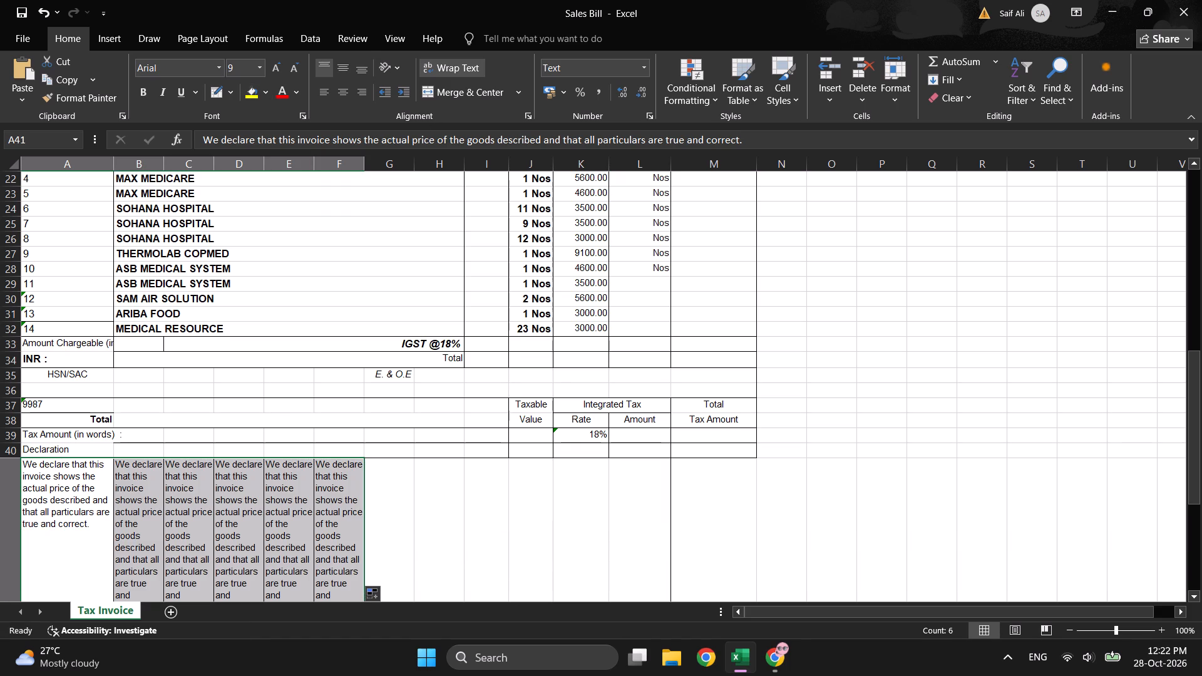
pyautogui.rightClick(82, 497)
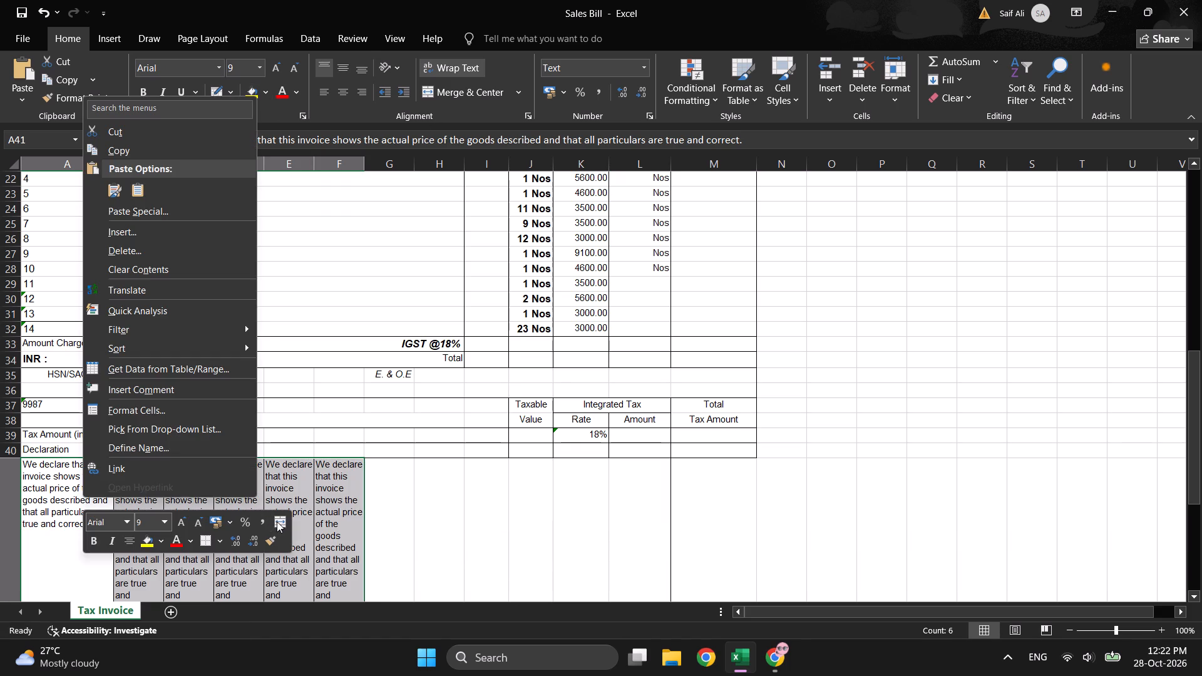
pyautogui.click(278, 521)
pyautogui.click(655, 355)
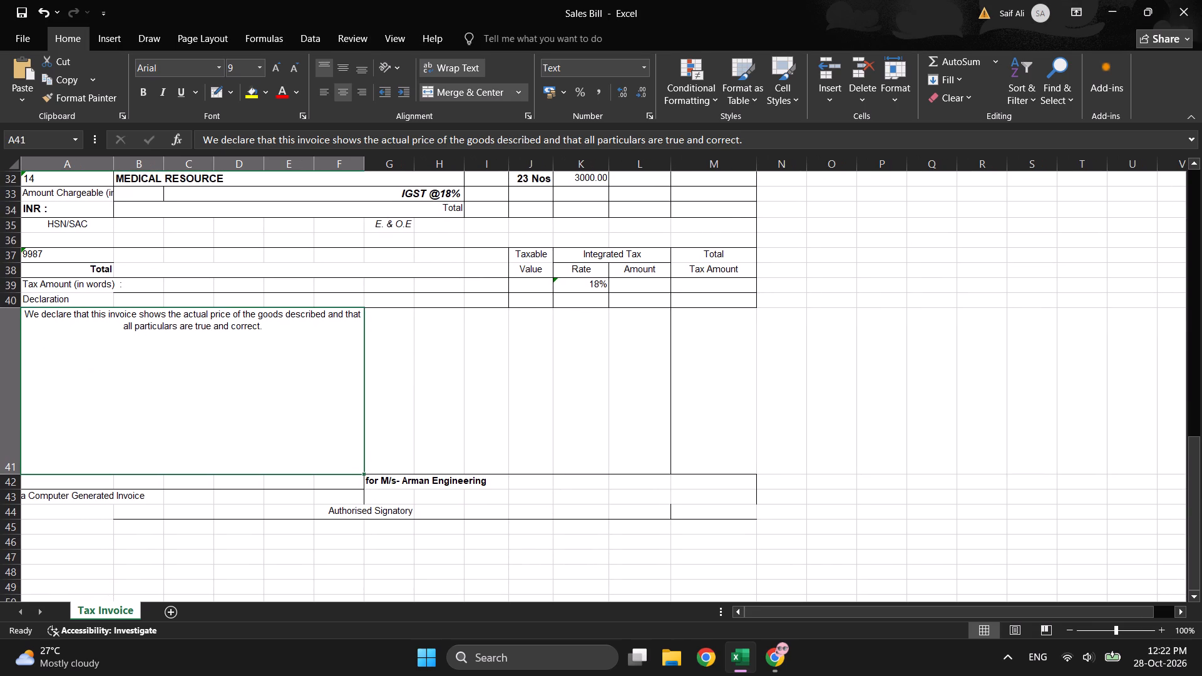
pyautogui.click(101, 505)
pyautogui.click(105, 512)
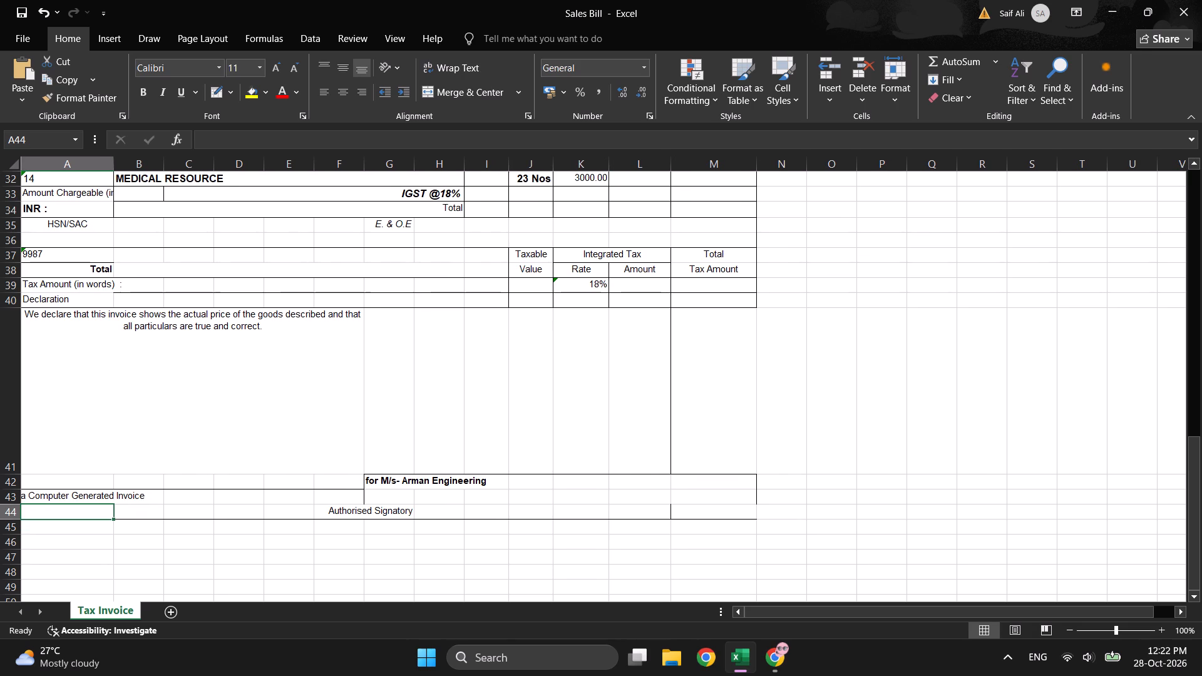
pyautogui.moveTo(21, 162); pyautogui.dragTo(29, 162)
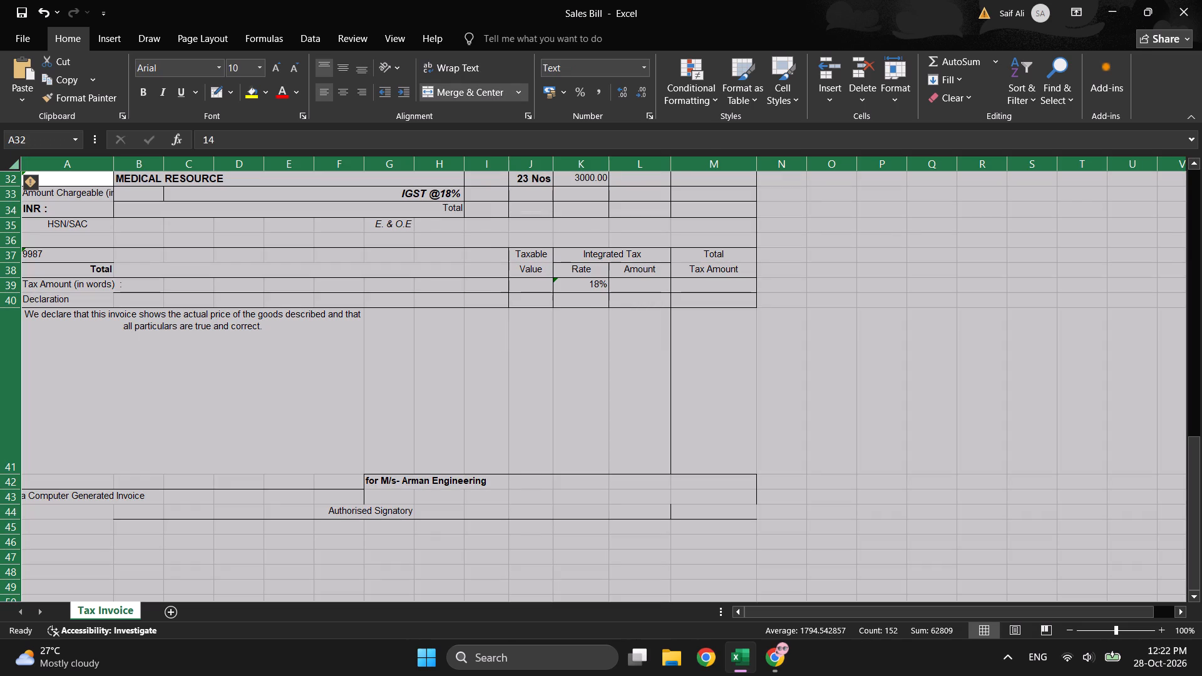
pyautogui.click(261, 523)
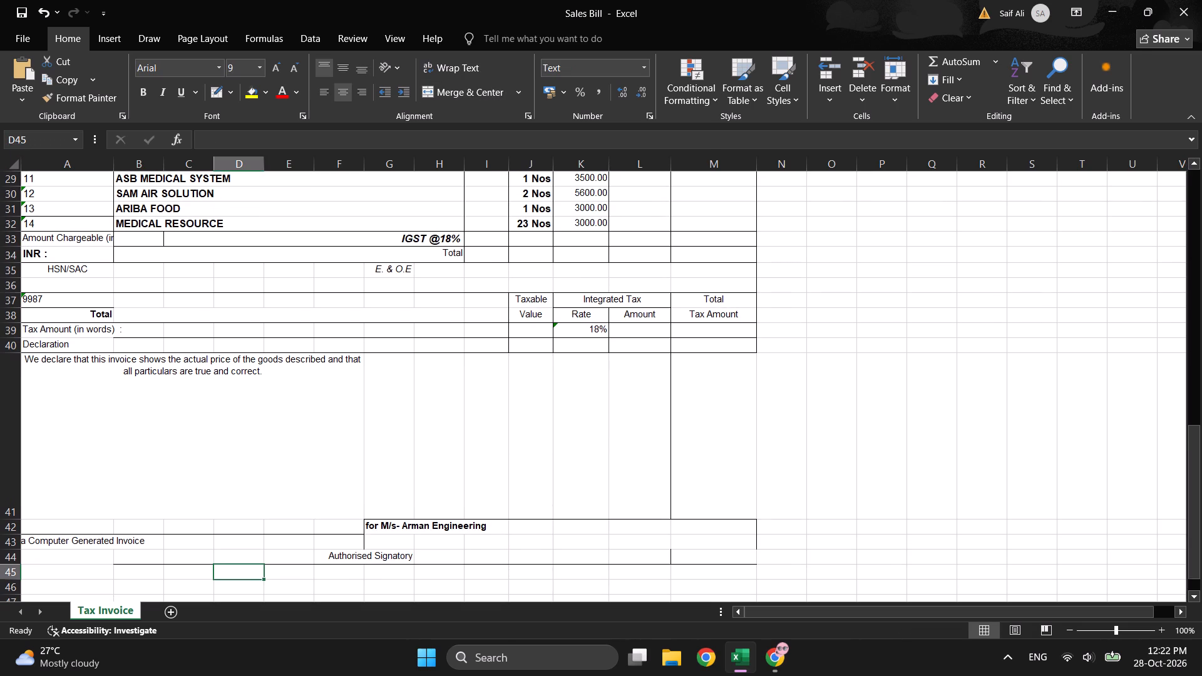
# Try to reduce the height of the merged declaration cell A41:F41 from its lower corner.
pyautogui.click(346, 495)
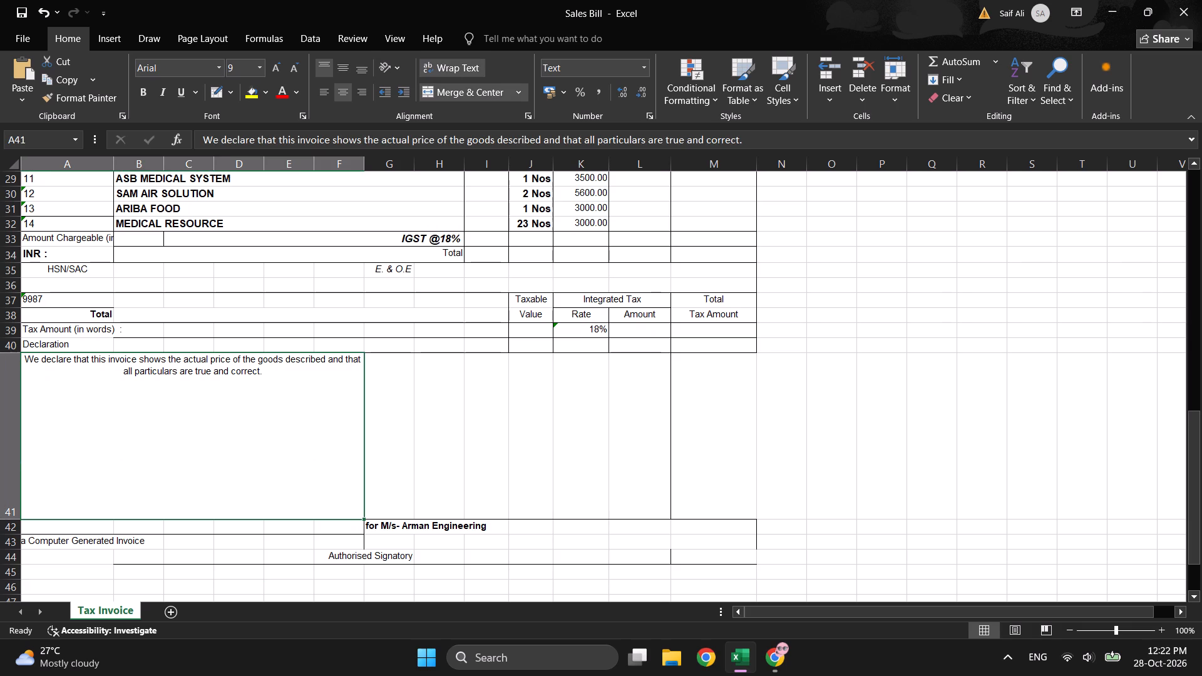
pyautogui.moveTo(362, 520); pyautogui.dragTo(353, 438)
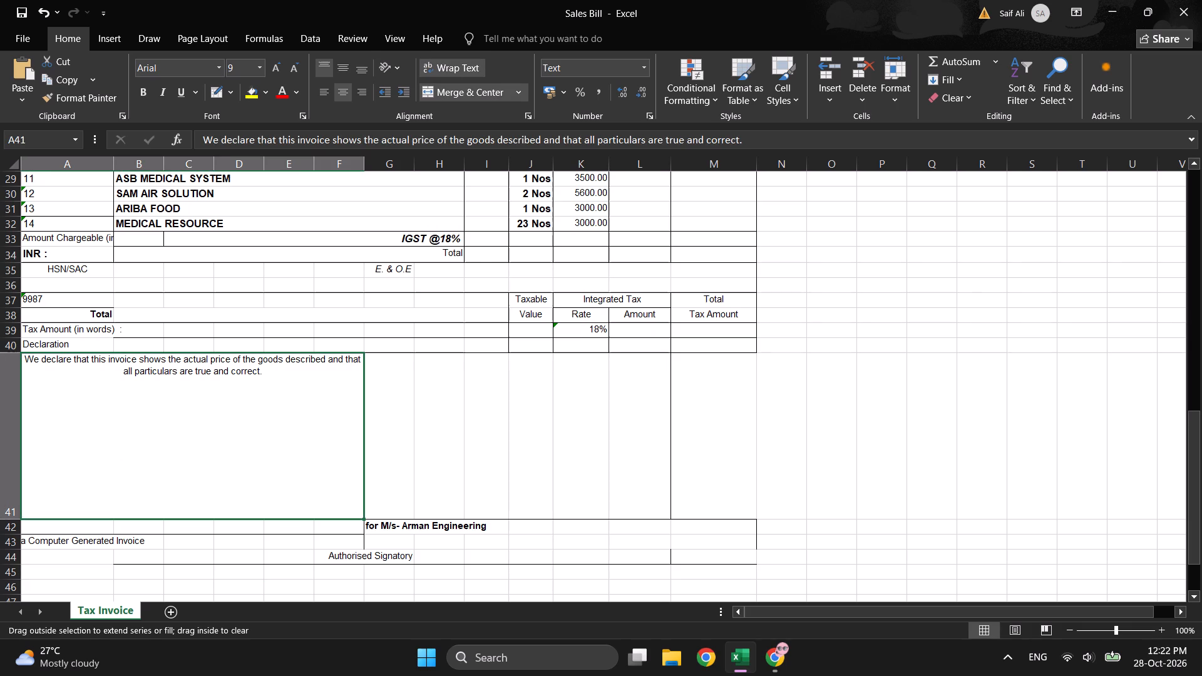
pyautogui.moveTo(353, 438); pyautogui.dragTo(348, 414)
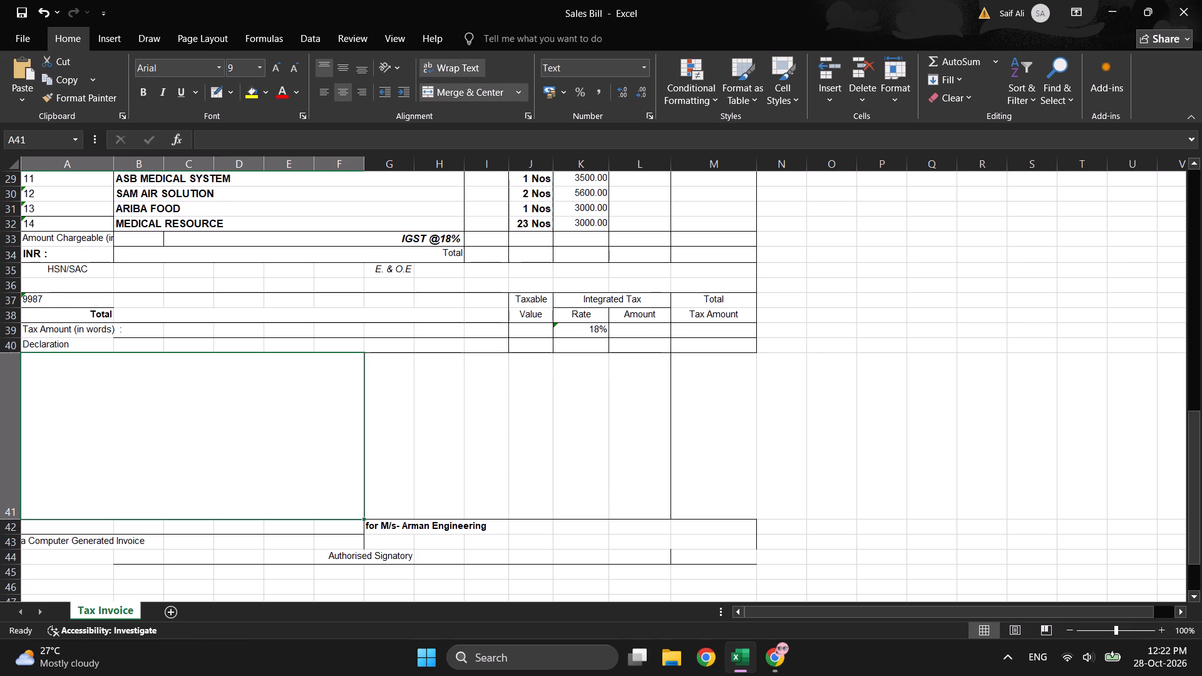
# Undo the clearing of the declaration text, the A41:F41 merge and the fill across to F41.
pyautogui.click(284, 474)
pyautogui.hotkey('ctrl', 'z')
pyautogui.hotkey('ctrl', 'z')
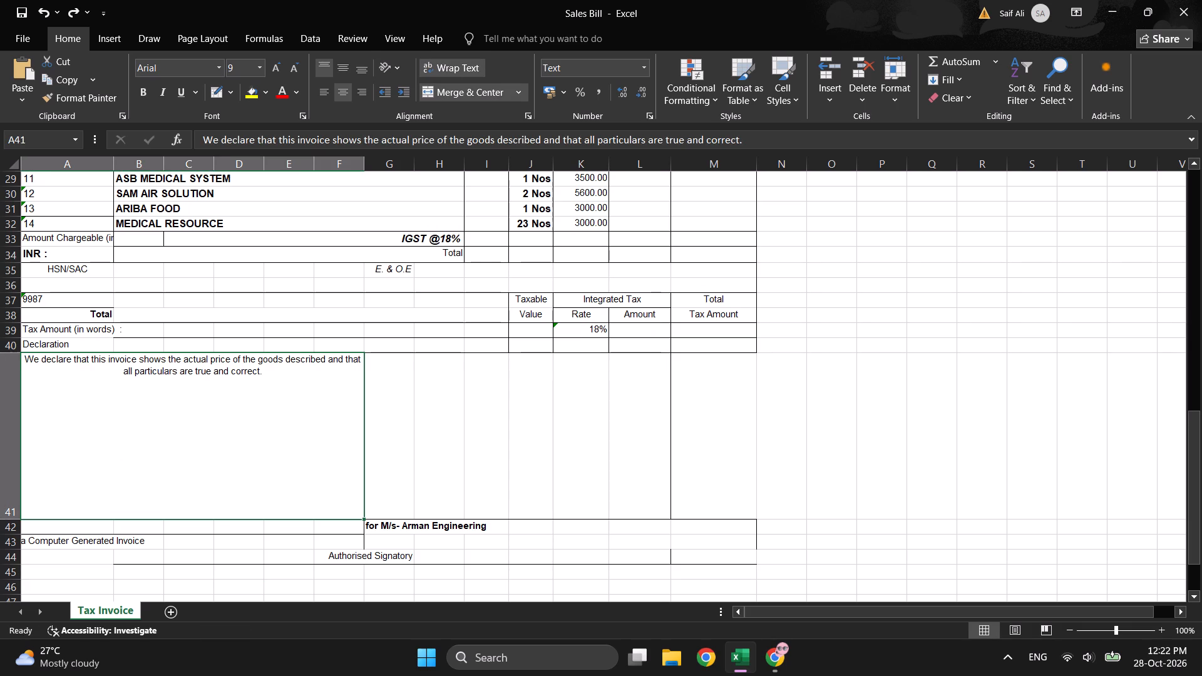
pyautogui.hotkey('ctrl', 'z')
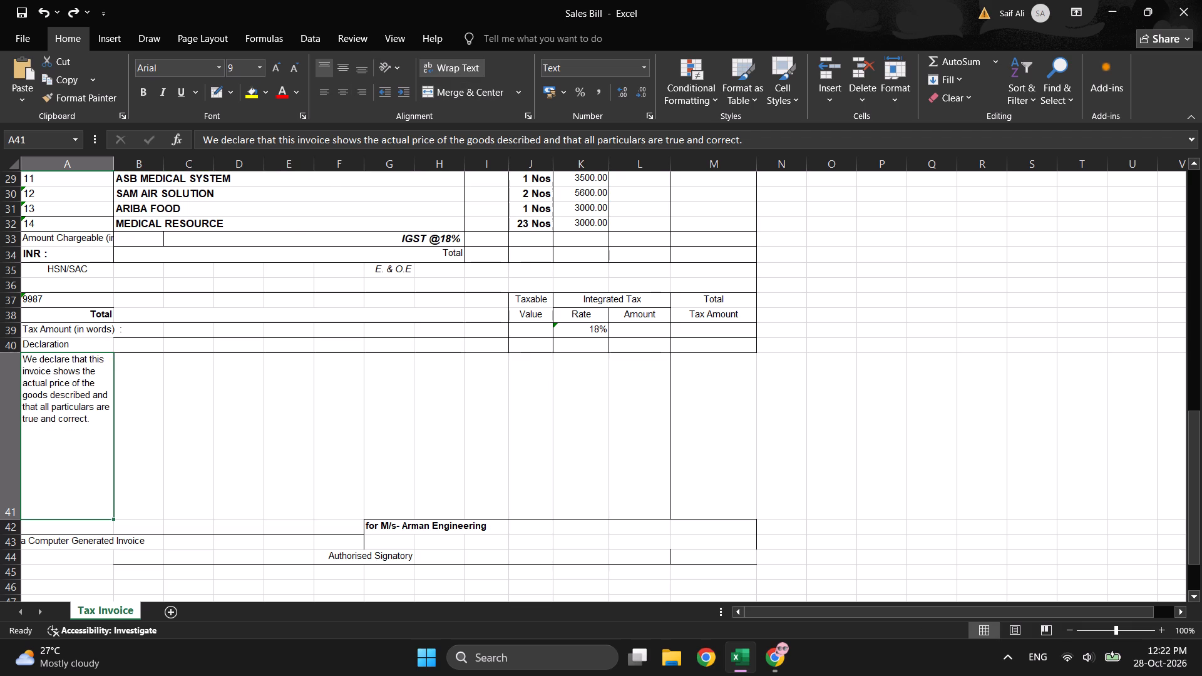
# Reduce the height of row 41, which holds the declaration text.
pyautogui.moveTo(113, 521); pyautogui.dragTo(116, 487)
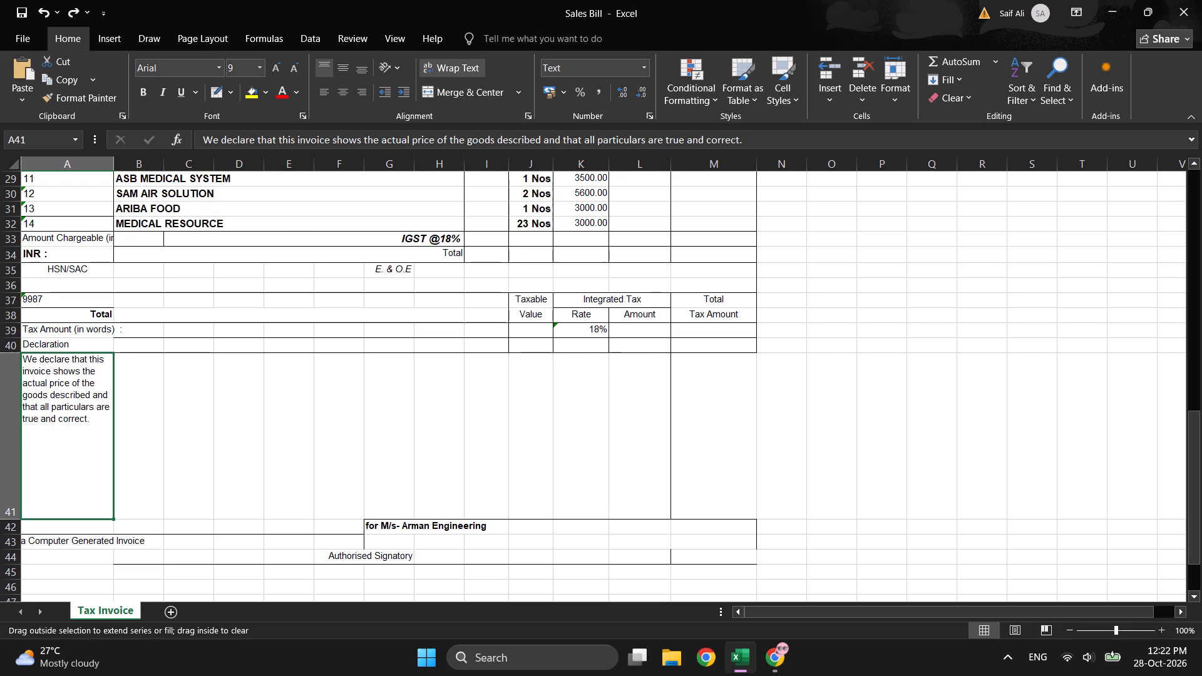
pyautogui.moveTo(111, 518); pyautogui.dragTo(101, 469)
pyautogui.rightClick(81, 394)
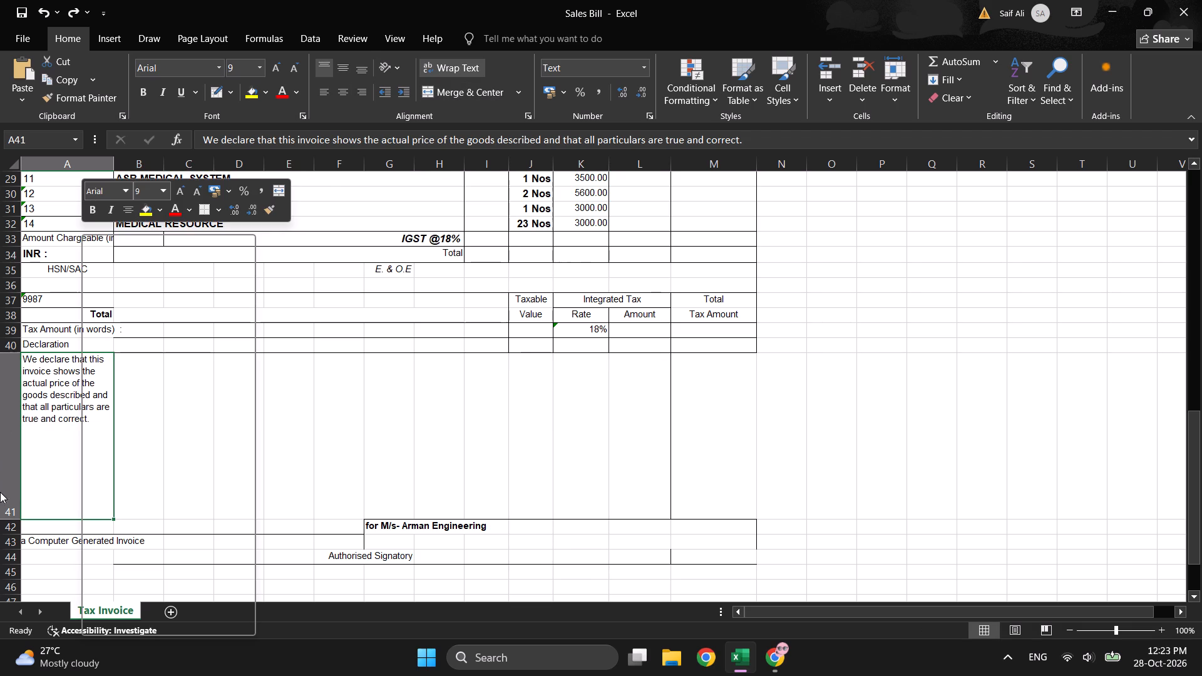
pyautogui.click(11, 516)
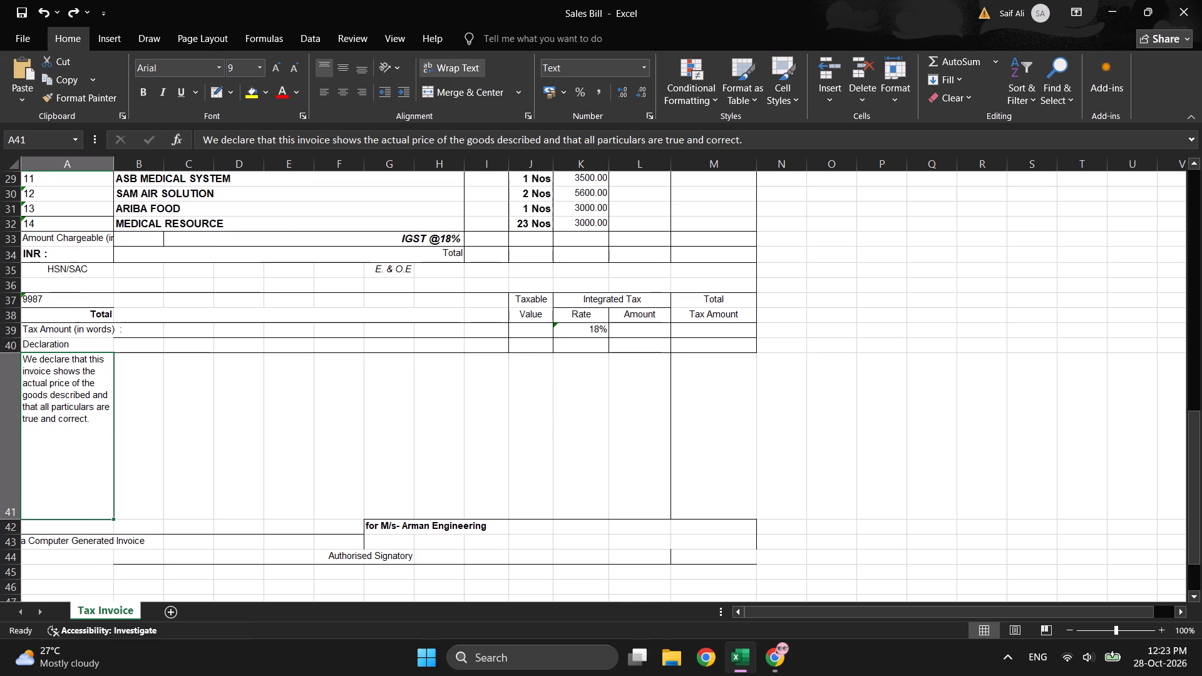
pyautogui.moveTo(11, 516); pyautogui.dragTo(11, 438)
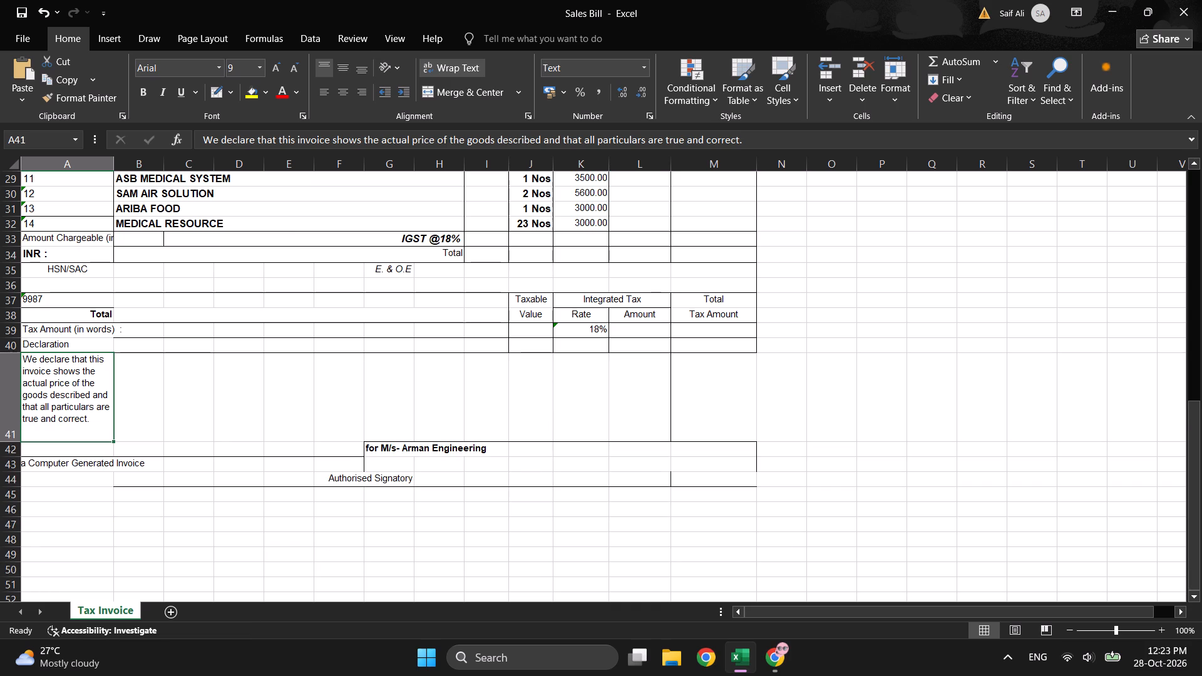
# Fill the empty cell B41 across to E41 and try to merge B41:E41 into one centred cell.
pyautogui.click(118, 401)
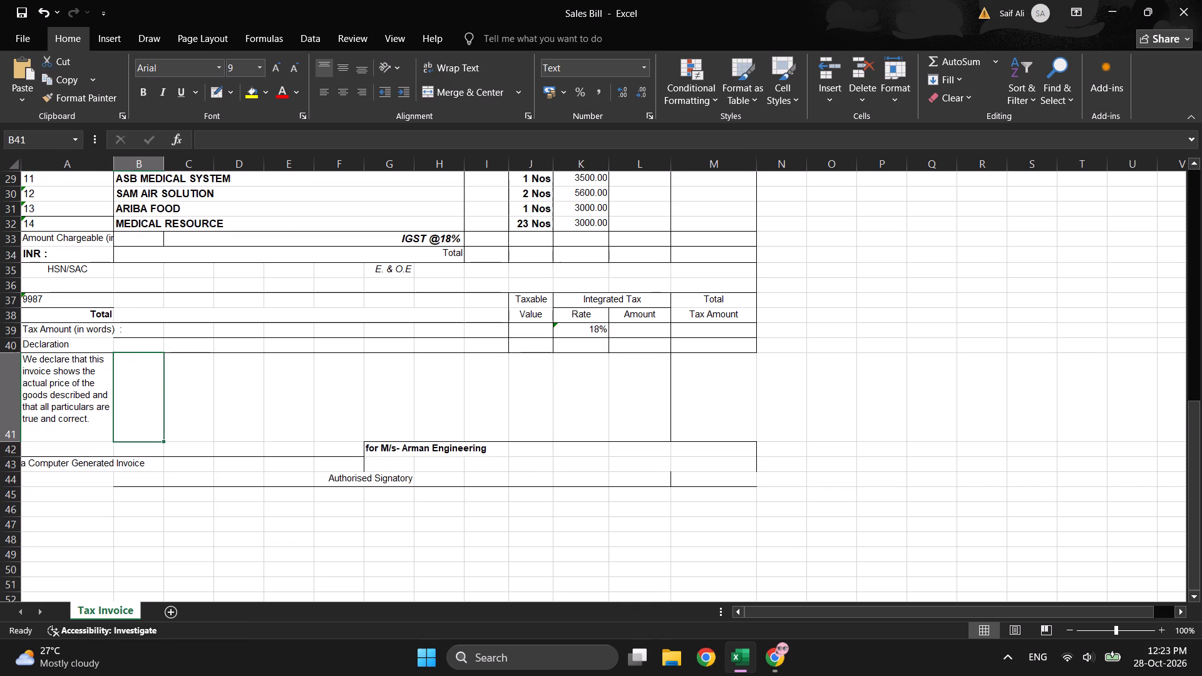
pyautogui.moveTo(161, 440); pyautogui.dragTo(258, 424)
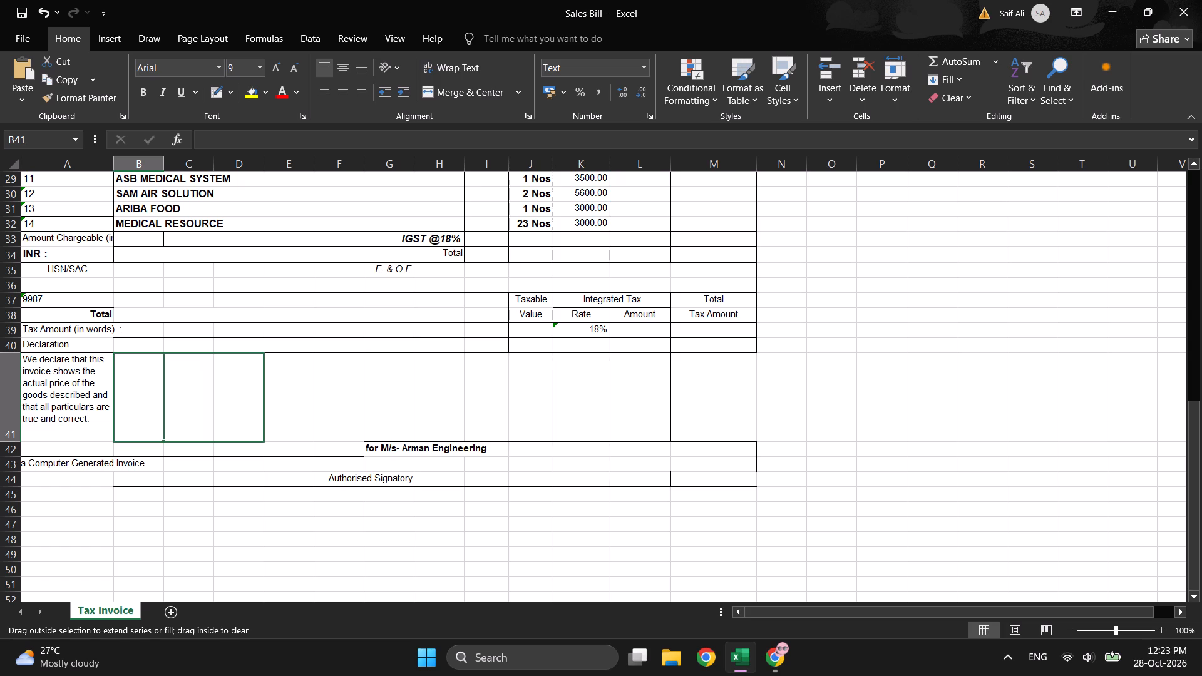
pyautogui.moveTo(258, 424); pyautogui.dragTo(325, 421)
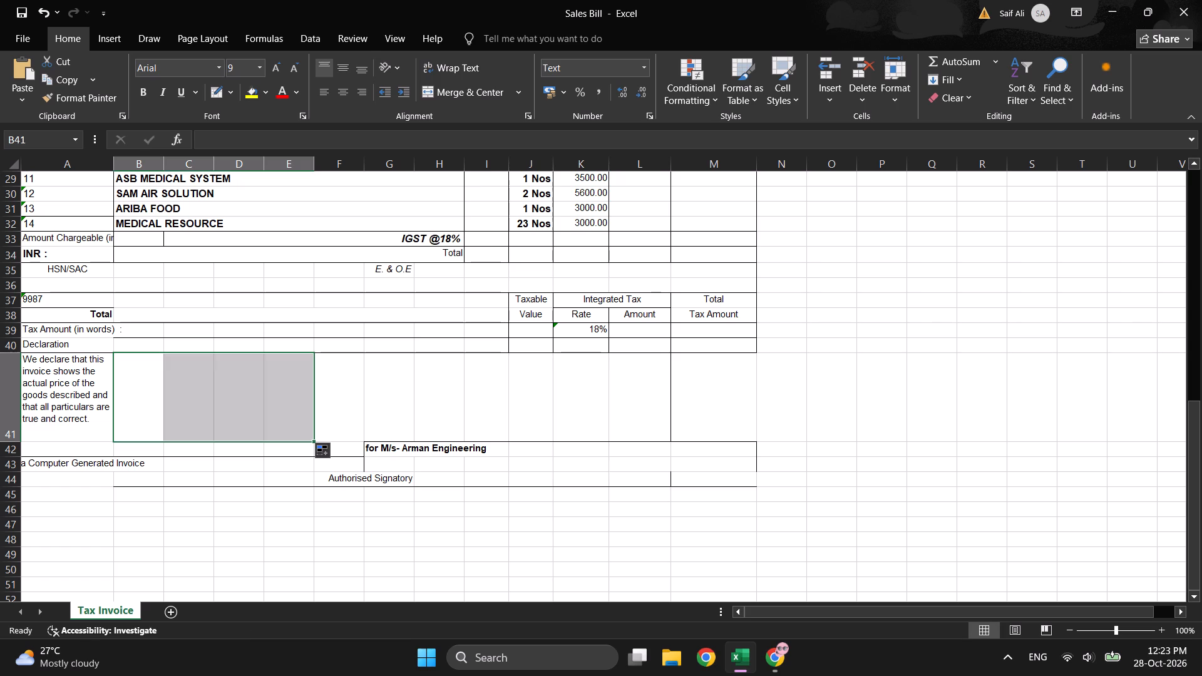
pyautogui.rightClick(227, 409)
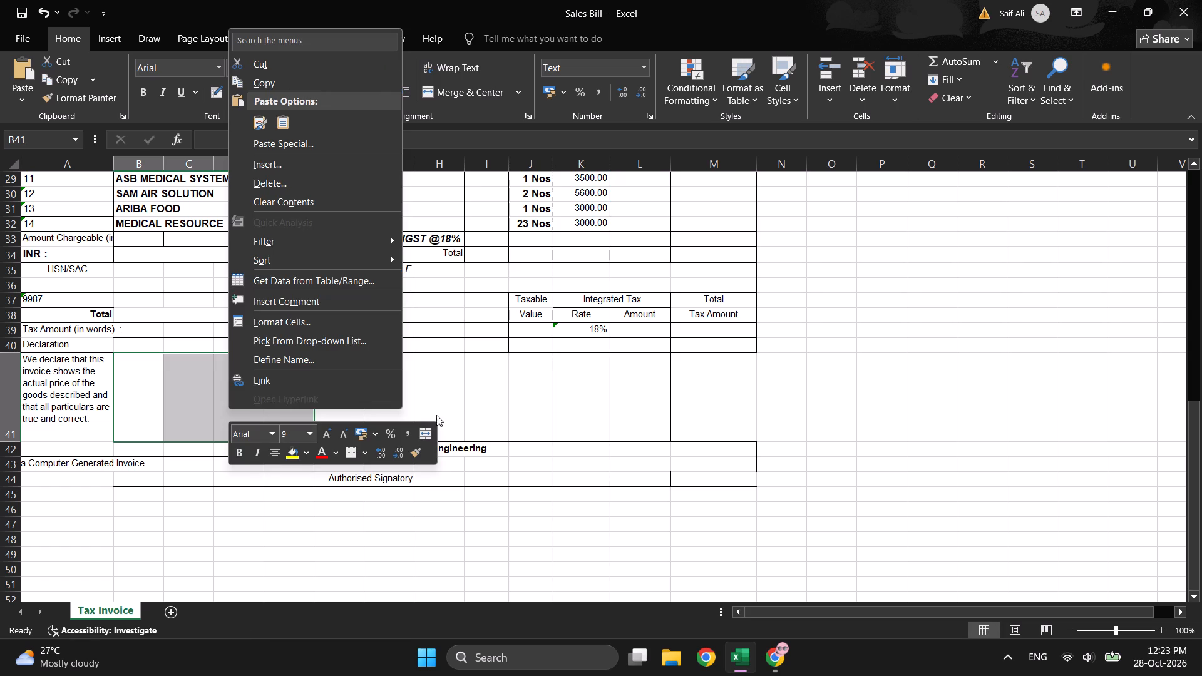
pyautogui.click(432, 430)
# Fill the declaration text from A41 across to E41 and merge A41:E41 into one centred cell.
pyautogui.click(81, 396)
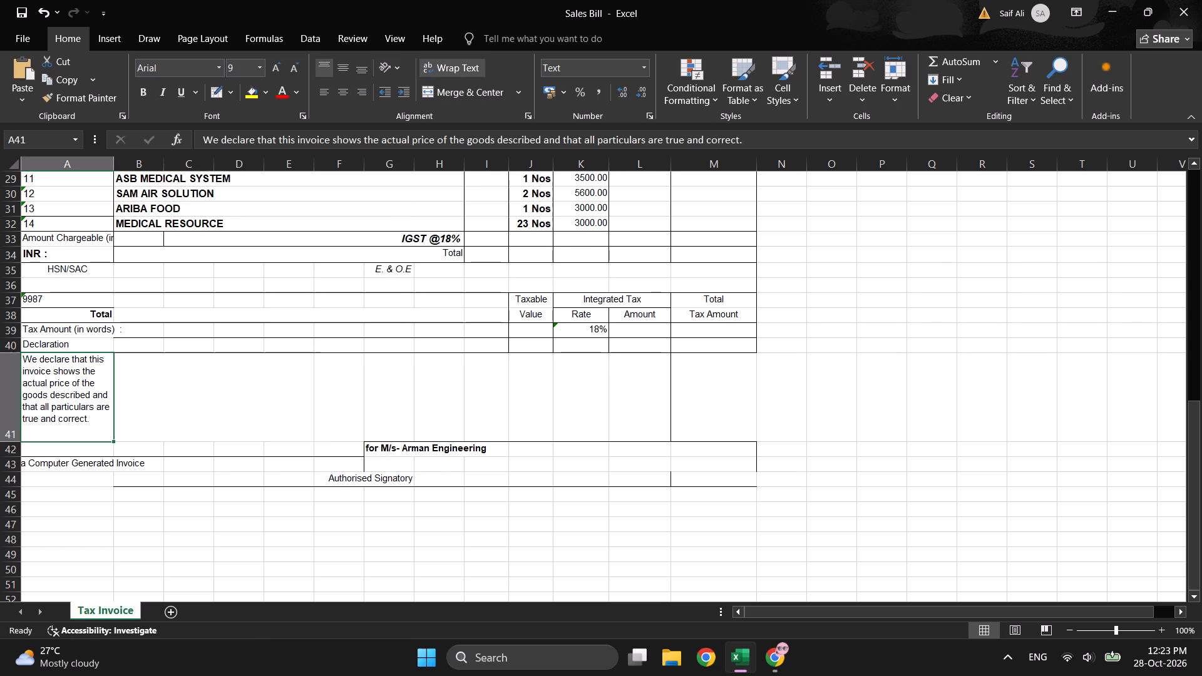
pyautogui.moveTo(111, 441); pyautogui.dragTo(302, 429)
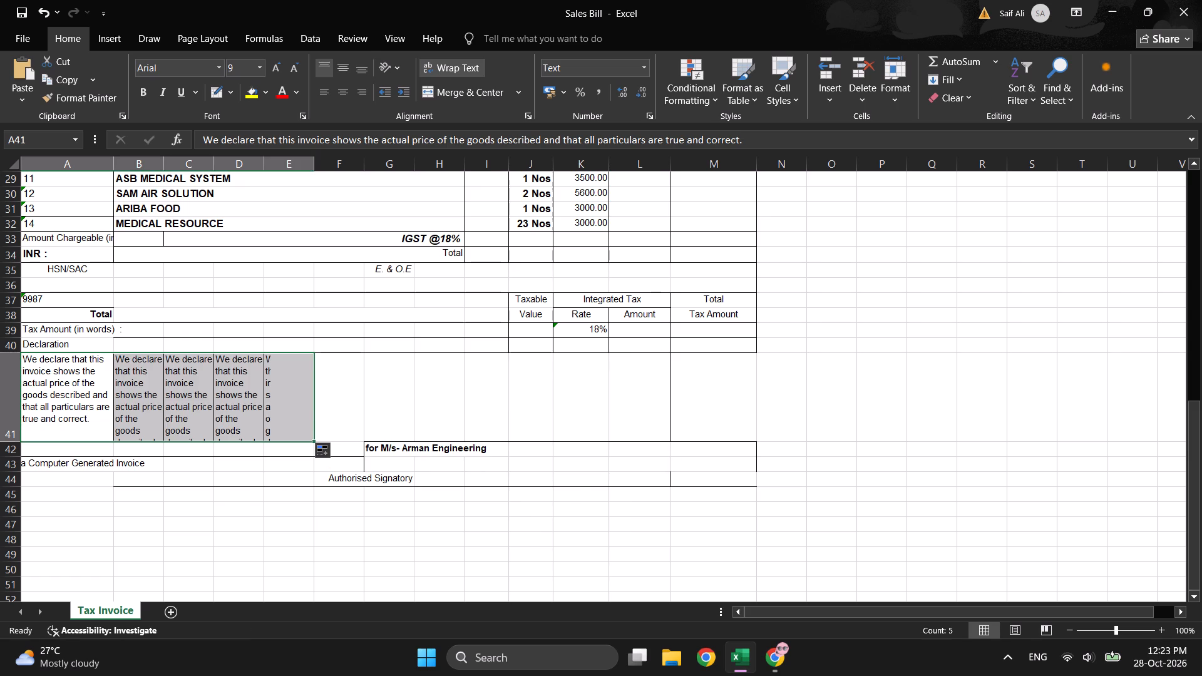
pyautogui.rightClick(245, 416)
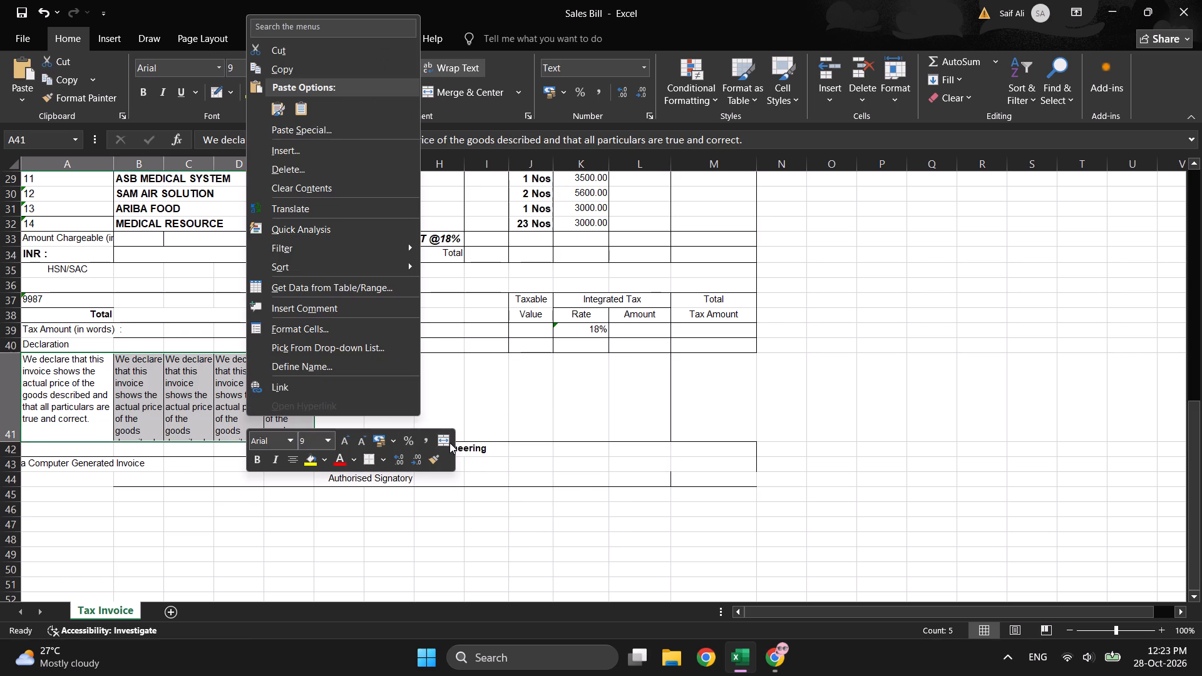
pyautogui.click(446, 441)
pyautogui.click(629, 358)
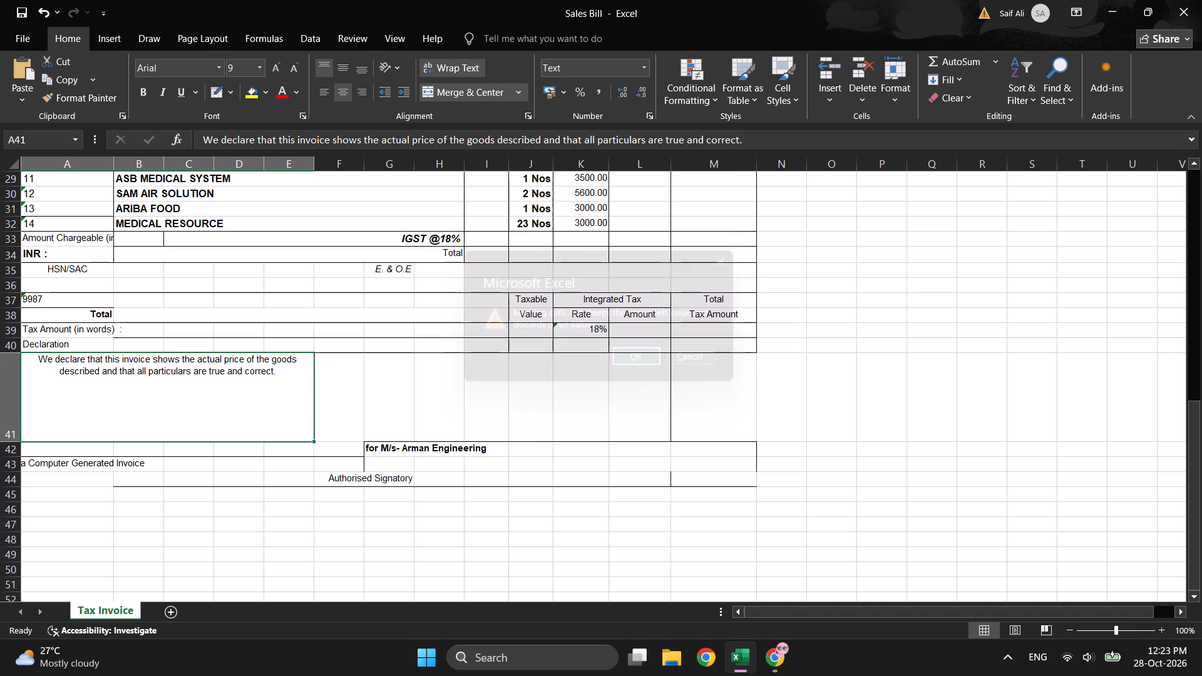
# Reduce the height of row 41 further so it fits the two-line merged declaration closely.
pyautogui.moveTo(6, 441); pyautogui.dragTo(10, 393)
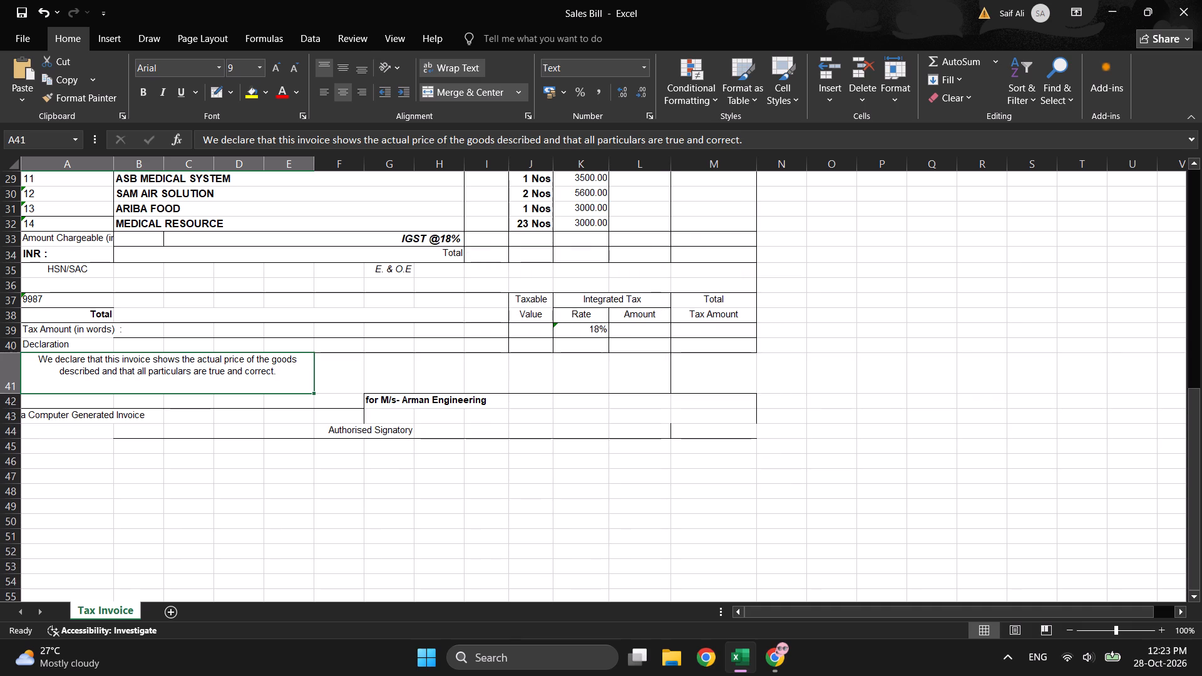
pyautogui.click(431, 455)
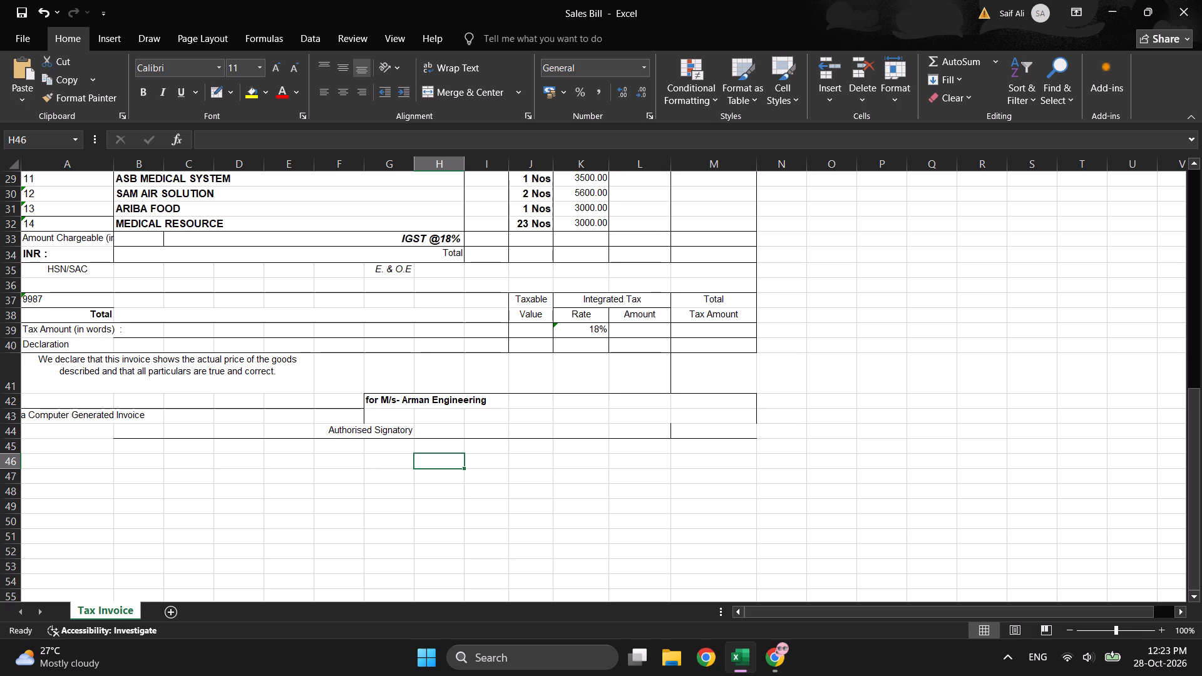
# Fill the computer-generated invoice note from A43 across to D43, and merge A43:E44 into one centred cell.
pyautogui.click(35, 414)
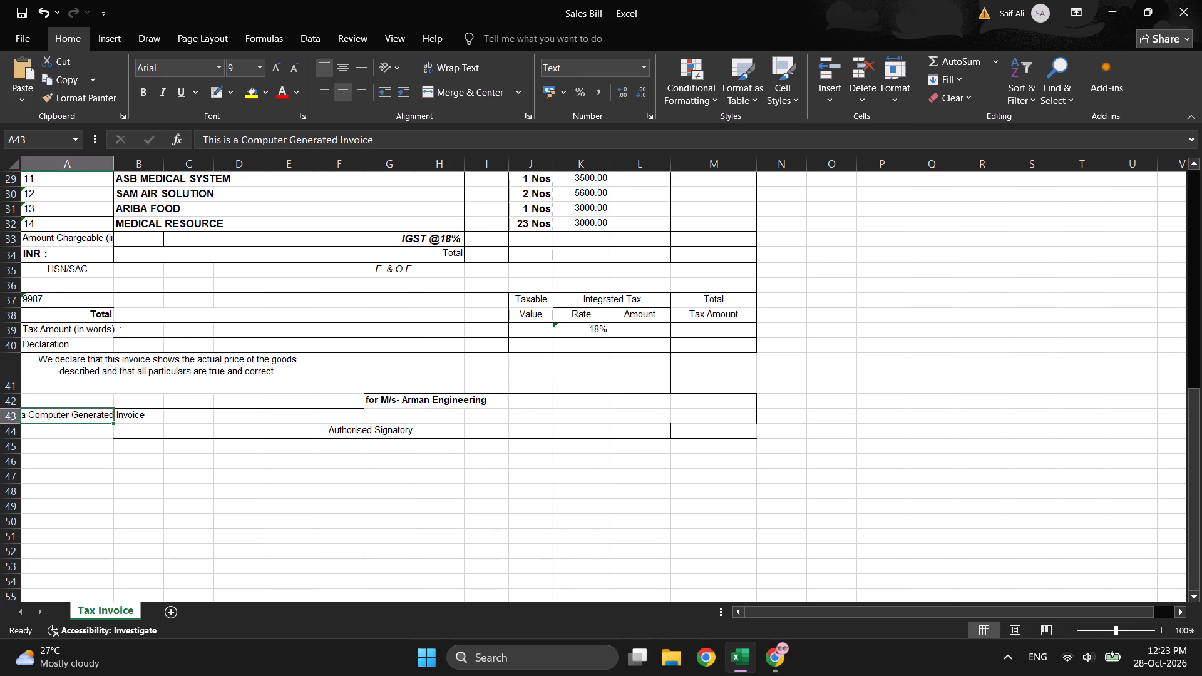
pyautogui.moveTo(110, 422); pyautogui.dragTo(186, 428)
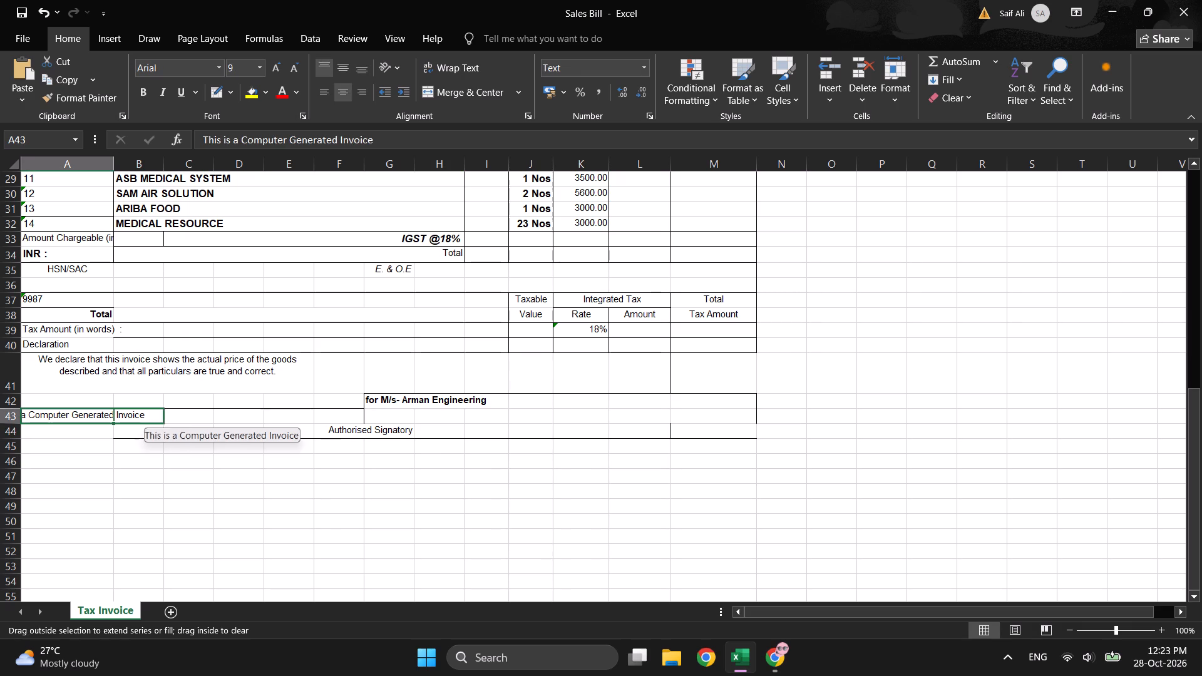
pyautogui.moveTo(186, 428); pyautogui.dragTo(240, 429)
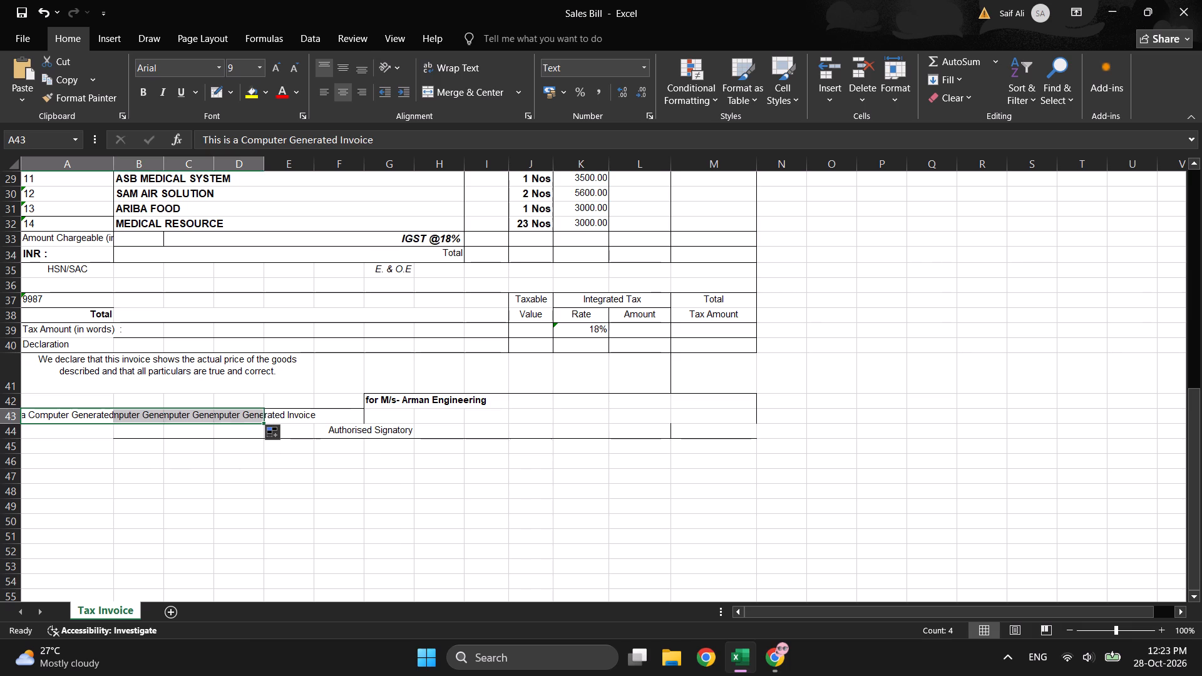
pyautogui.click(249, 411)
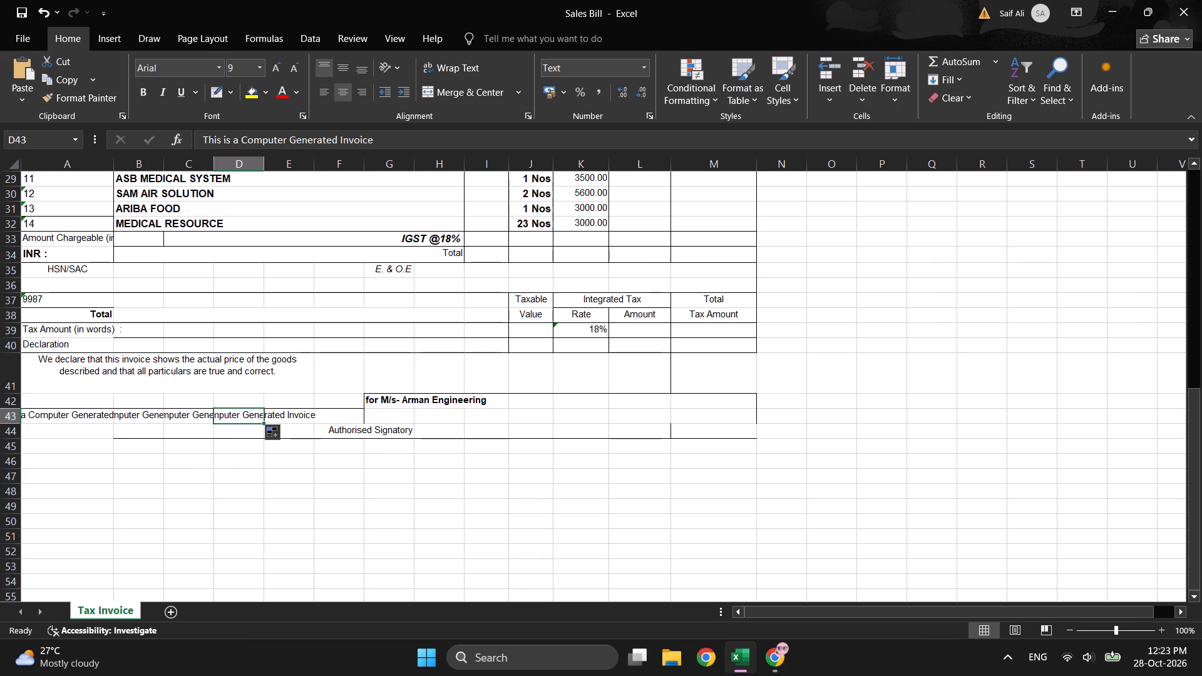
pyautogui.moveTo(26, 413); pyautogui.dragTo(311, 425)
pyautogui.rightClick(307, 425)
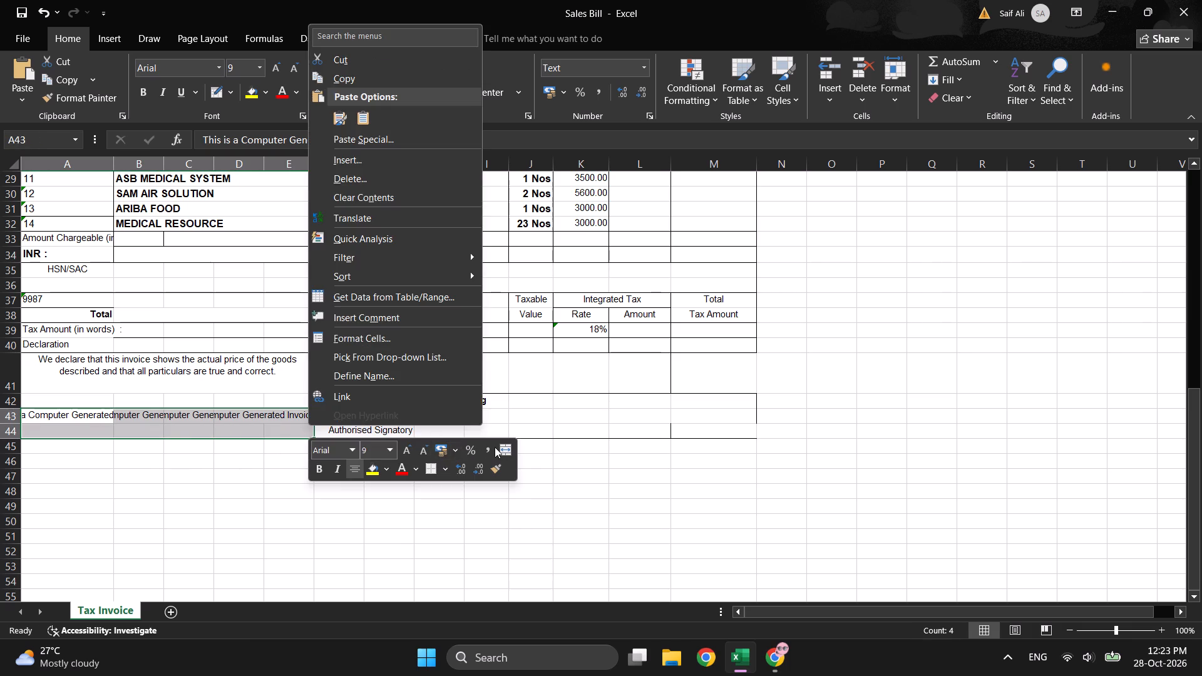
pyautogui.click(501, 449)
pyautogui.click(633, 361)
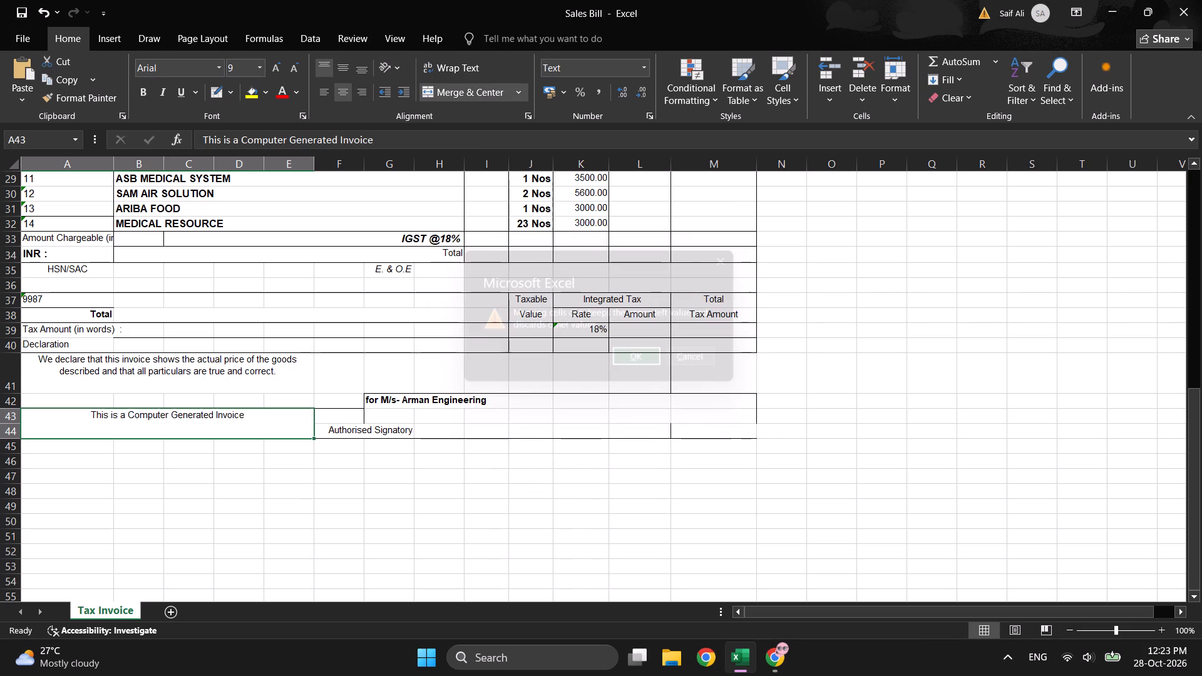
pyautogui.click(258, 506)
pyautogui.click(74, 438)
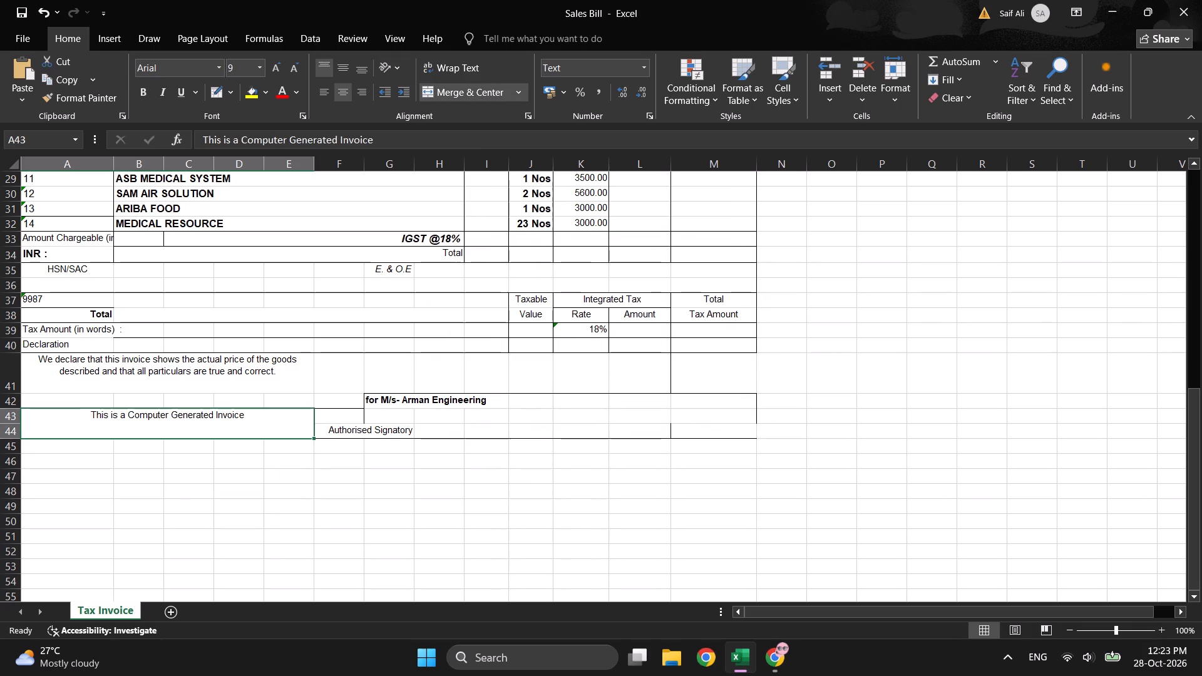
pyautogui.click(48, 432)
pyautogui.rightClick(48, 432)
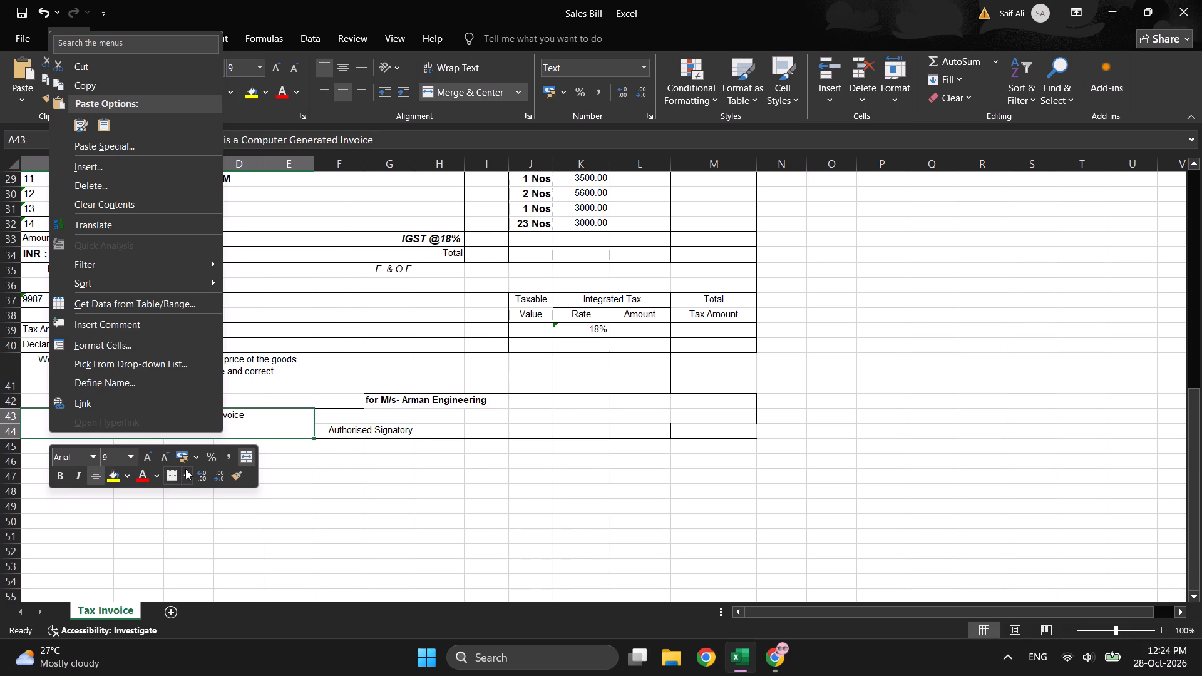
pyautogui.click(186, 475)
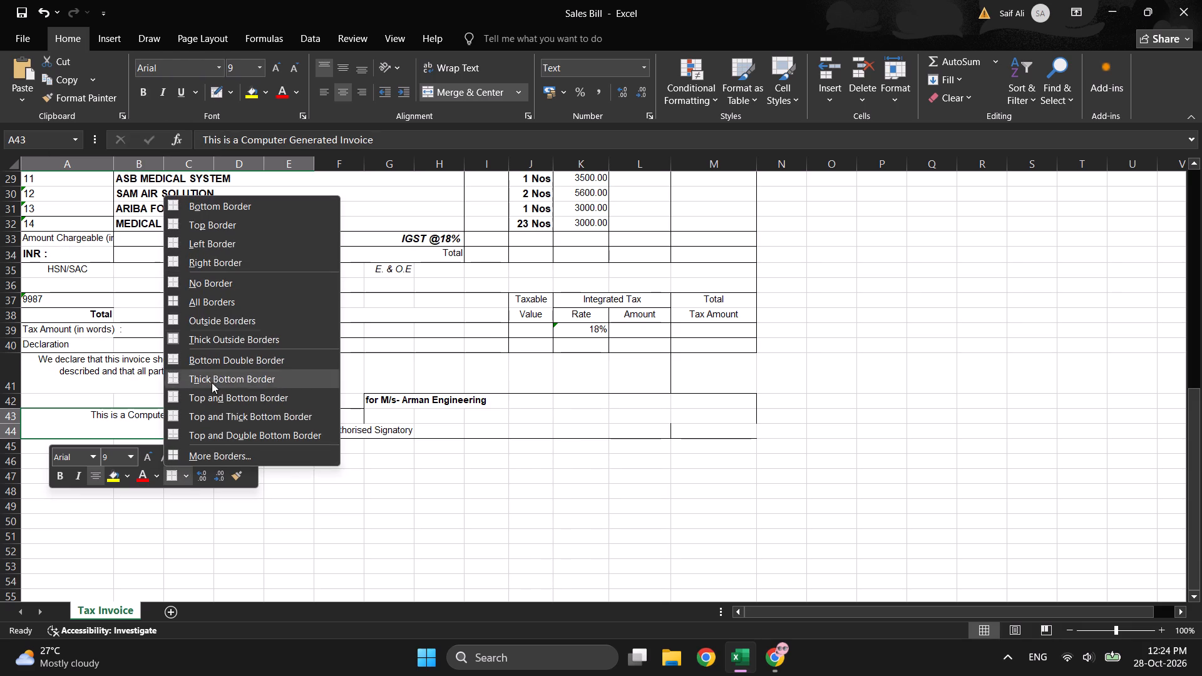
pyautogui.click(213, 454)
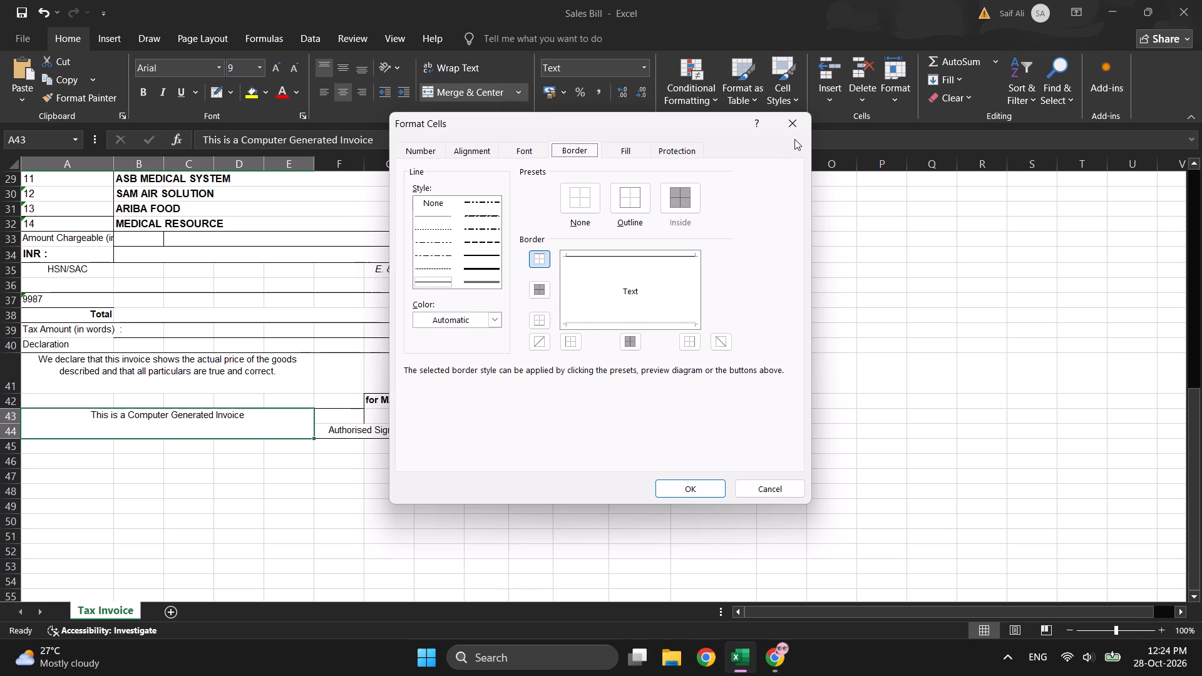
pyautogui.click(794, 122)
# Draw the missing bottom and left border lines on the merged computer-generated invoice note, keeping no stray lines outside it.
pyautogui.click(215, 90)
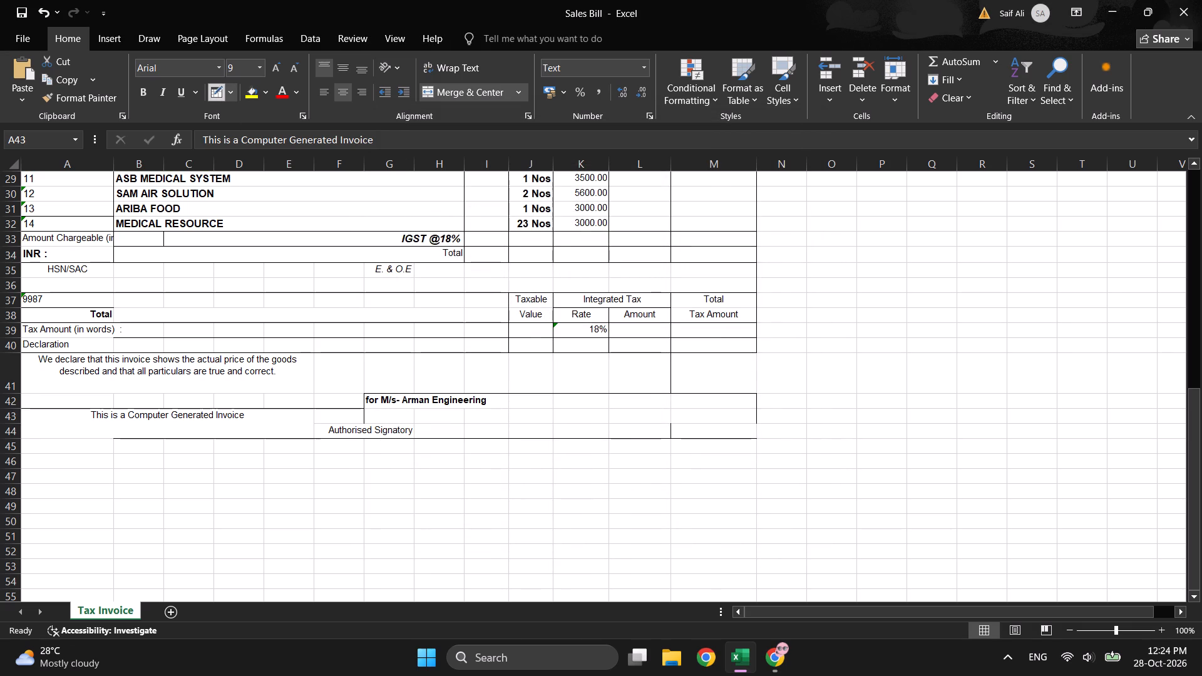
pyautogui.moveTo(23, 436); pyautogui.dragTo(103, 435)
pyautogui.moveTo(23, 410); pyautogui.dragTo(22, 438)
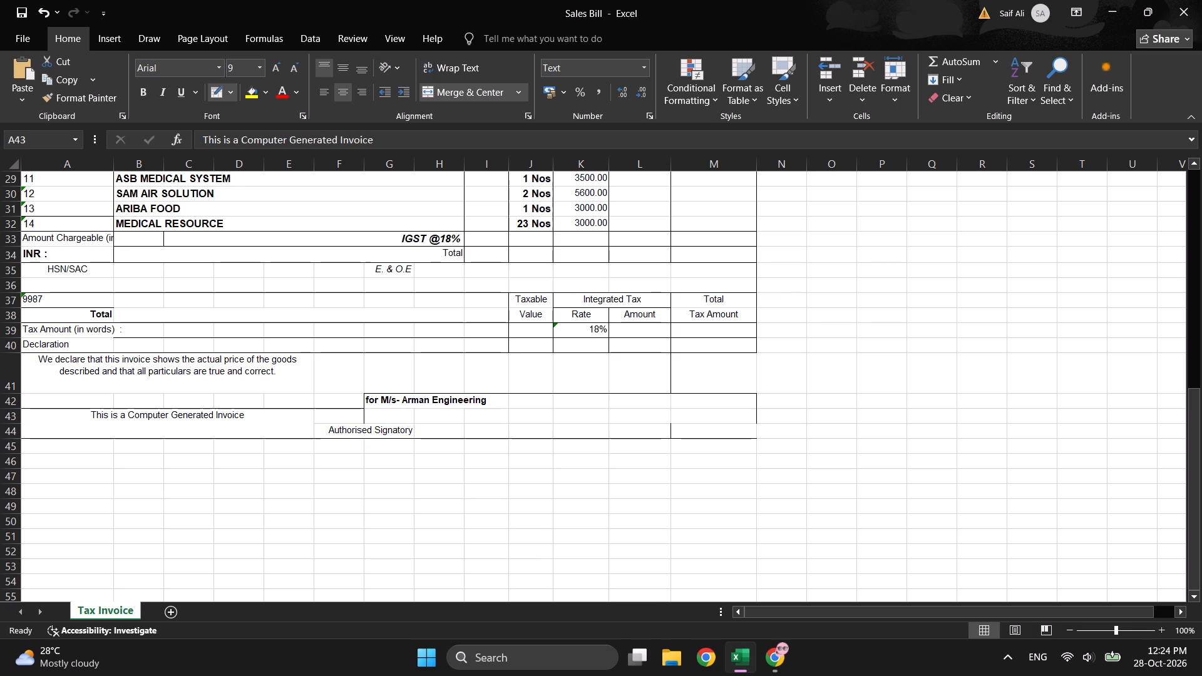
pyautogui.click(393, 486)
pyautogui.hotkey('ctrl', 'z')
pyautogui.click(218, 91)
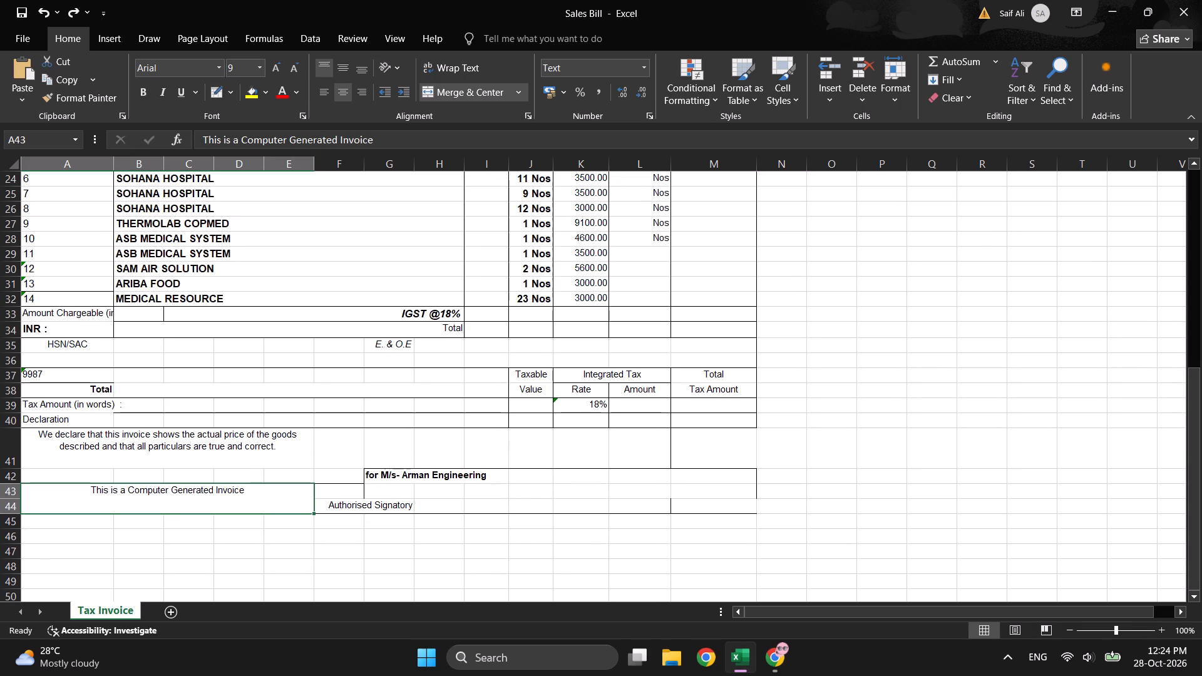
# Clear the HSN/SAC code from cell A37.
pyautogui.click(74, 377)
pyautogui.click(74, 377)
pyautogui.press('BackSpace')
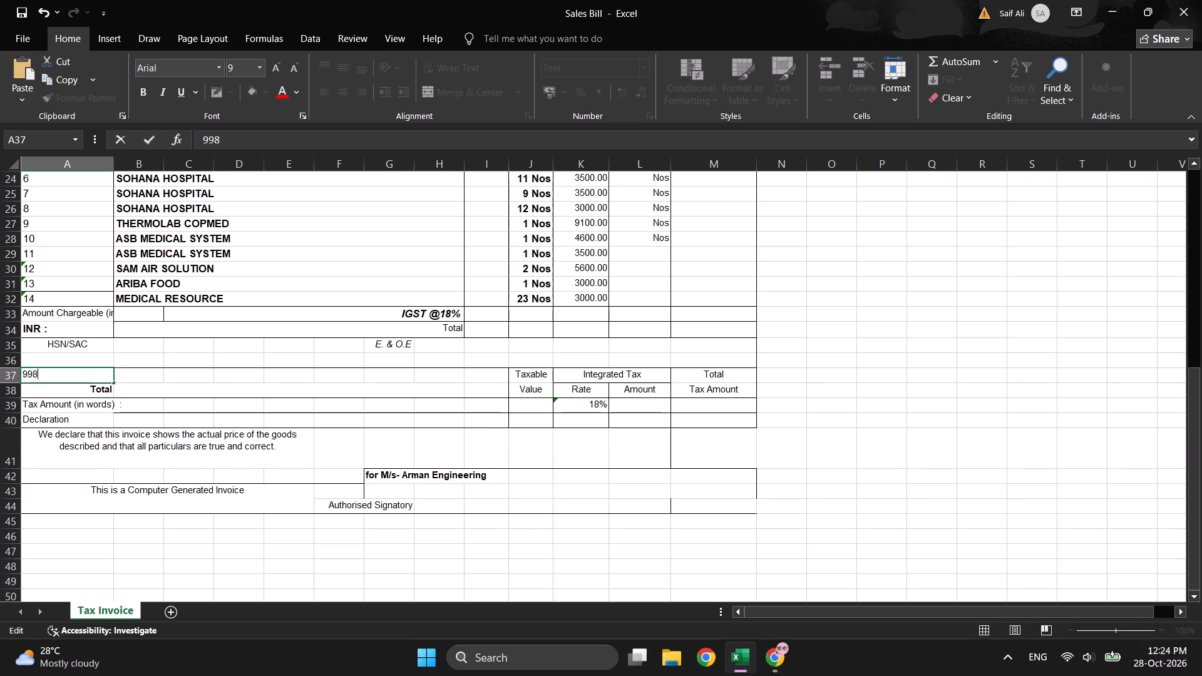
pyautogui.press('BackSpace')
pyautogui.press('BackSpace')
pyautogui.press('BackSpace')
pyautogui.press('BackSpace')
pyautogui.click(942, 481)
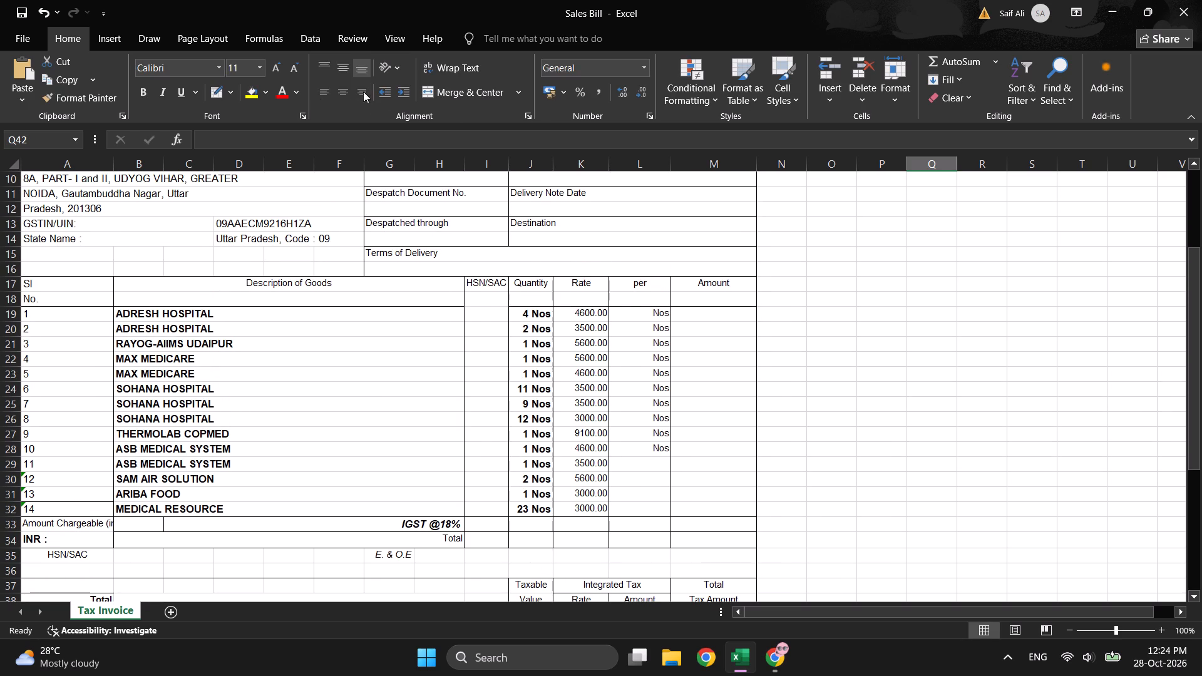
# Draw the missing border line beneath the HSN/SAC header, between I18 and I19.
pyautogui.click(218, 96)
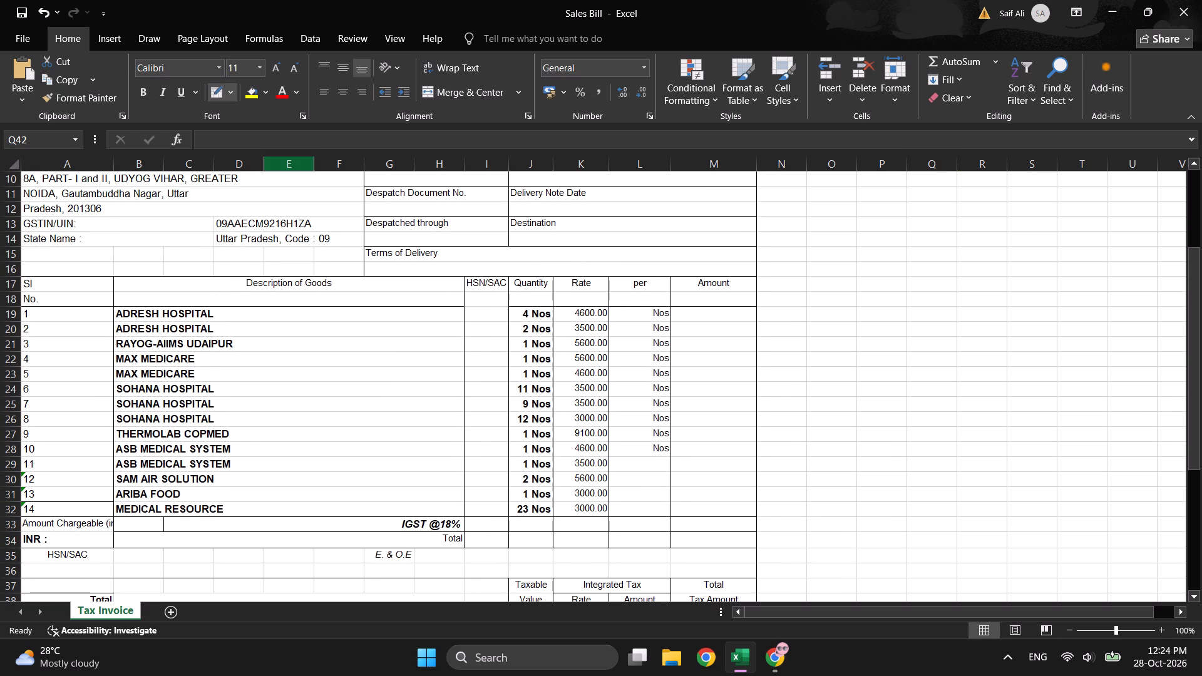
pyautogui.moveTo(465, 306); pyautogui.dragTo(493, 309)
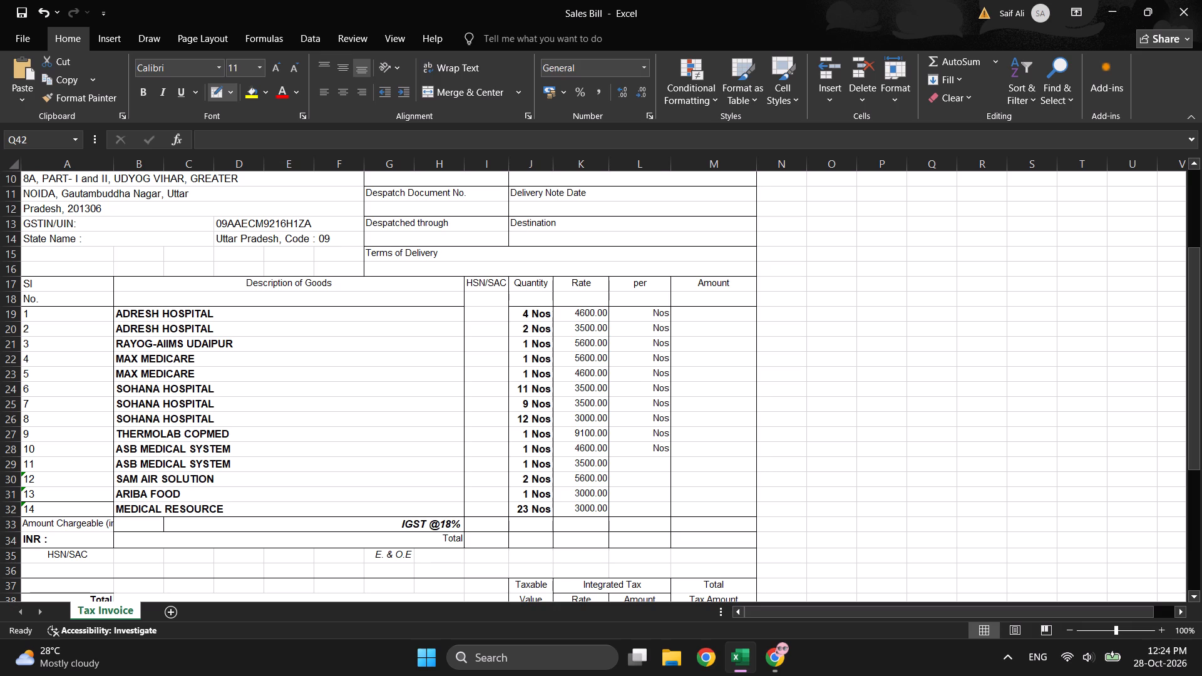
pyautogui.click(213, 95)
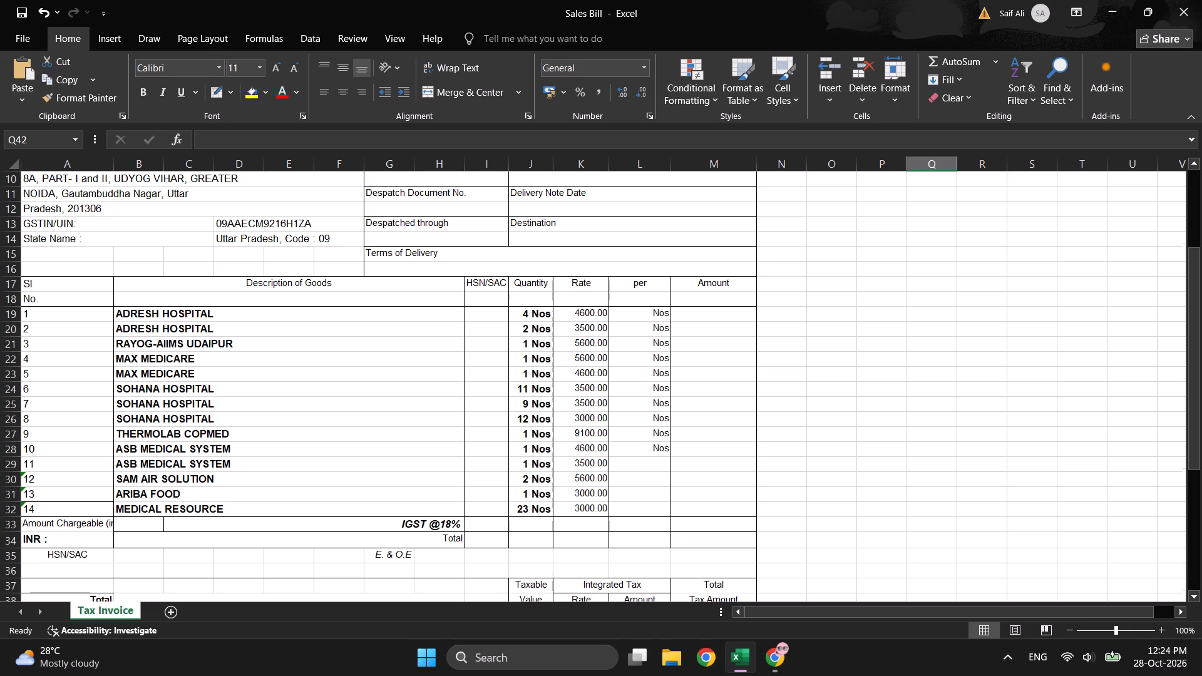
# Shorten the label in cell A33 to "Amount (in words)" by removing the word Chargeable.
pyautogui.doubleClick(103, 481)
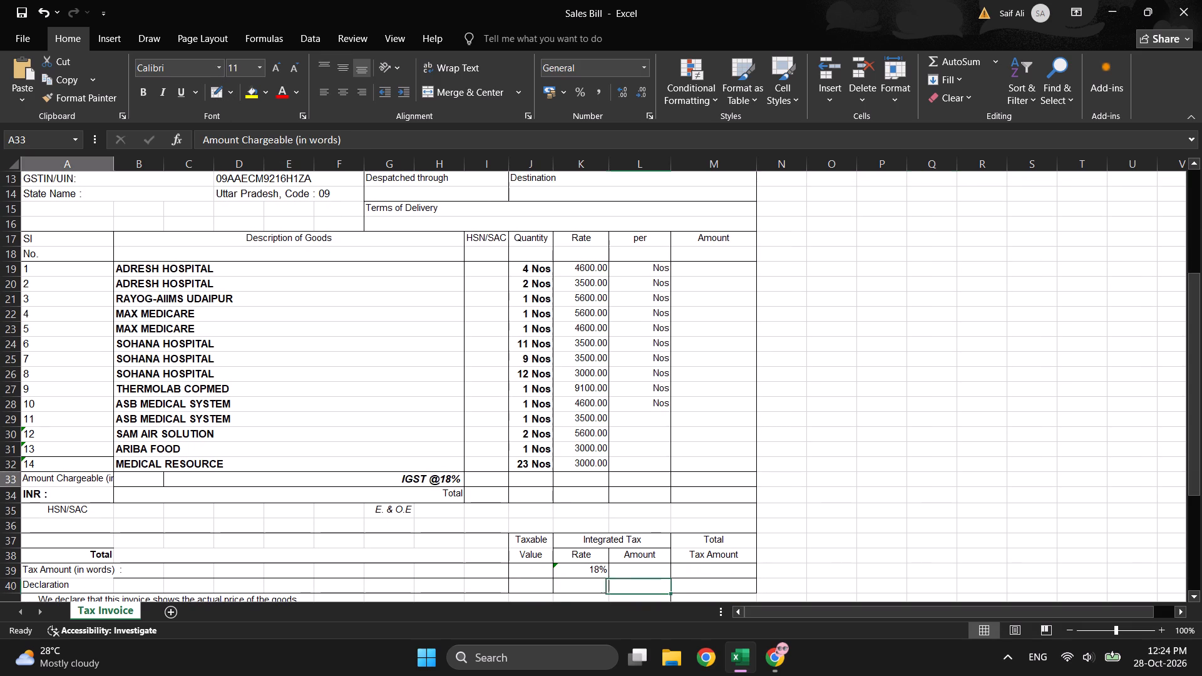
pyautogui.moveTo(103, 481); pyautogui.dragTo(124, 480)
pyautogui.click(56, 476)
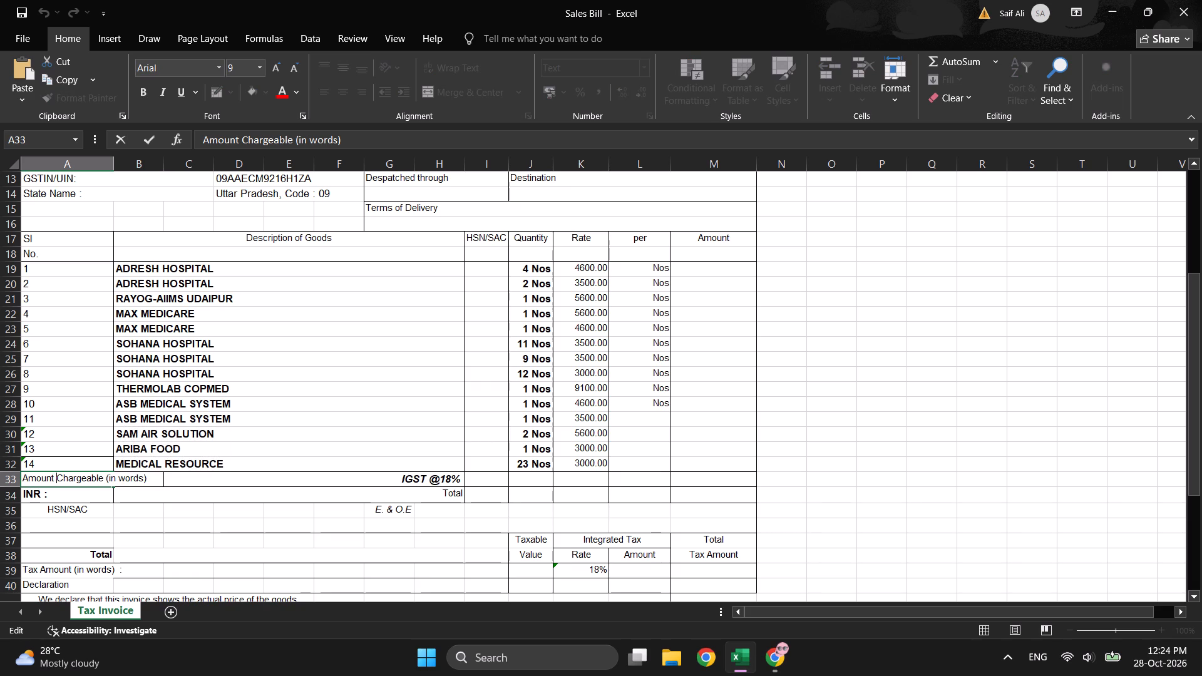
pyautogui.moveTo(56, 476); pyautogui.dragTo(85, 476)
pyautogui.press('BackSpace')
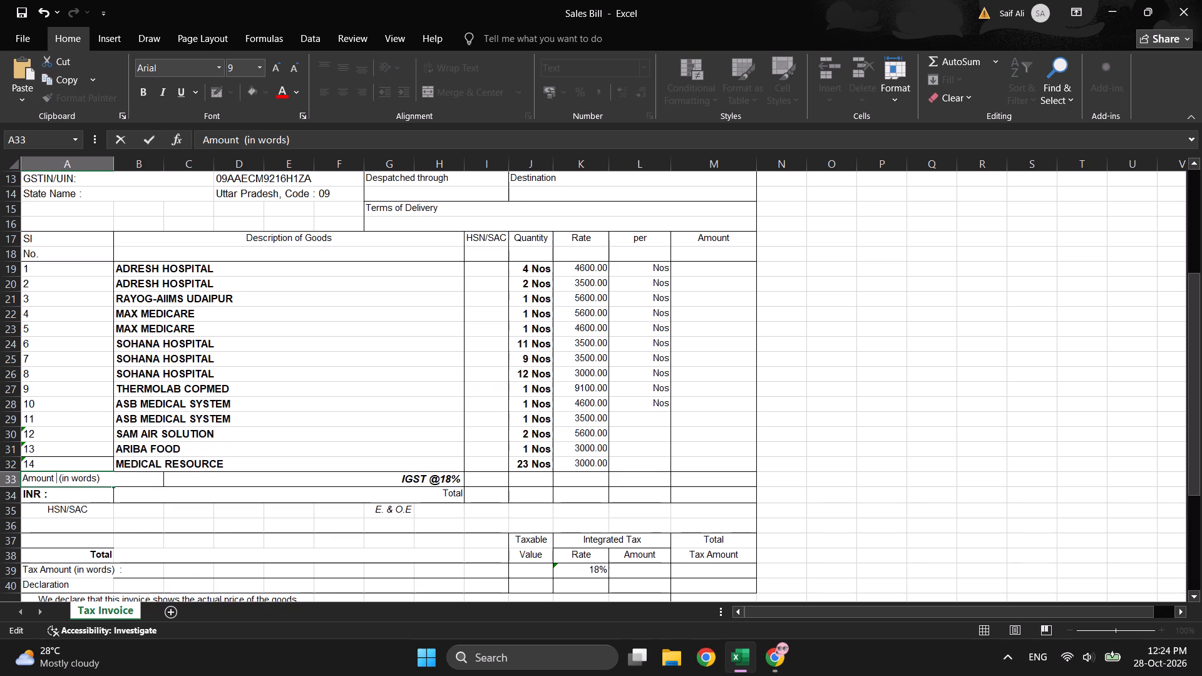
pyautogui.click(144, 484)
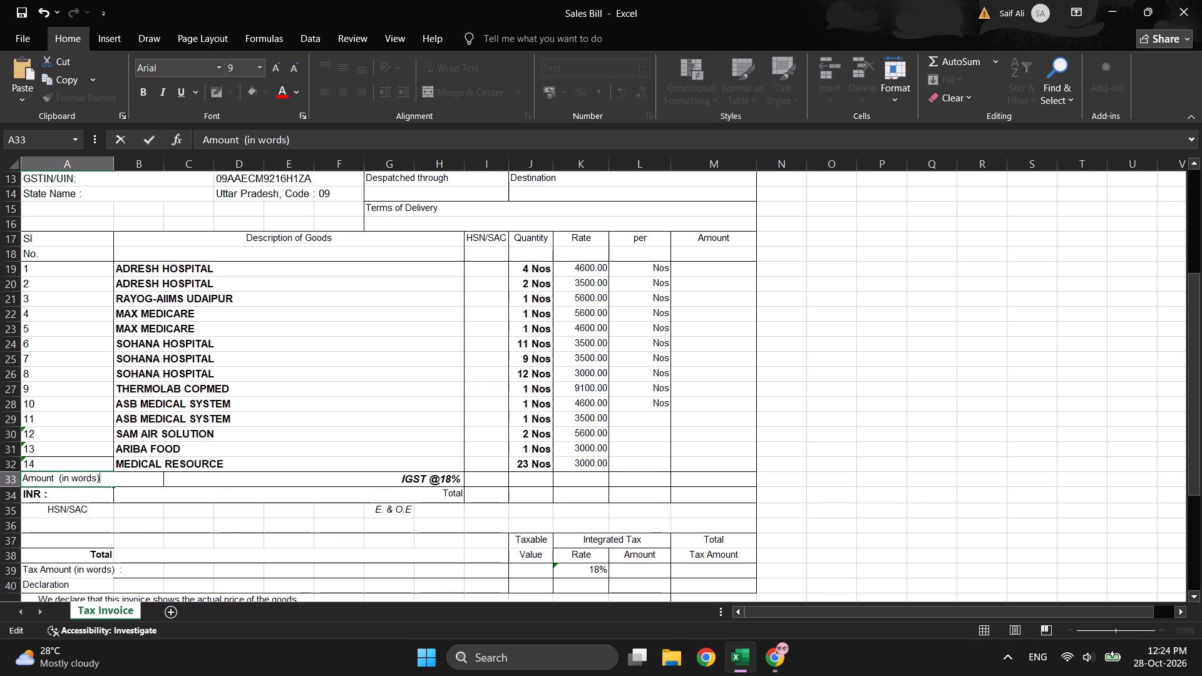
pyautogui.click(163, 476)
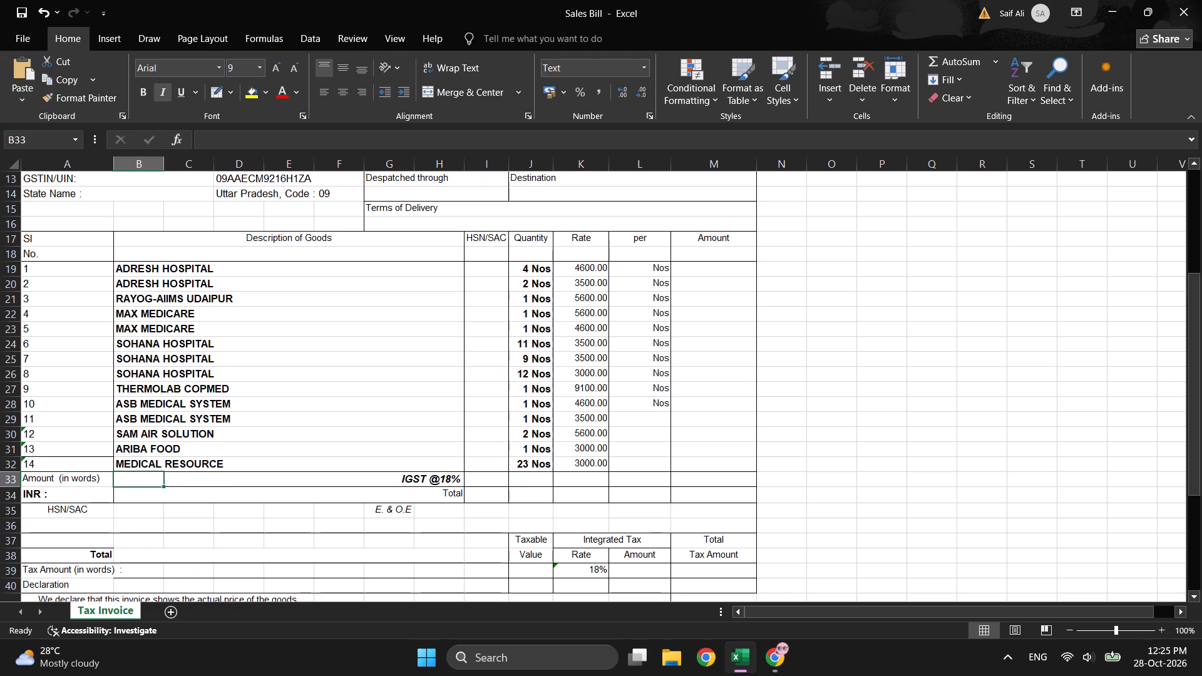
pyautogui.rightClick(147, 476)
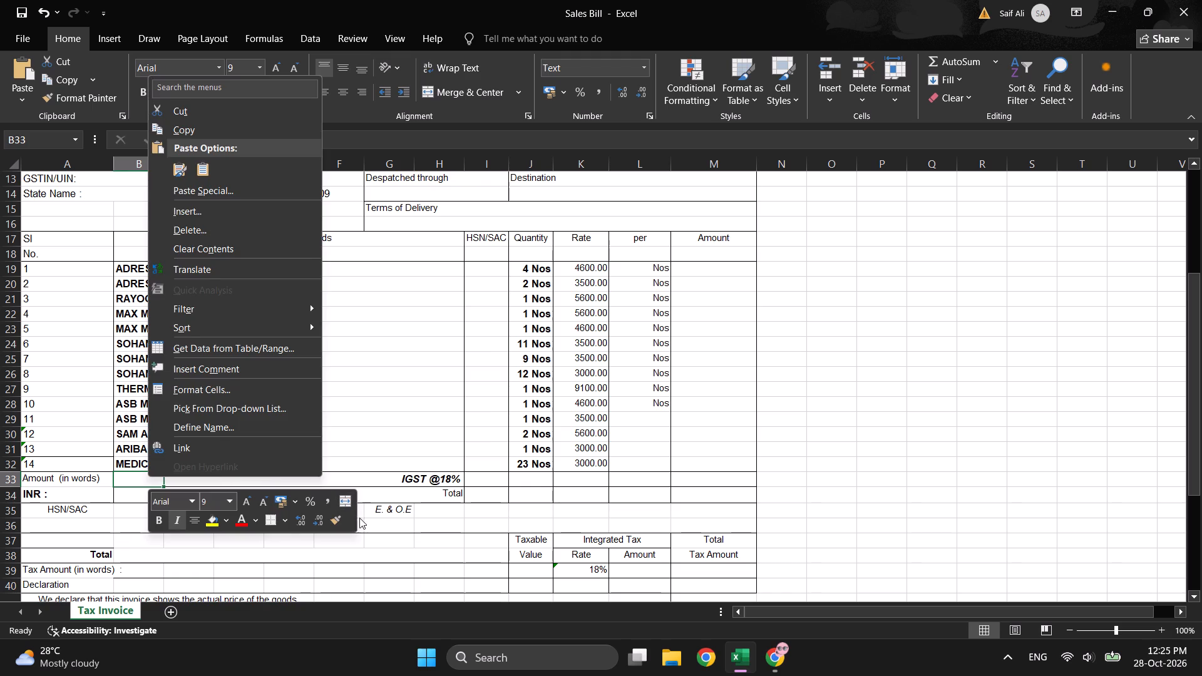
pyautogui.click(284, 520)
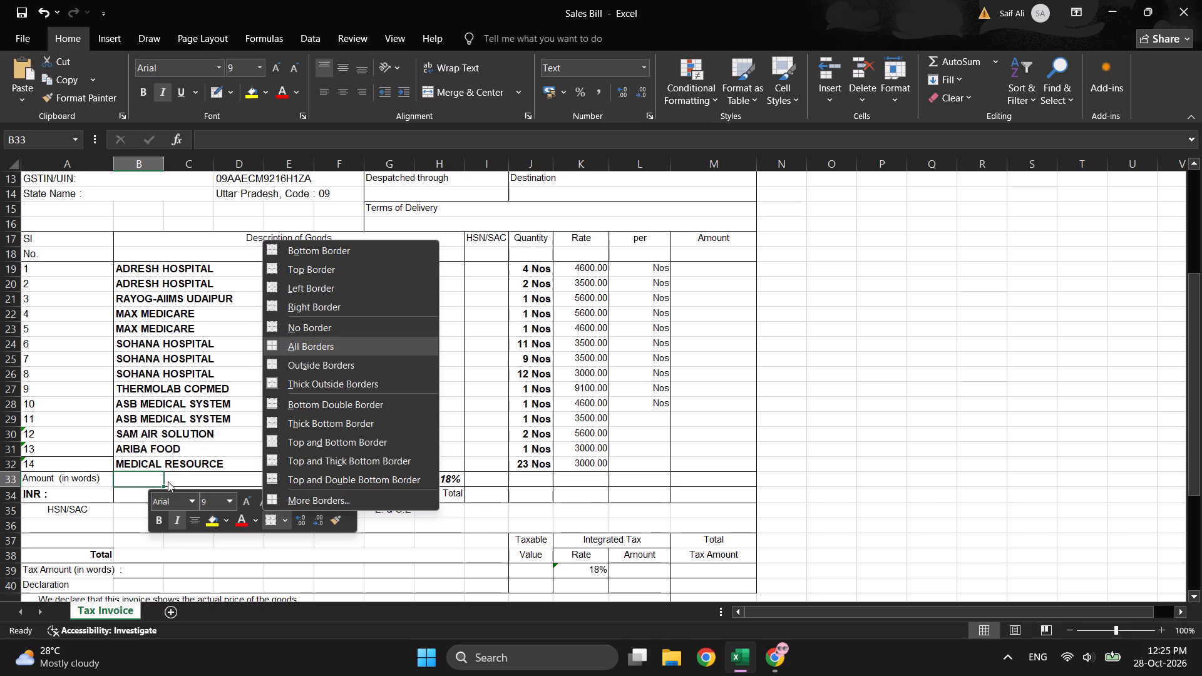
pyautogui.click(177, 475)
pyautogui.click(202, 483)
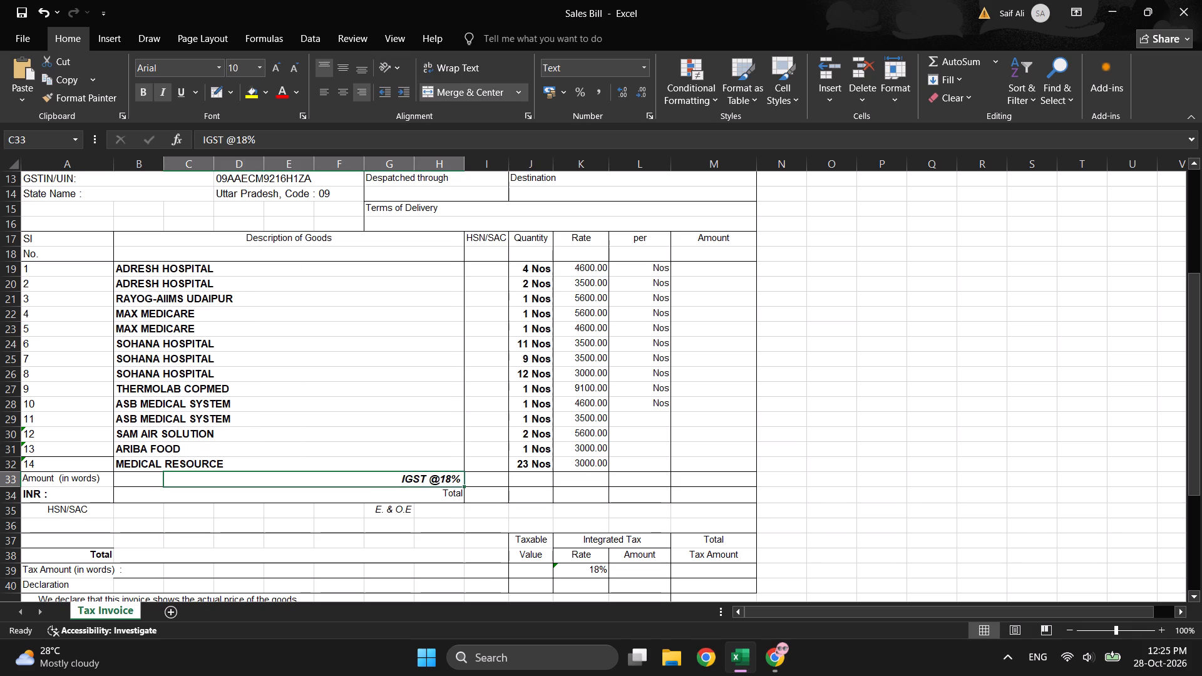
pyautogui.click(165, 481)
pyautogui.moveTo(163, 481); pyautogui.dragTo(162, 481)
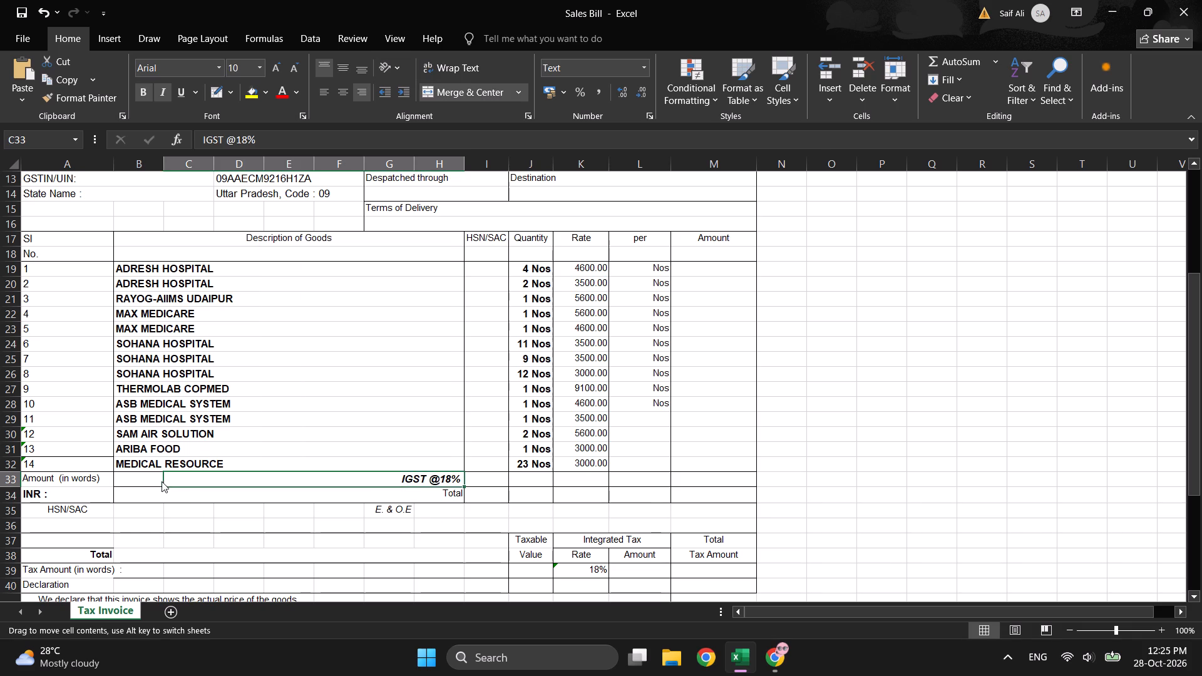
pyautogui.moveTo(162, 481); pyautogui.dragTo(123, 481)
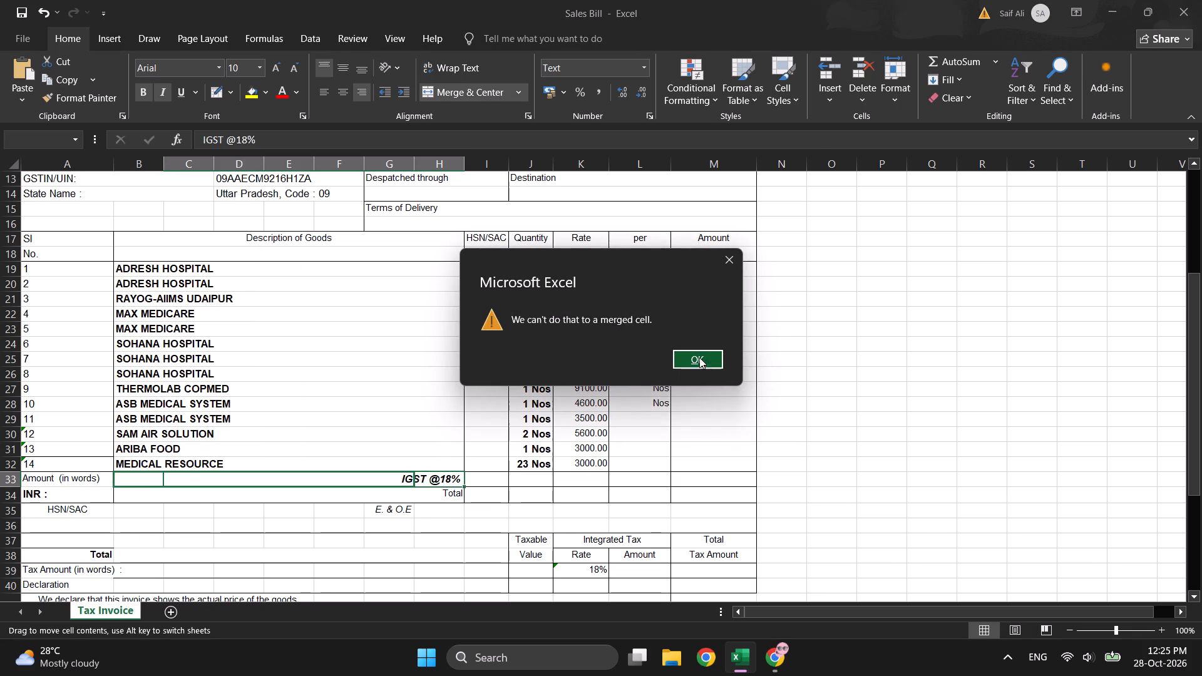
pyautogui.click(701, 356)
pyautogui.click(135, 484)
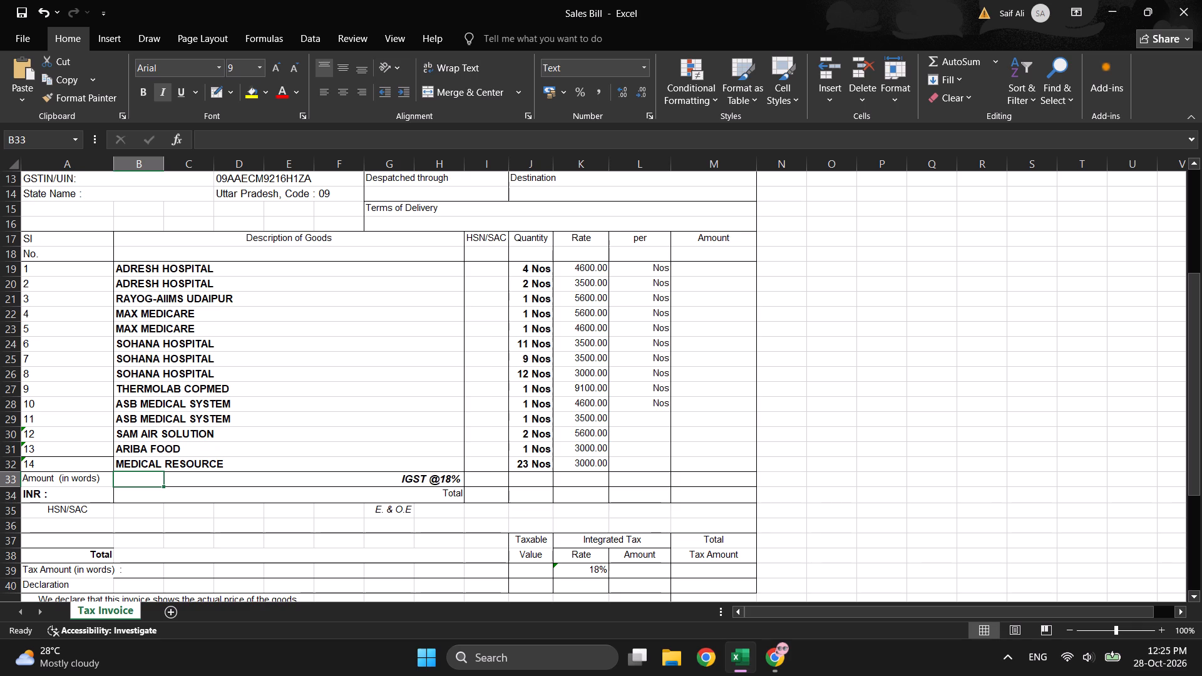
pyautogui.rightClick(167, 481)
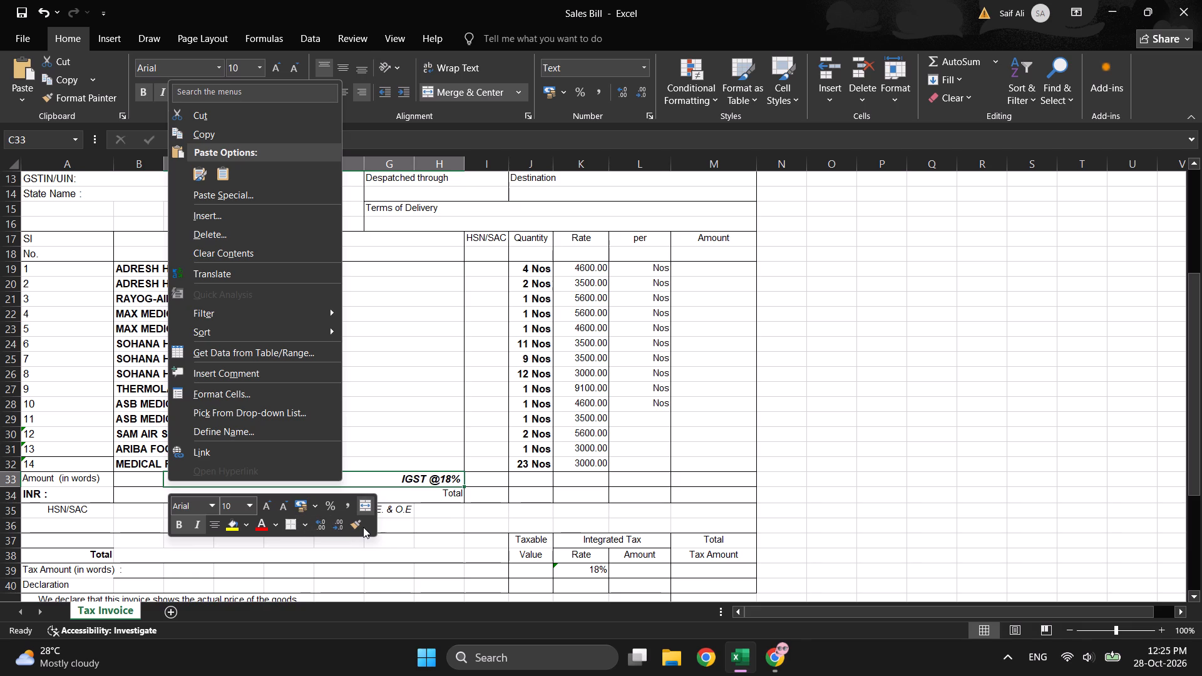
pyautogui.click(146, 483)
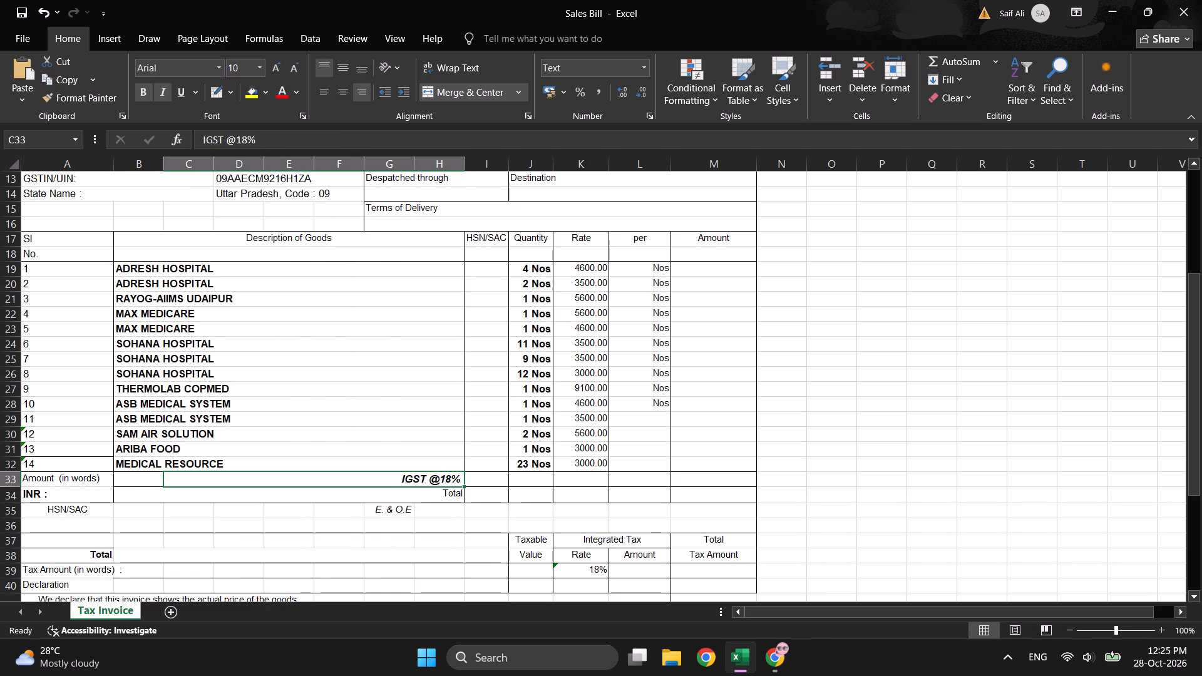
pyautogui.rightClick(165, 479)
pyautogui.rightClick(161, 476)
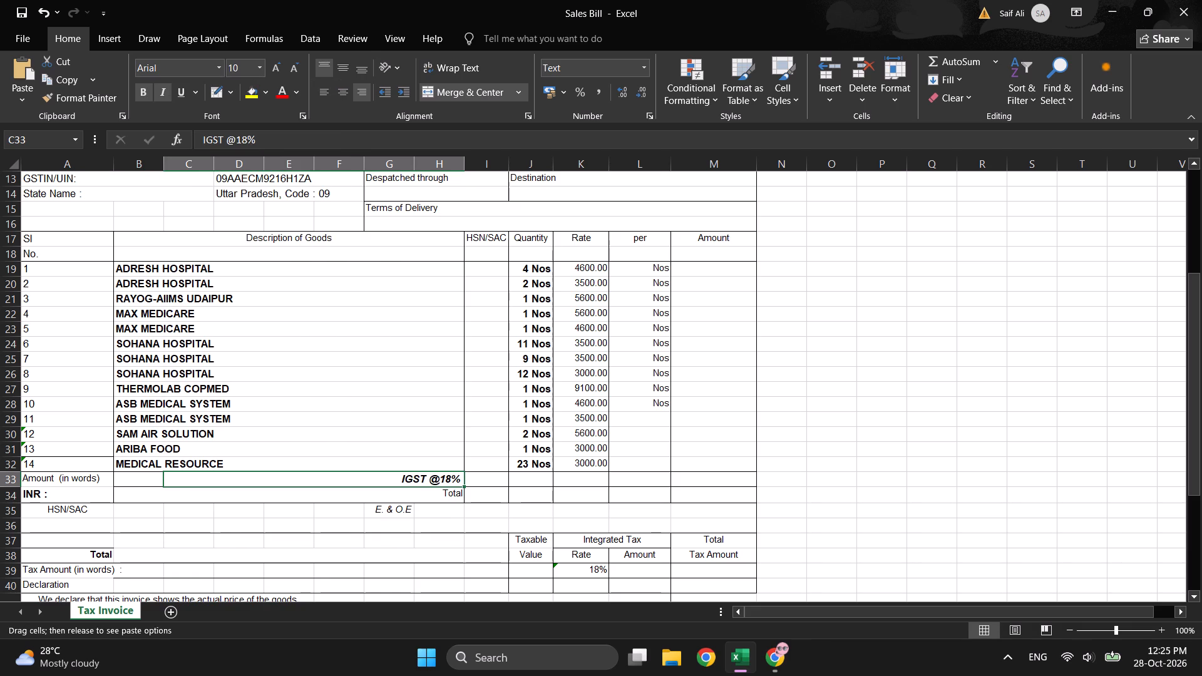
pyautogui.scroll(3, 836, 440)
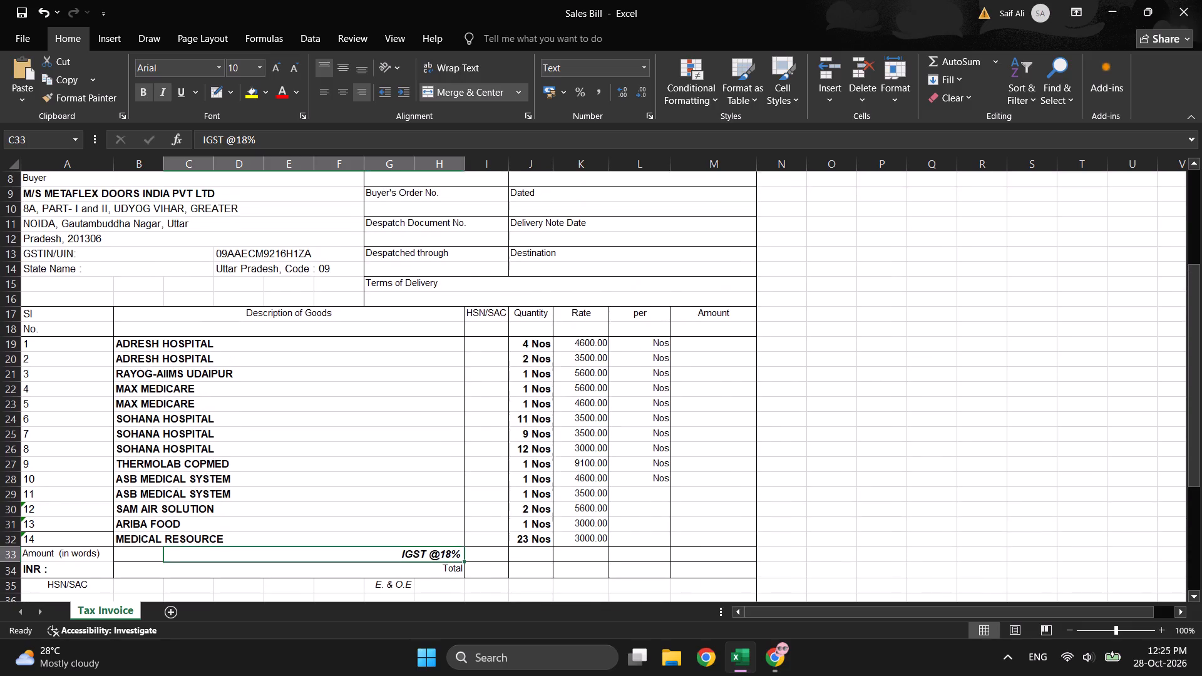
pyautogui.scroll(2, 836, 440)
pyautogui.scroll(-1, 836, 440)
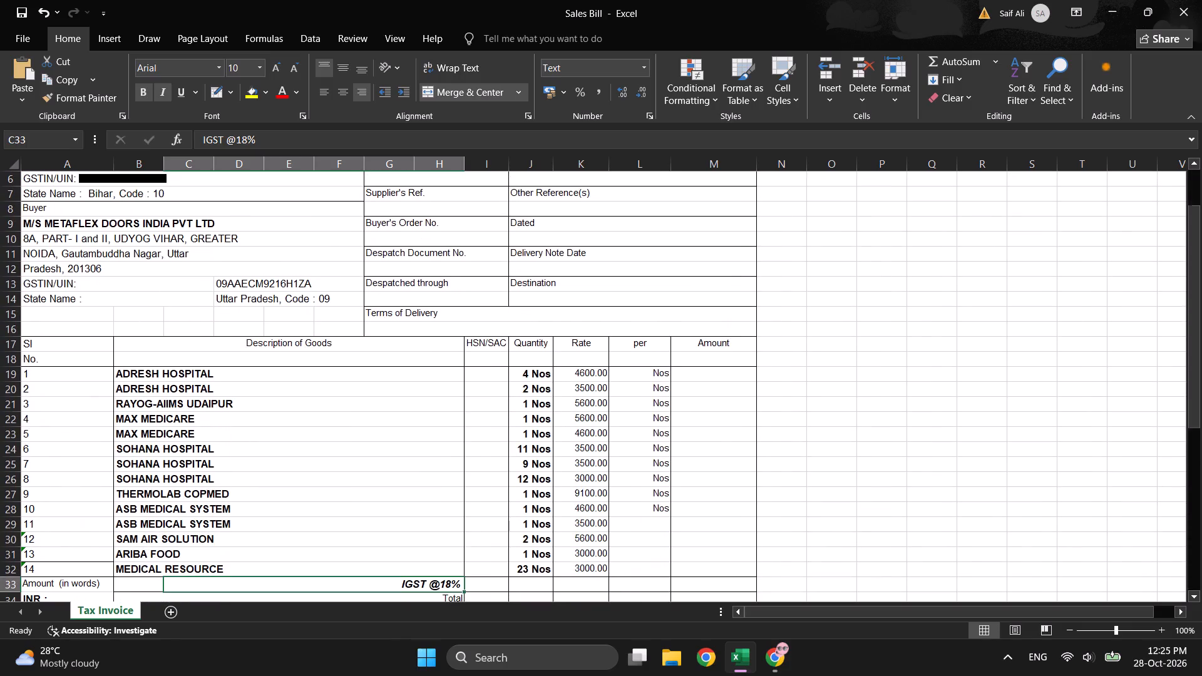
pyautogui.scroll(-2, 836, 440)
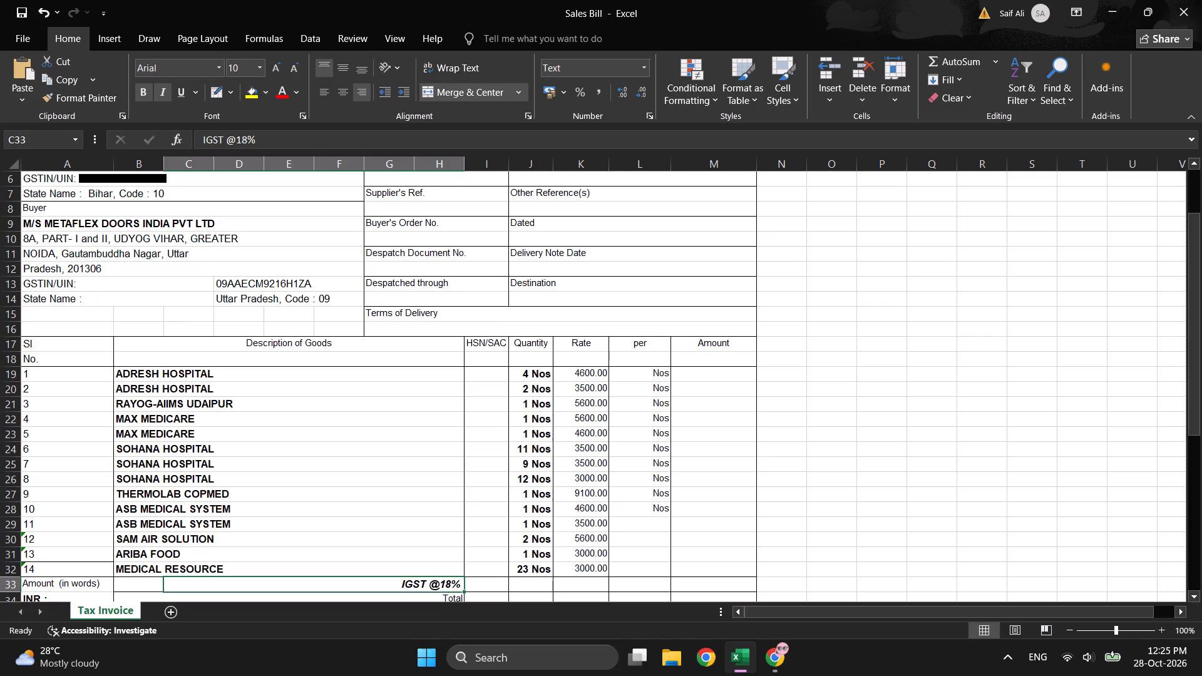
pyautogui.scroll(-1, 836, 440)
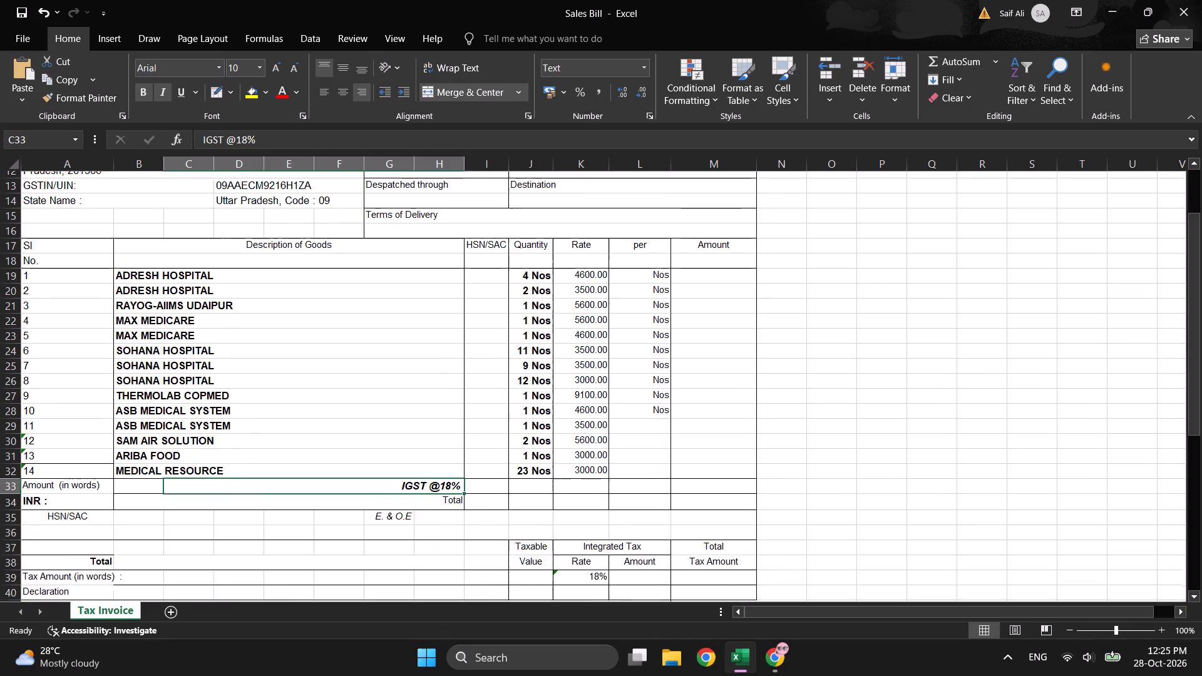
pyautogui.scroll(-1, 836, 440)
# Select the INR : label in cell A34, beneath the amount in words label.
pyautogui.click(70, 496)
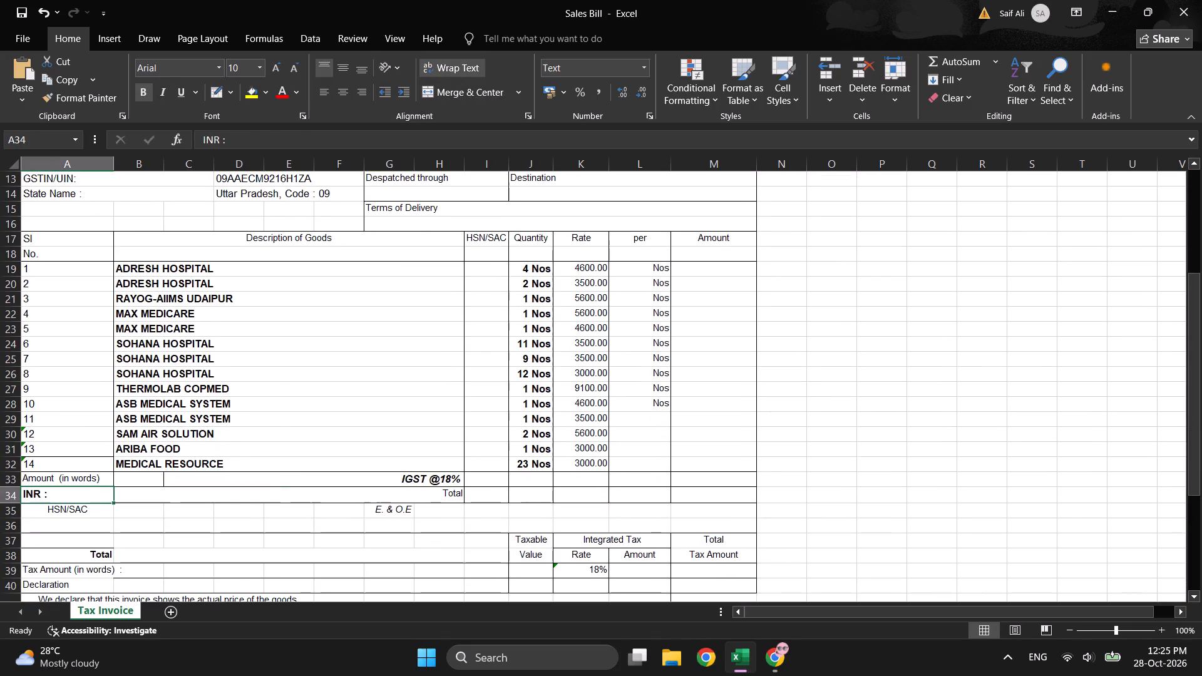
pyautogui.click(70, 496)
pyautogui.click(80, 494)
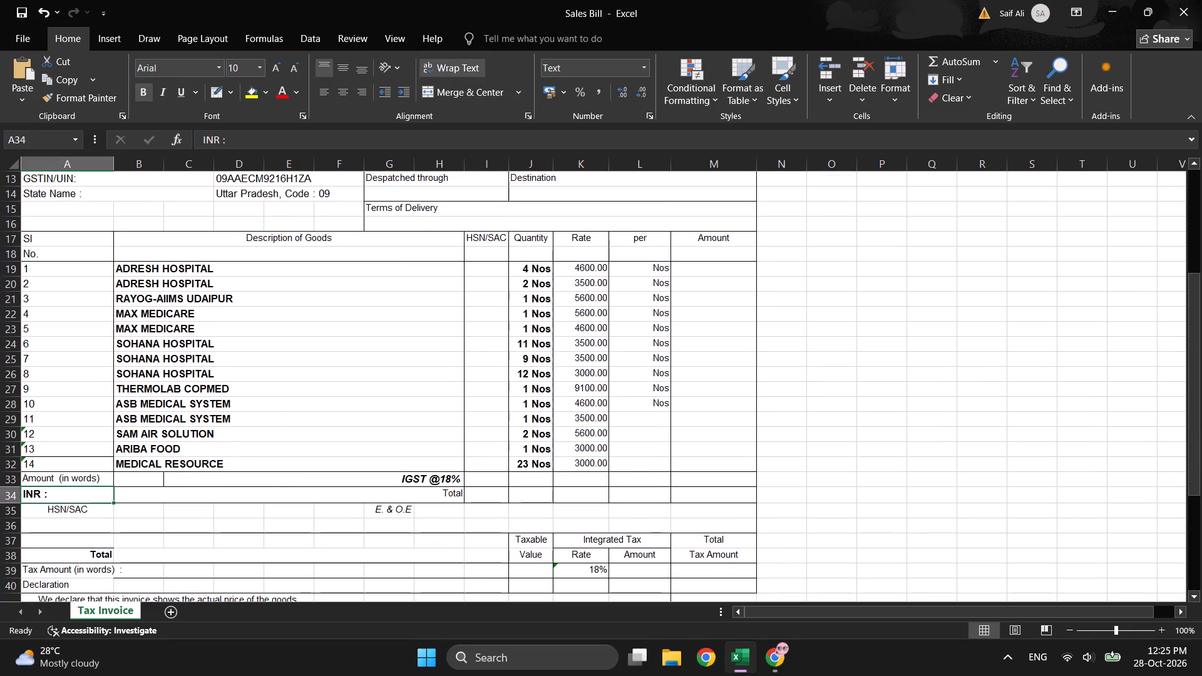
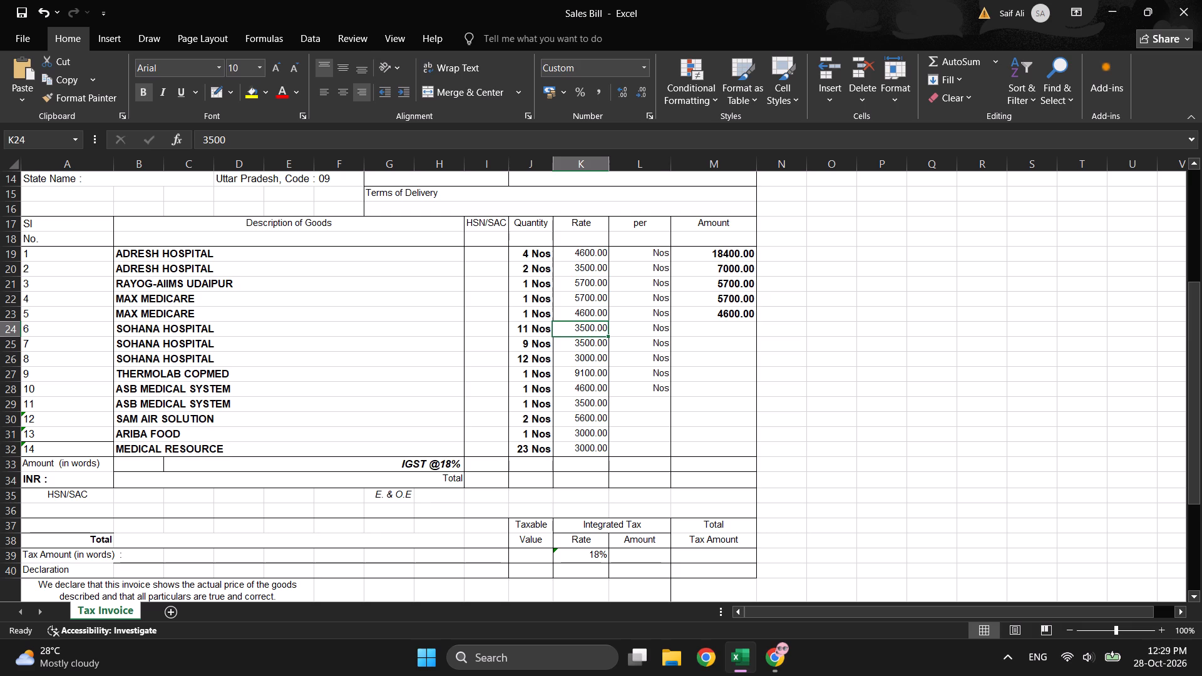
# Enter 38500.00 as the amount for item 6, SOHANA HOSPITAL, in cell M24.
pyautogui.doubleClick(737, 326)
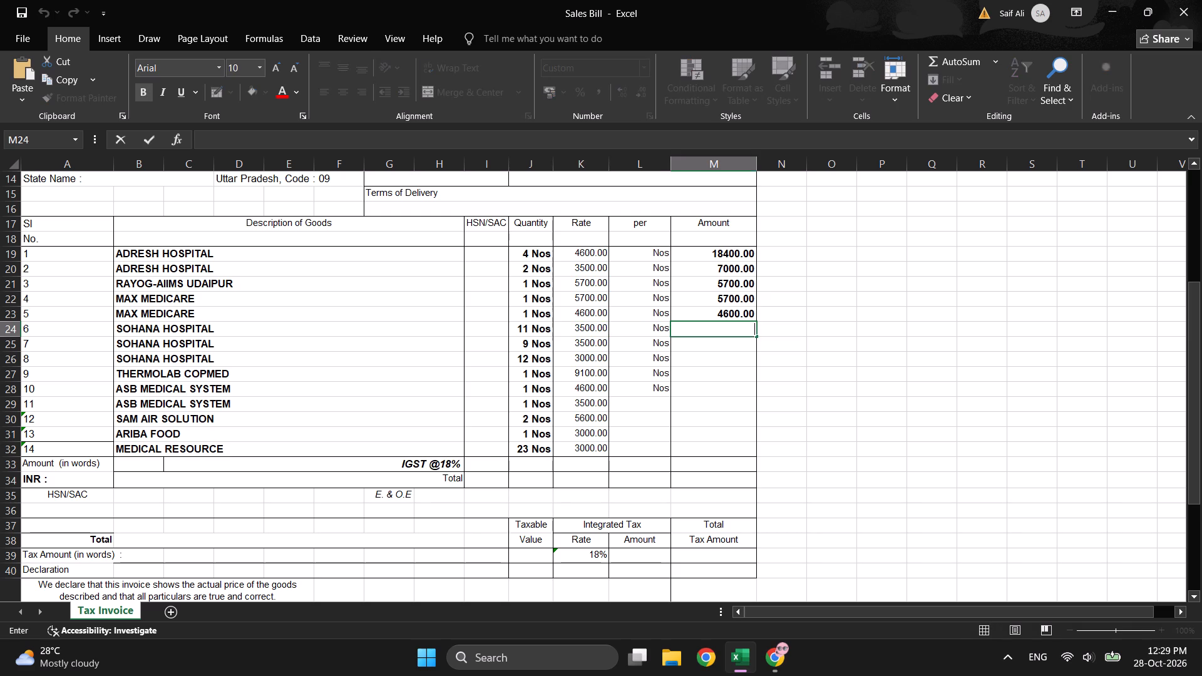
pyautogui.write('38')
pyautogui.write('500.00')
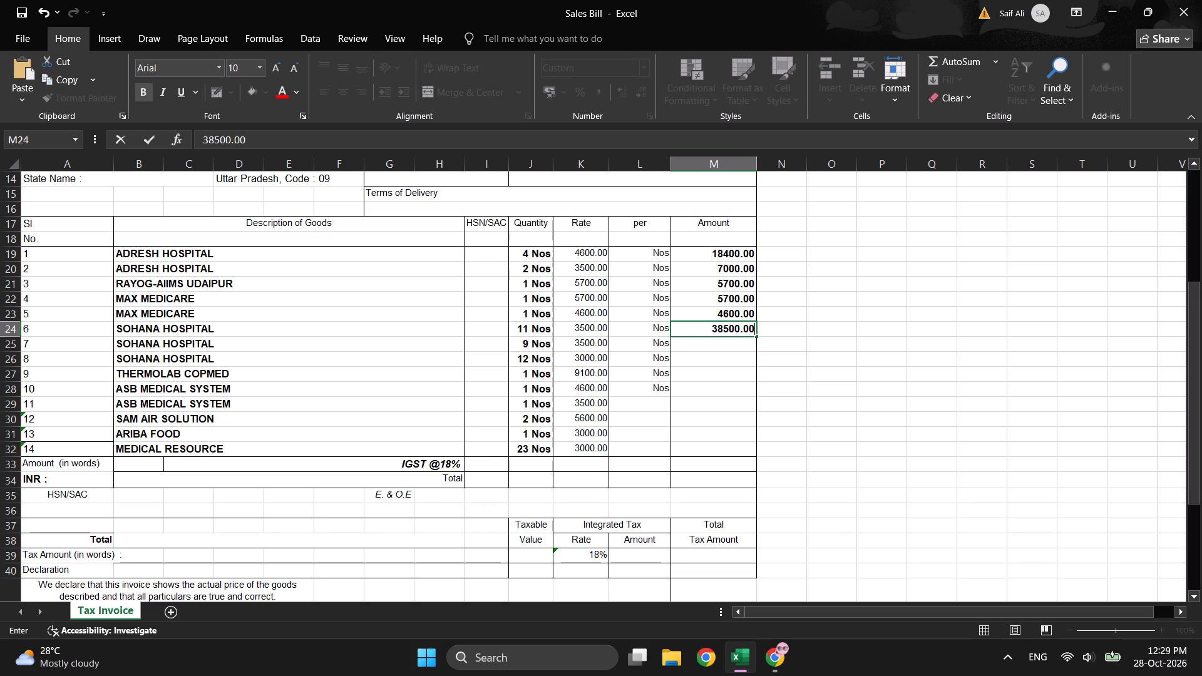
pyautogui.click(739, 345)
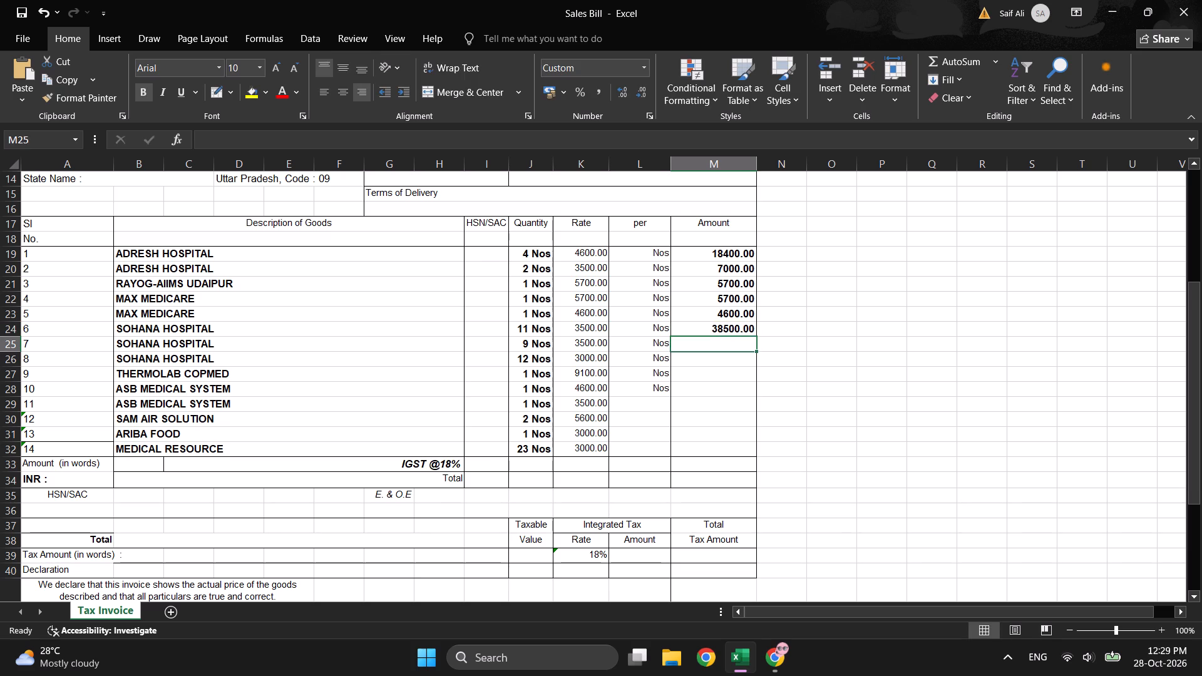
pyautogui.doubleClick(725, 331)
pyautogui.click(737, 329)
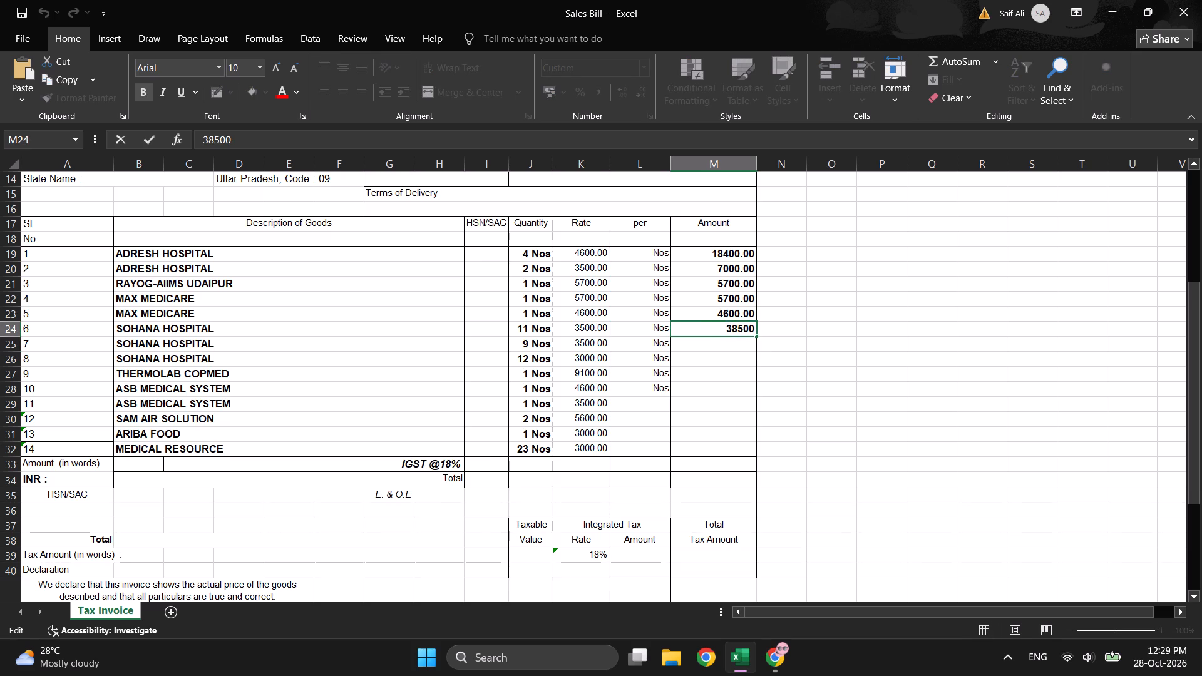
pyautogui.press(',')
pyautogui.click(738, 344)
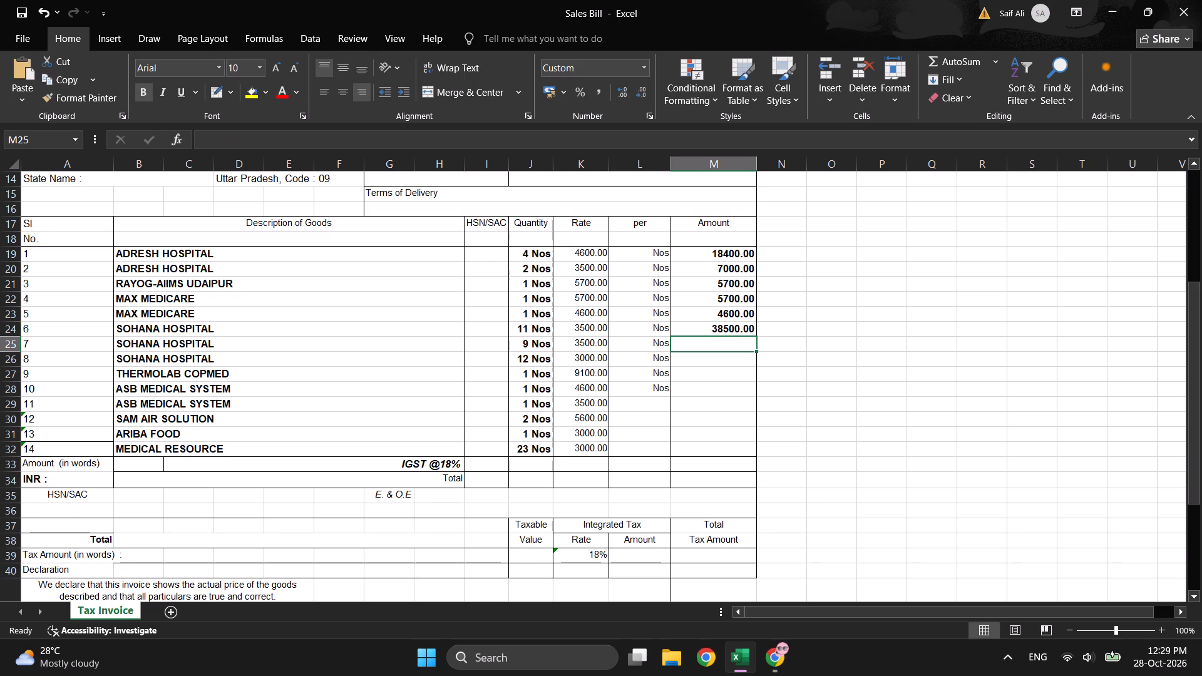
# Enter the amounts 31500.00 for item 7 in M25 and 36000.00 for item 8 in M26.
pyautogui.doubleClick(738, 344)
pyautogui.press('3')
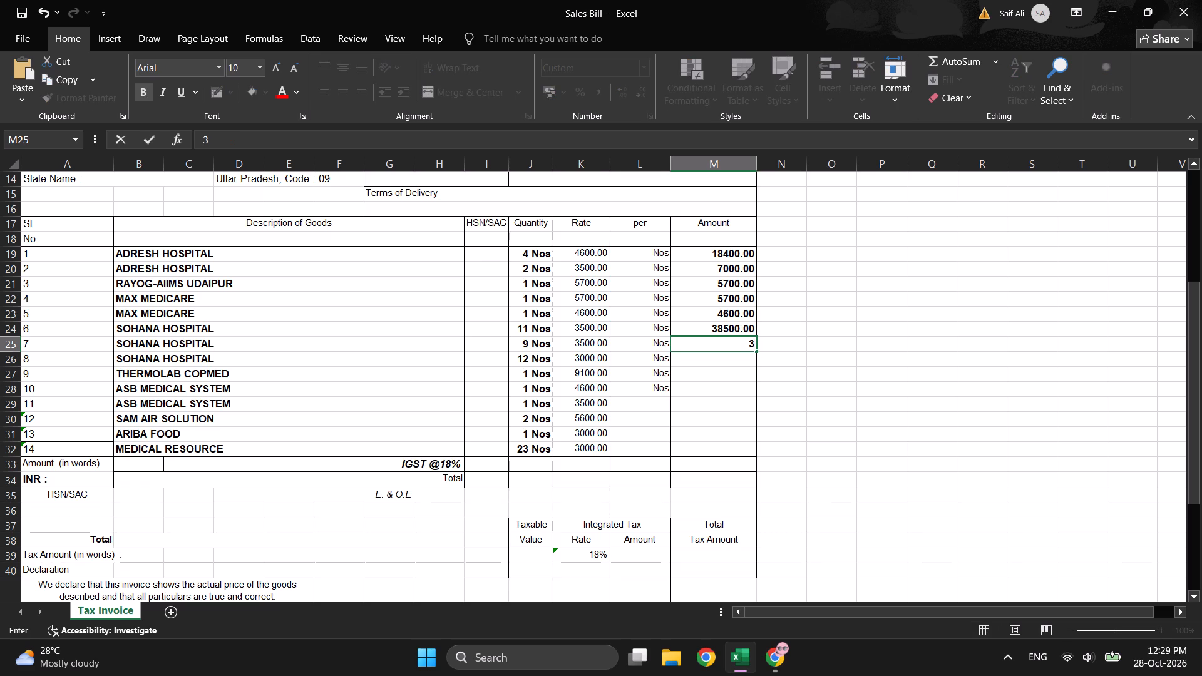
pyautogui.press('1')
pyautogui.write('500')
pyautogui.write('.00')
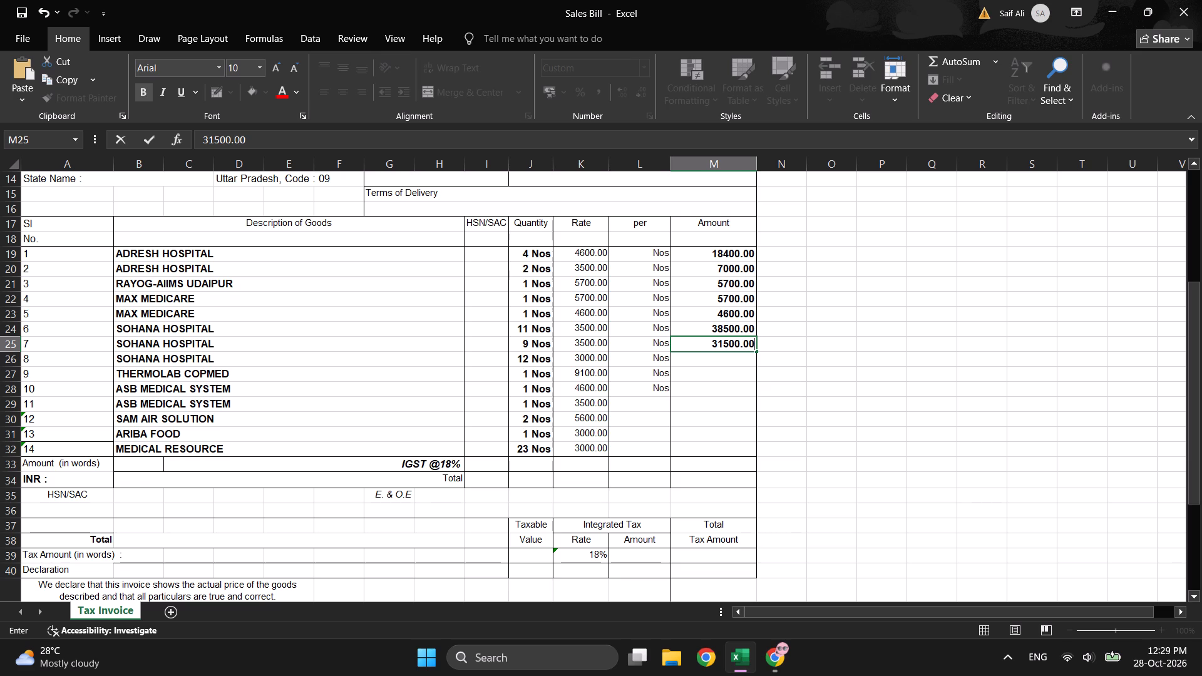
pyautogui.click(731, 363)
pyautogui.doubleClick(731, 362)
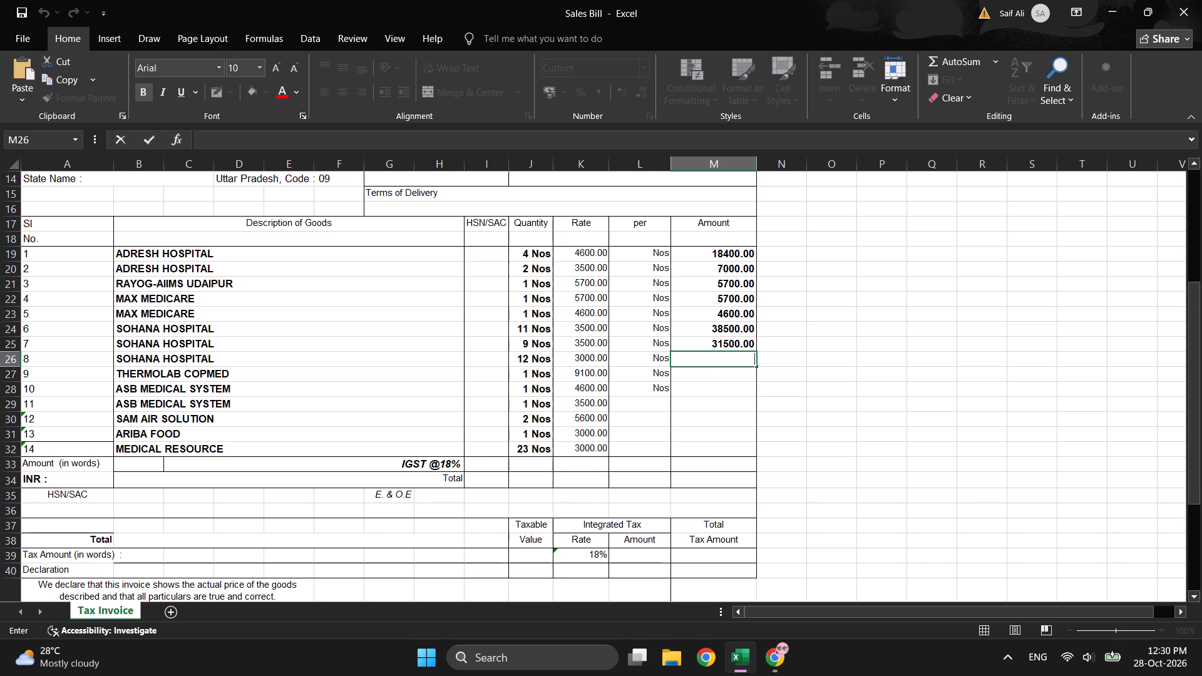
pyautogui.click(739, 357)
pyautogui.write('3600.00')
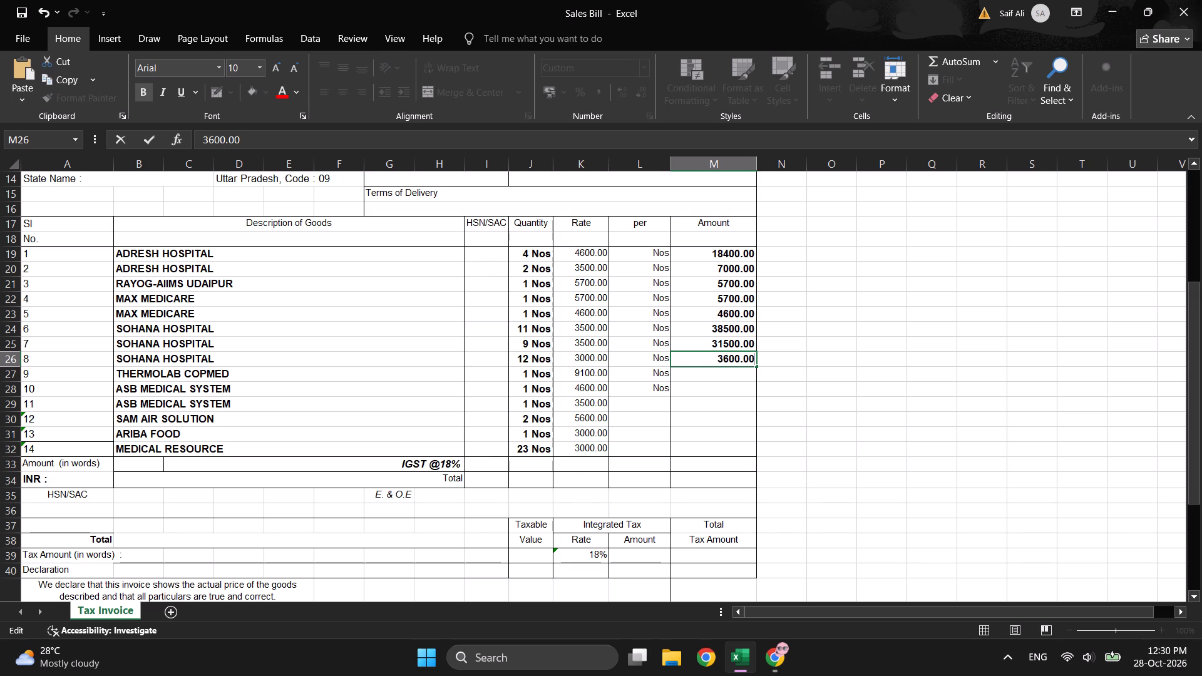
pyautogui.click(737, 358)
pyautogui.press('0')
# Enter the amounts 9100.00 for item 9 in M27 and 4600.00 for item 10 in M28.
pyautogui.click(739, 374)
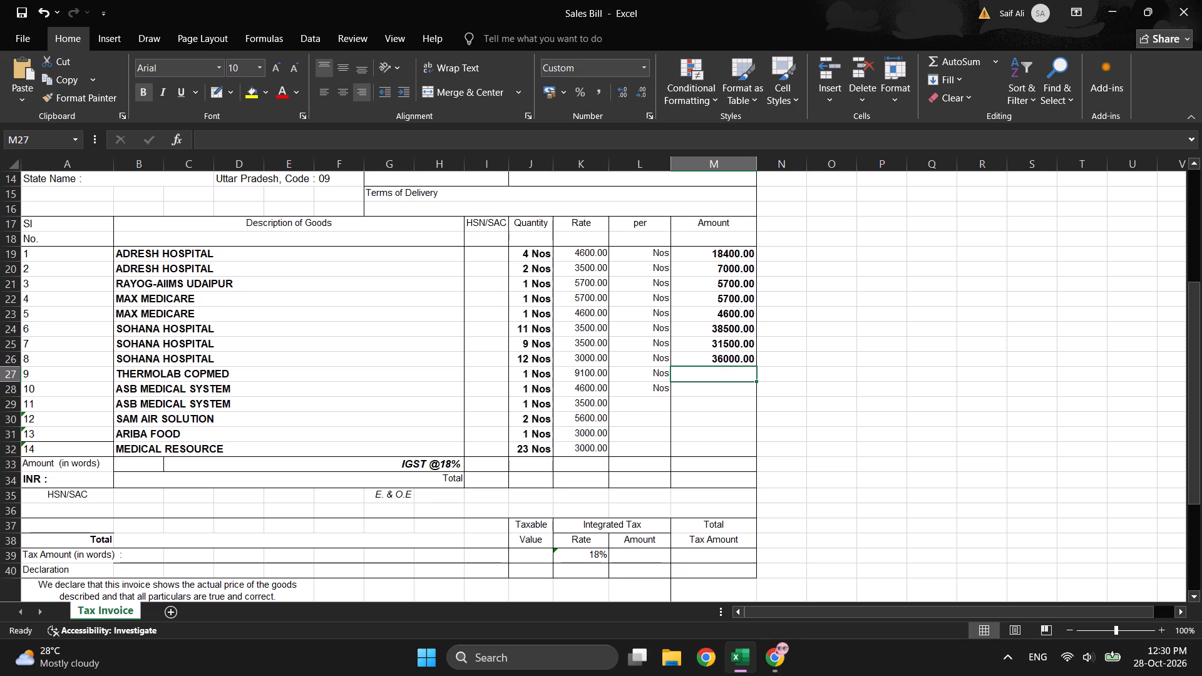
pyautogui.write('910')
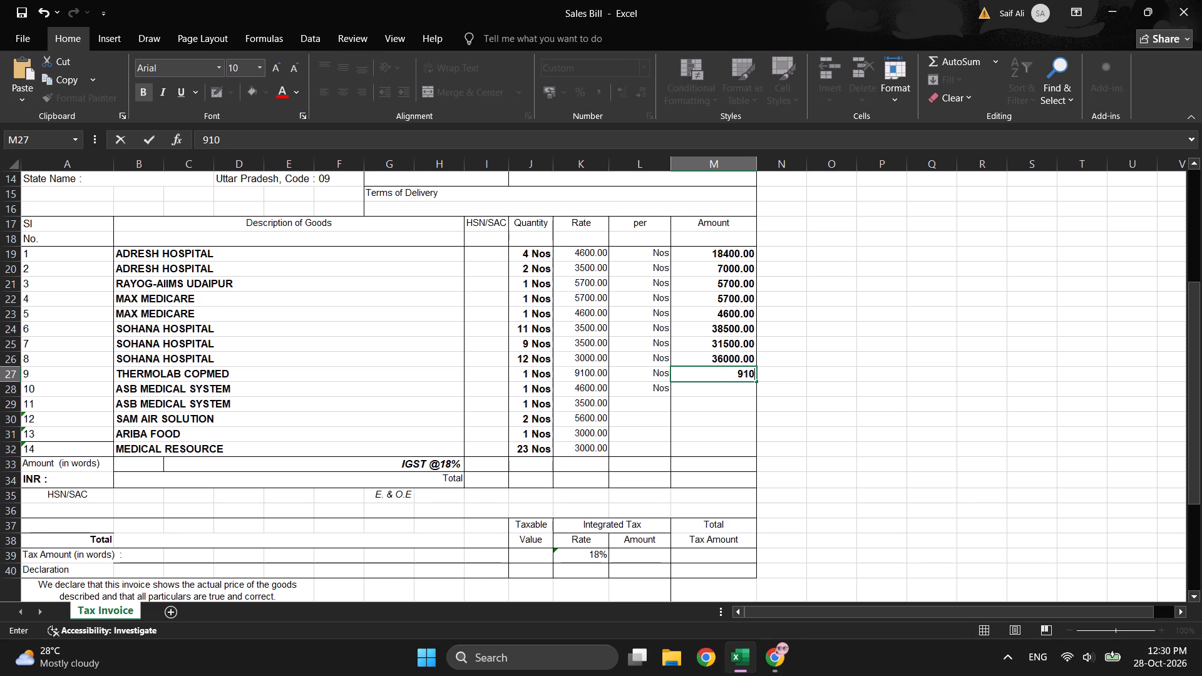
pyautogui.write('0.00')
pyautogui.click(735, 396)
pyautogui.click(735, 395)
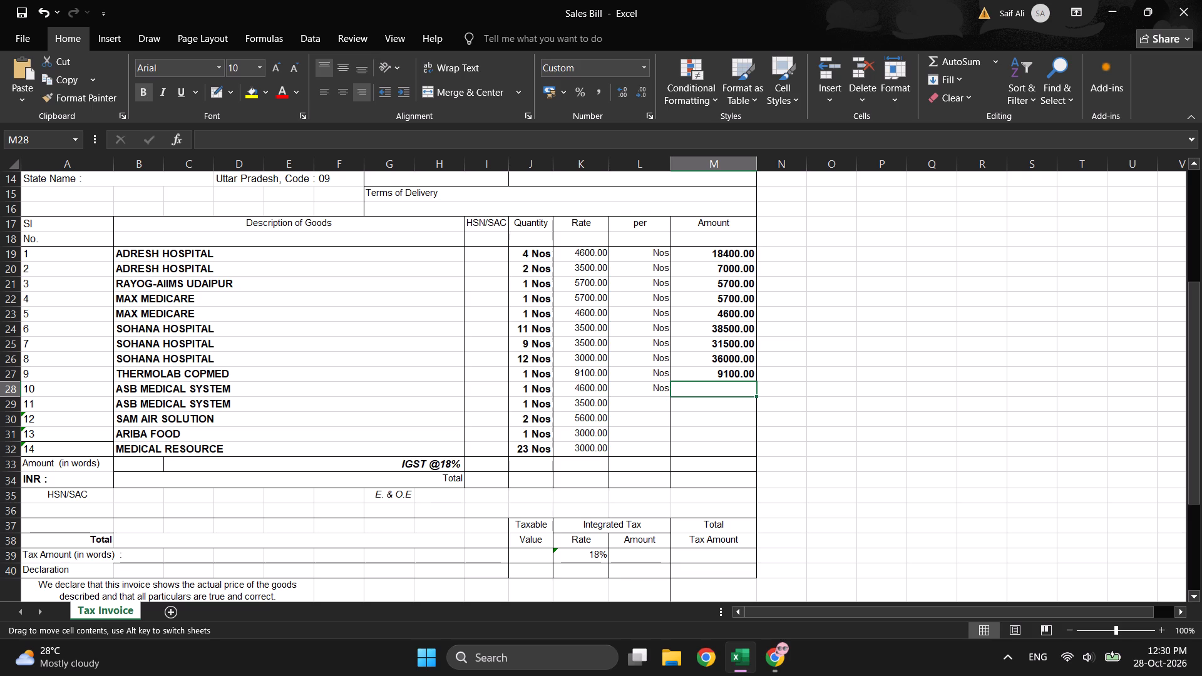
pyautogui.doubleClick(735, 391)
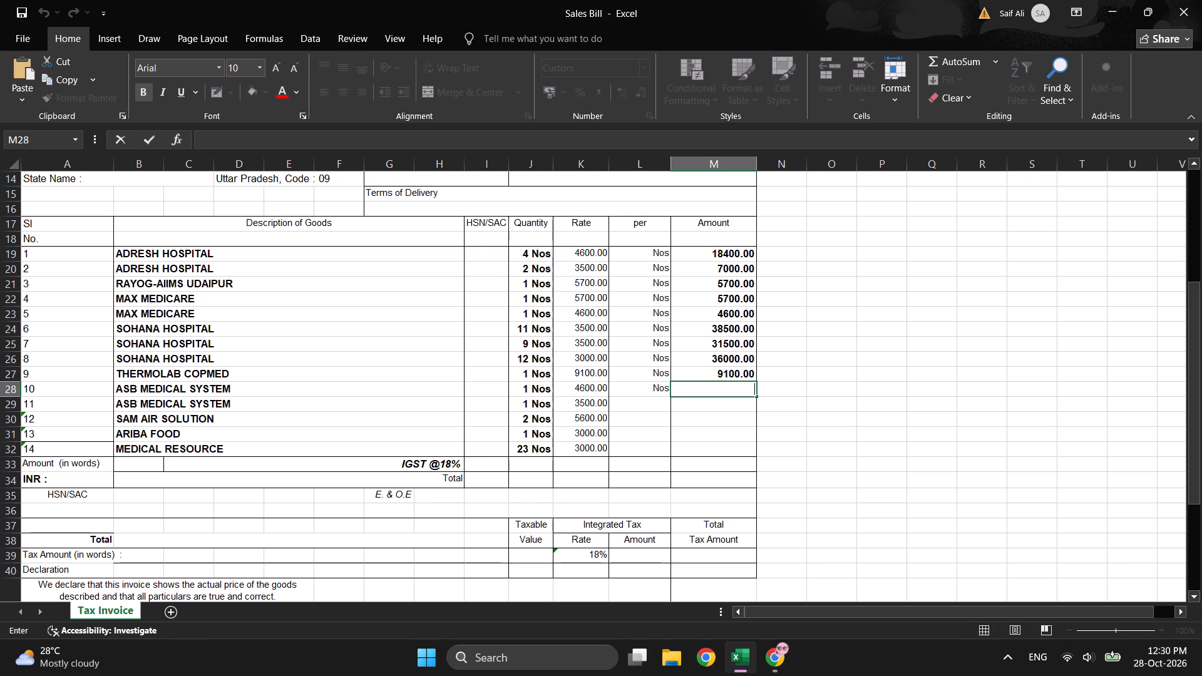
pyautogui.write('46')
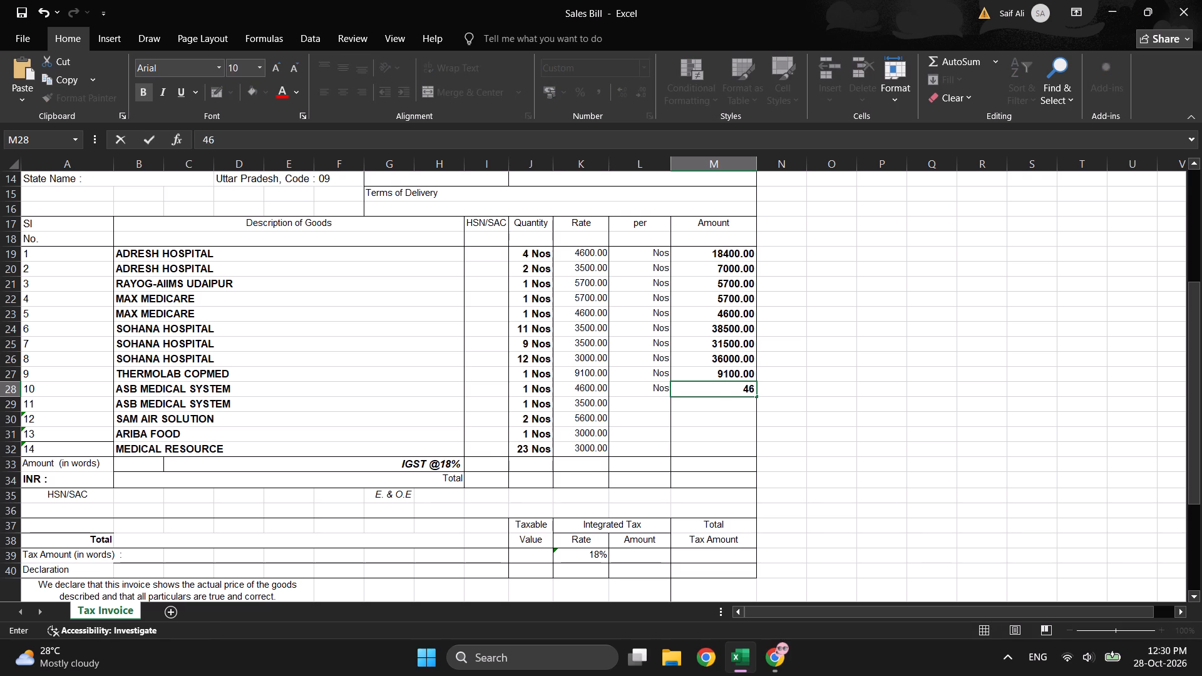
pyautogui.press('Right')
pyautogui.press('Right')
pyautogui.doubleClick(741, 388)
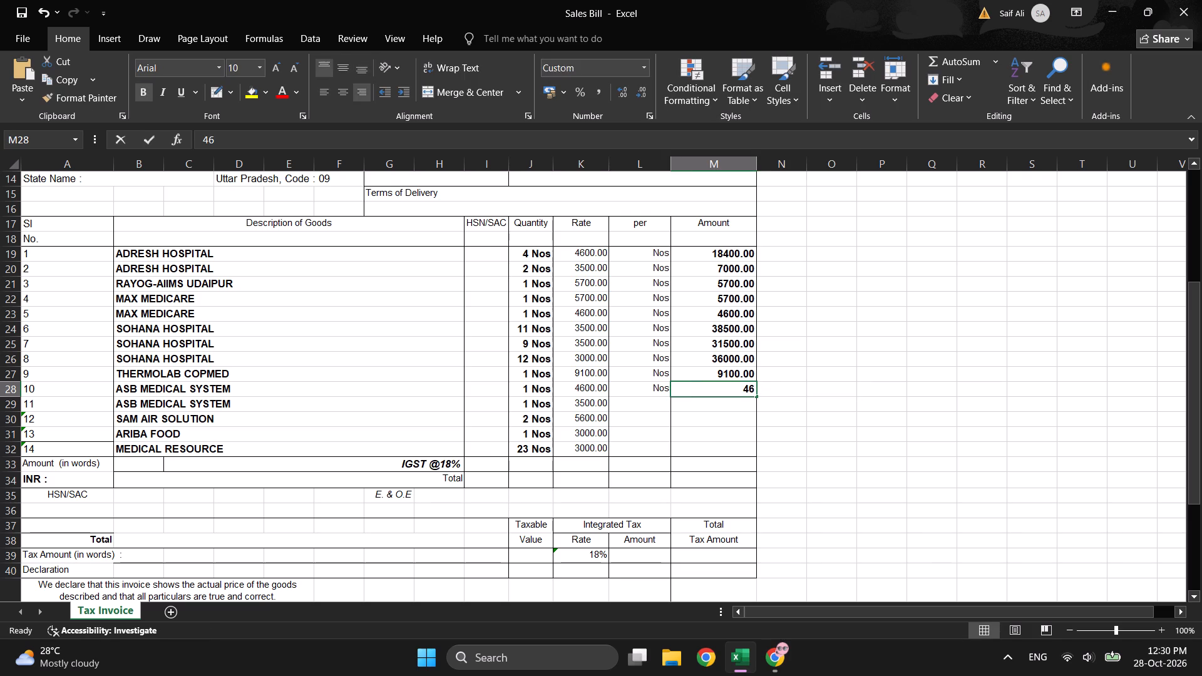
pyautogui.click(754, 386)
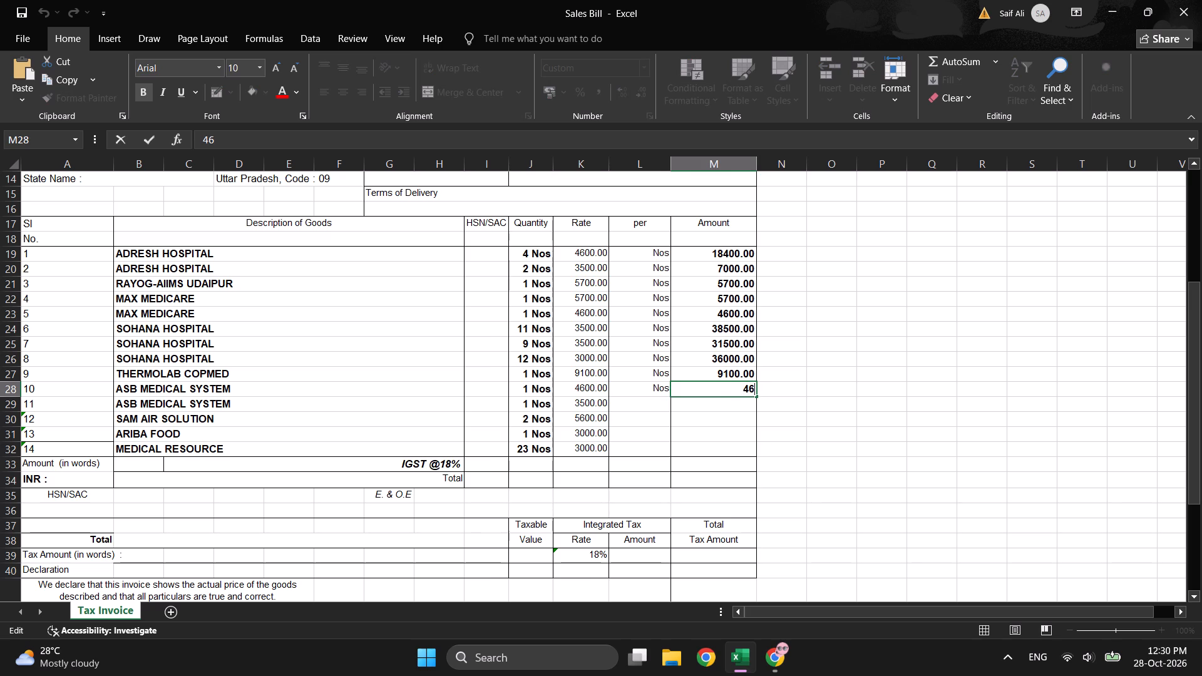
pyautogui.write('00.00')
# Enter the amounts 3500.00 for item 11 in M29 and 5600.00 for item 12 in M30.
pyautogui.click(735, 402)
pyautogui.click(735, 402)
pyautogui.doubleClick(735, 402)
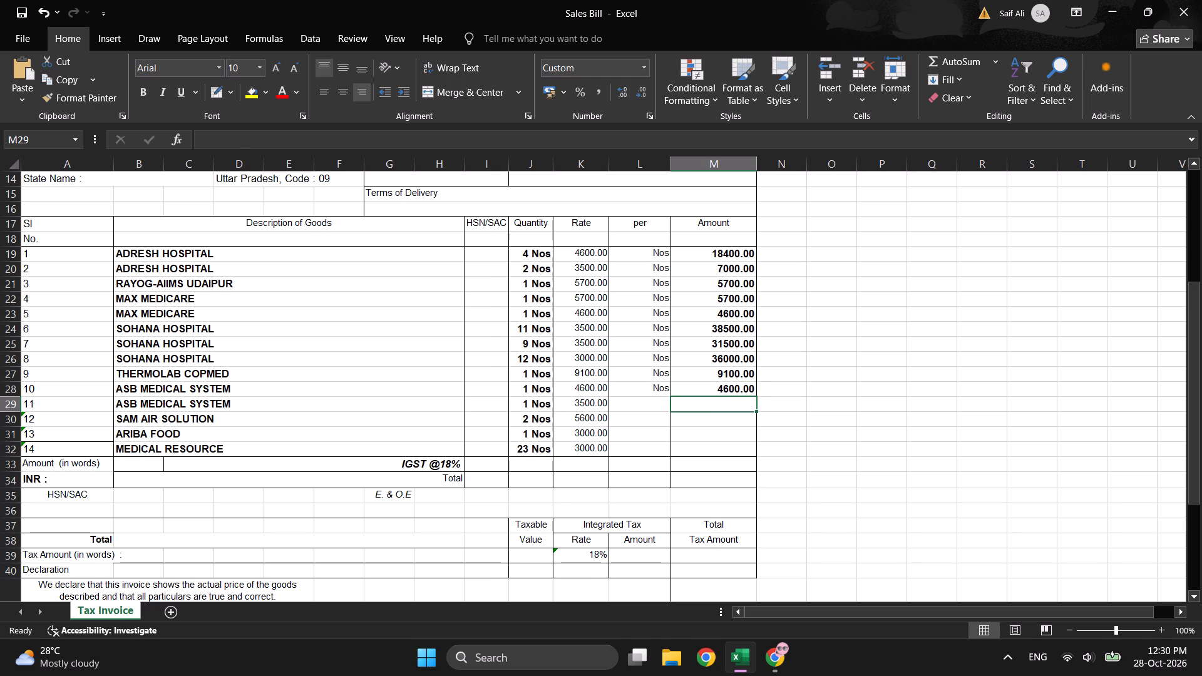
pyautogui.write('3500.00')
pyautogui.click(737, 422)
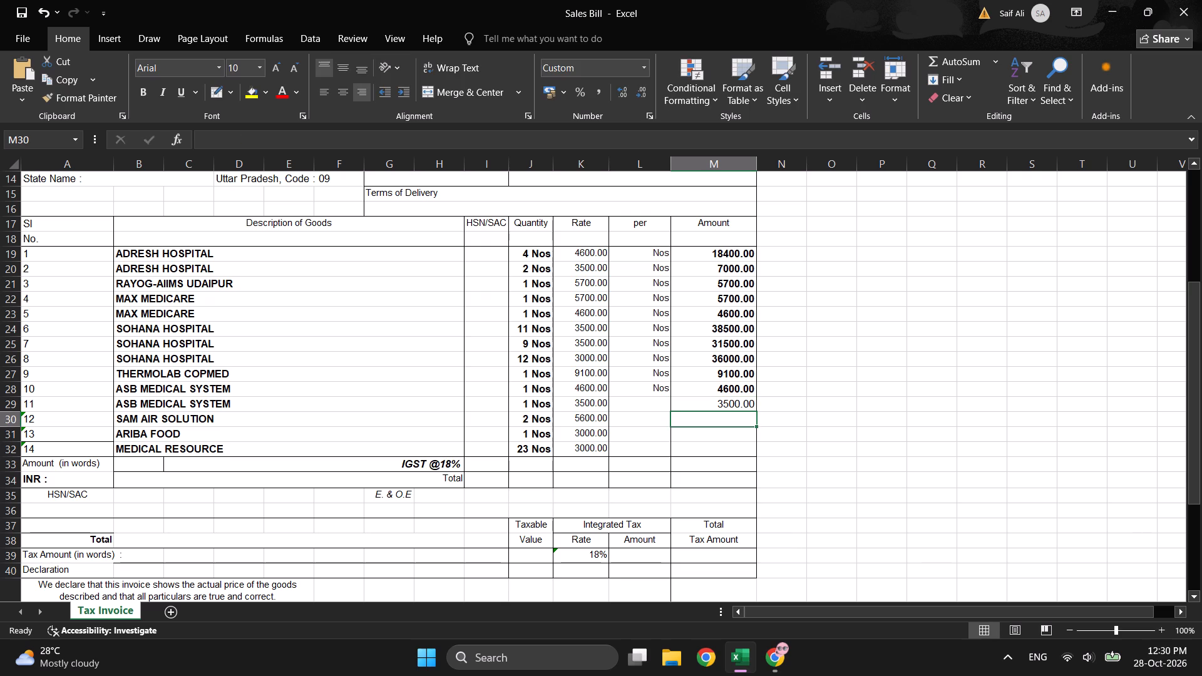
pyautogui.click(737, 421)
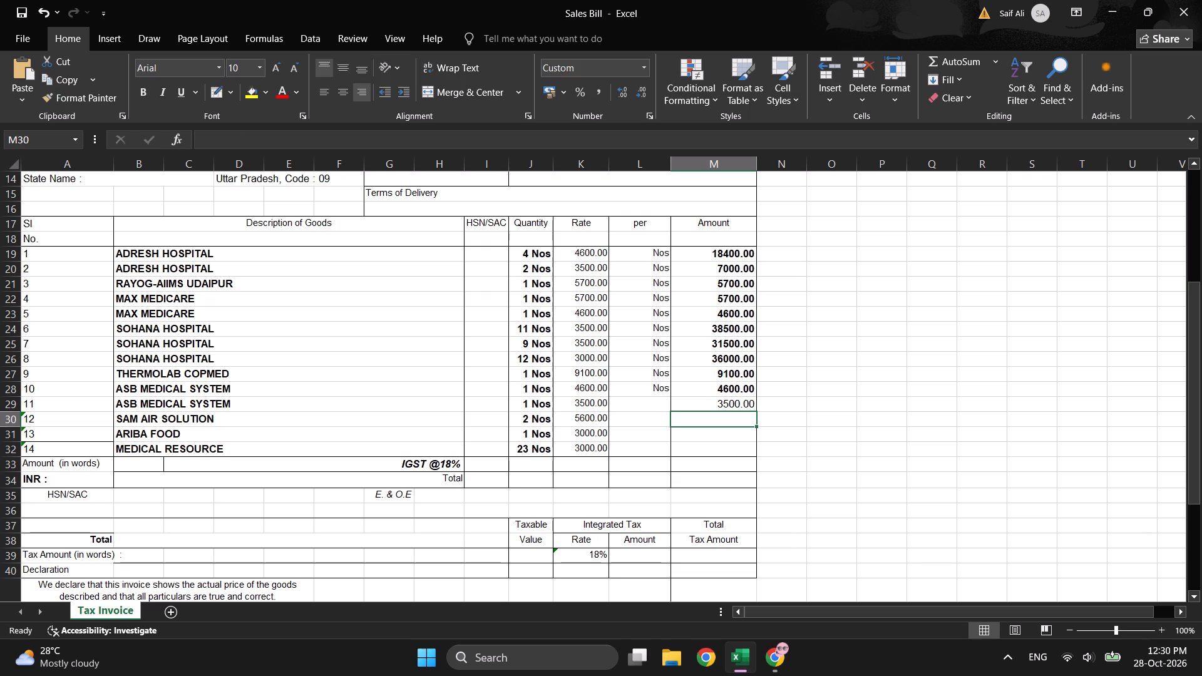
pyautogui.doubleClick(737, 421)
pyautogui.write('5600')
pyautogui.write('.00')
# Enter the amounts 3000.00 for item 13 in M31 and 69000.00 for item 14 in M32.
pyautogui.doubleClick(737, 441)
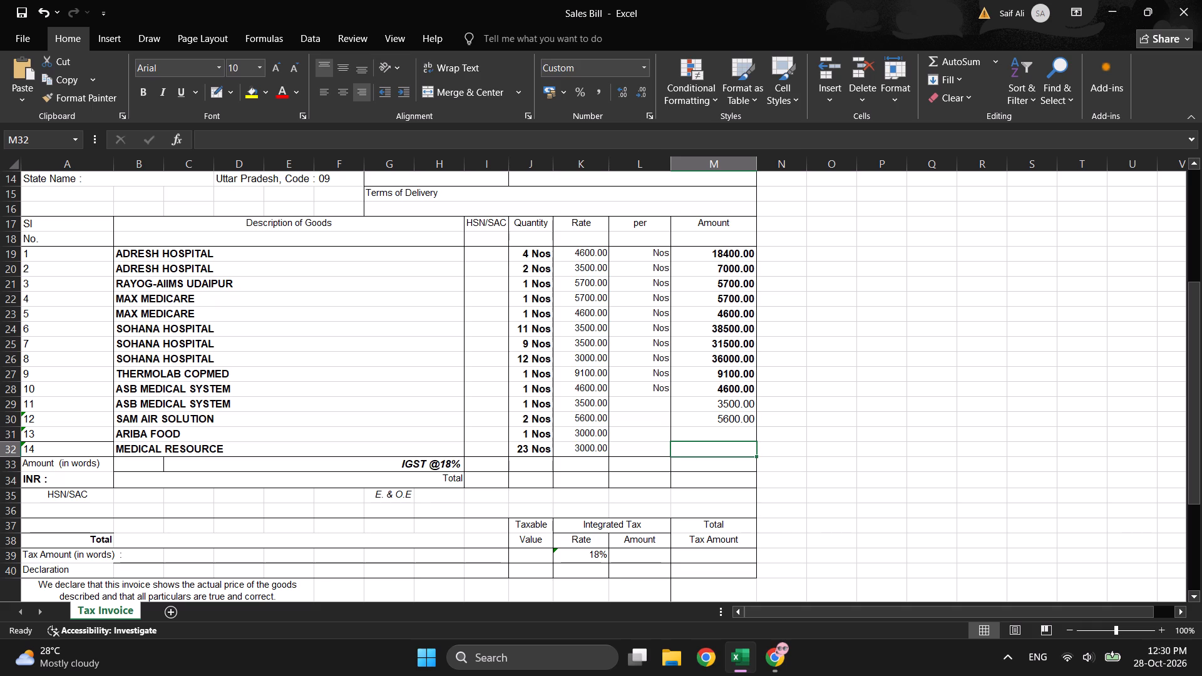
pyautogui.doubleClick(737, 433)
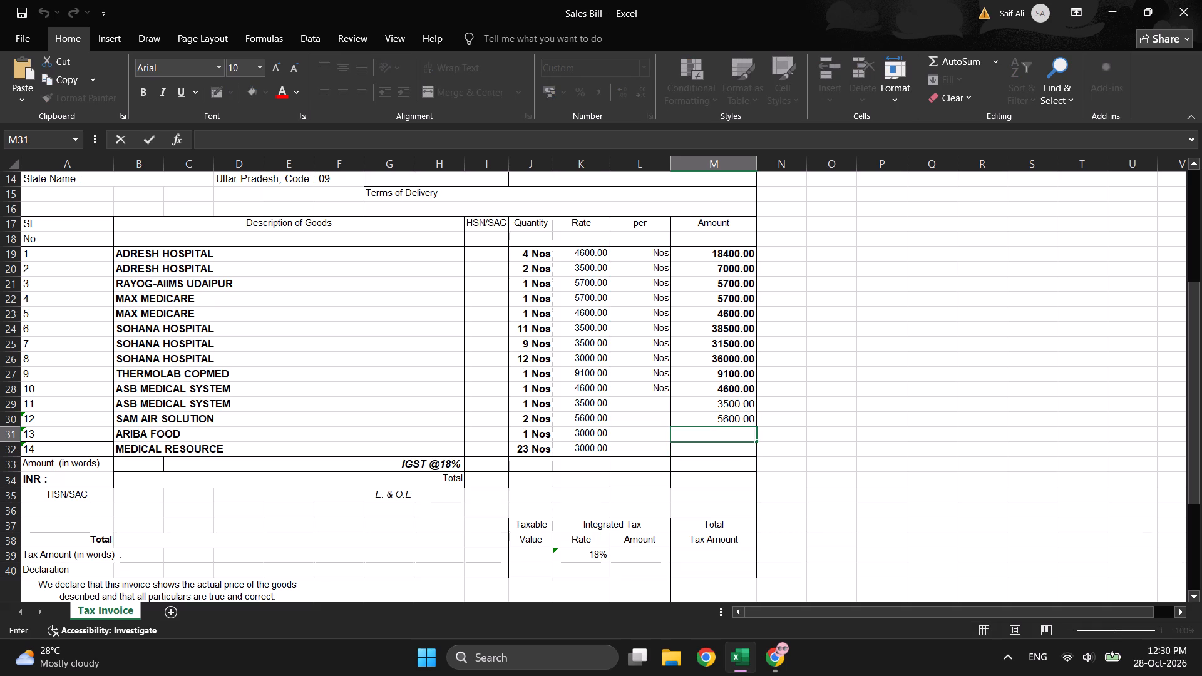
pyautogui.press('6')
pyautogui.press('BackSpace')
pyautogui.write('3000.00')
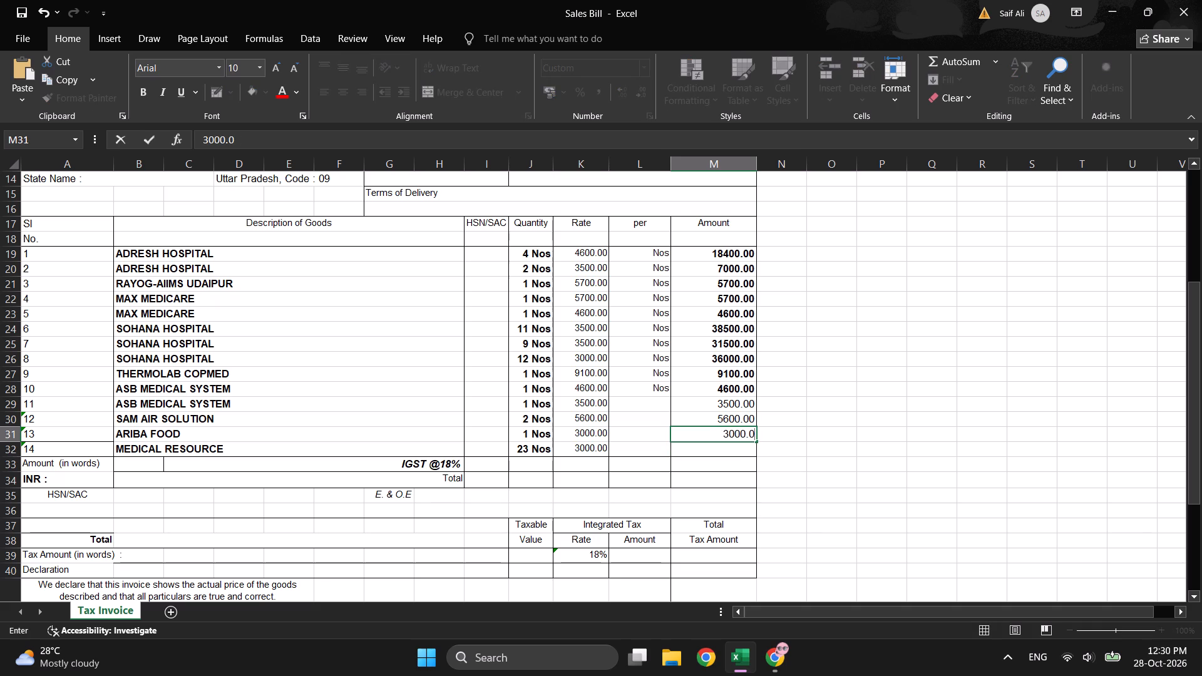
pyautogui.doubleClick(737, 446)
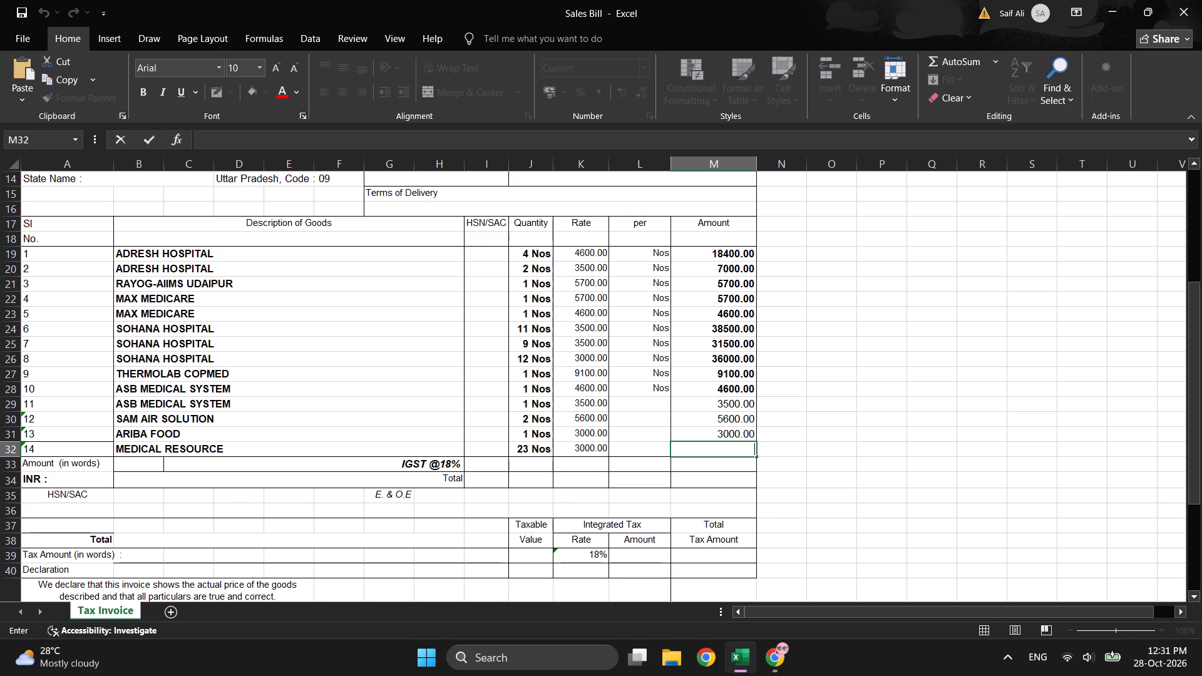
pyautogui.write('69')
pyautogui.write('000')
pyautogui.write('.00')
pyautogui.click(841, 432)
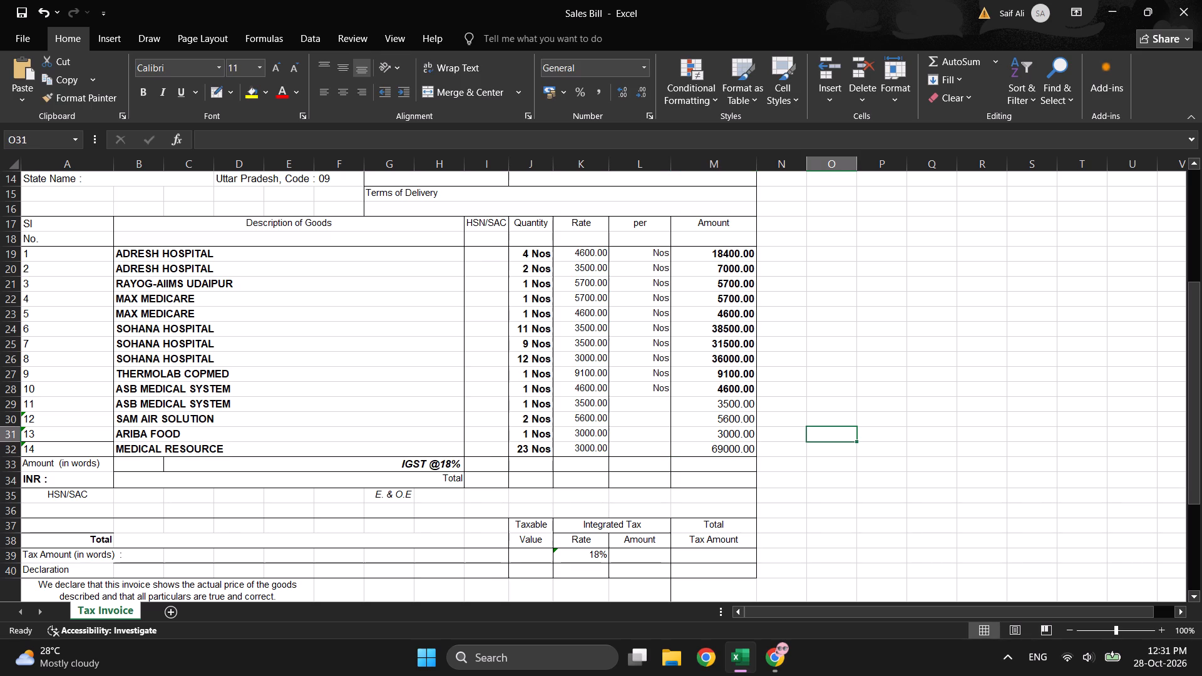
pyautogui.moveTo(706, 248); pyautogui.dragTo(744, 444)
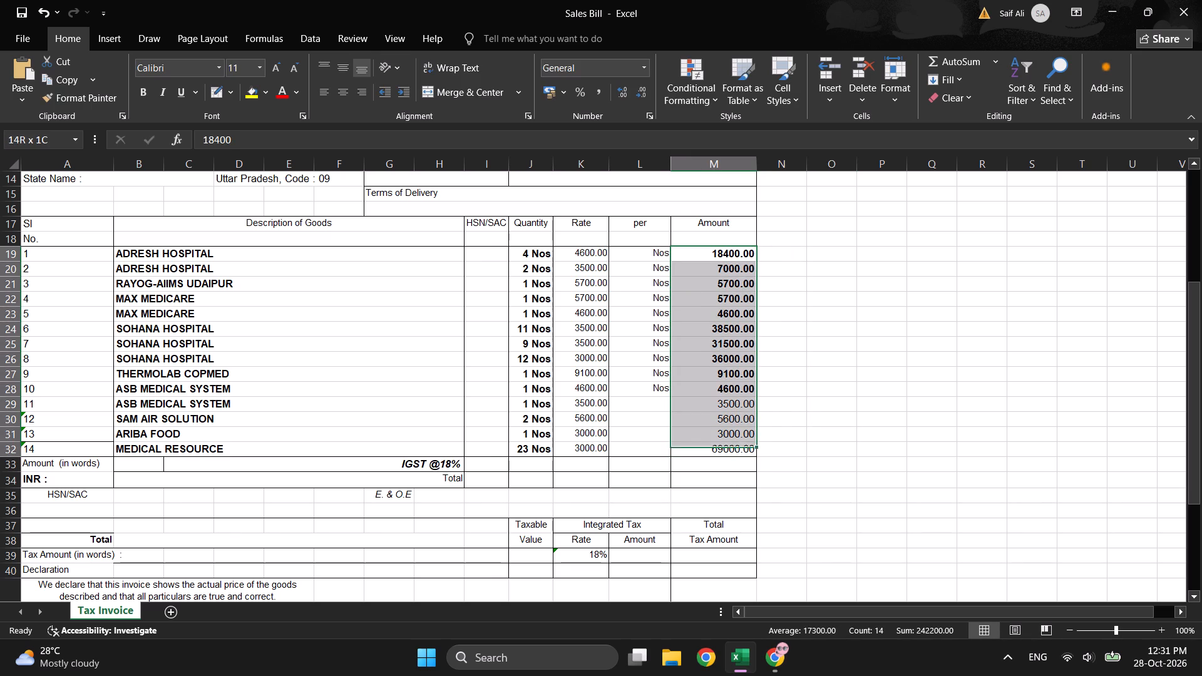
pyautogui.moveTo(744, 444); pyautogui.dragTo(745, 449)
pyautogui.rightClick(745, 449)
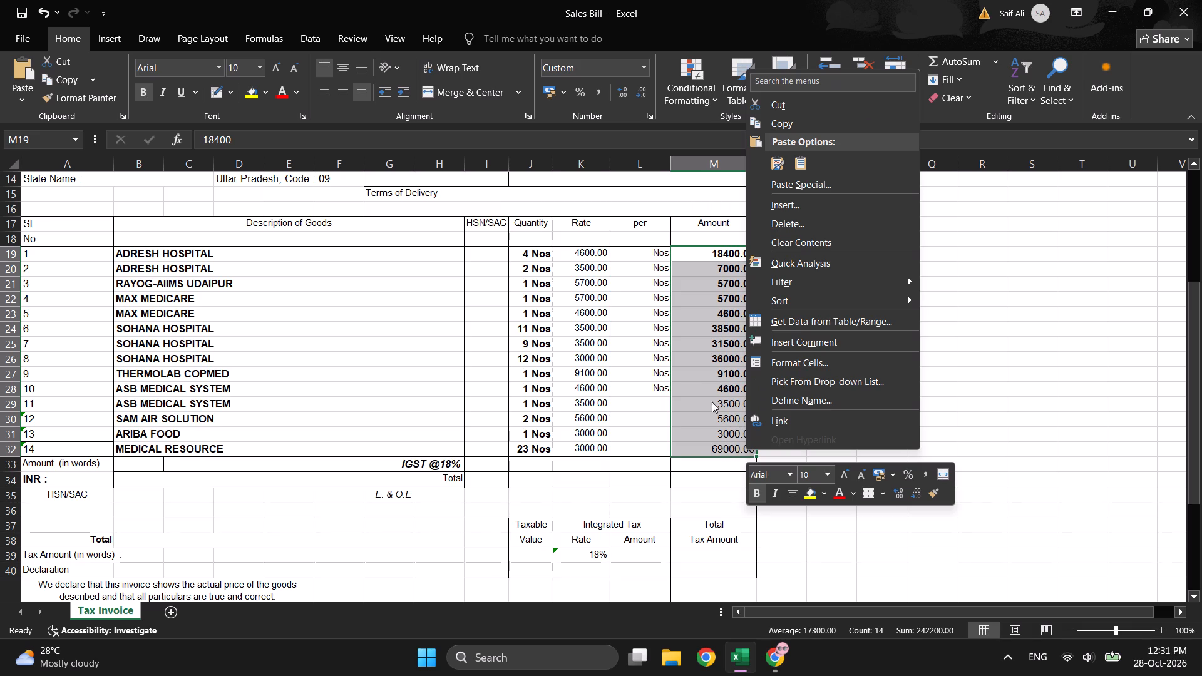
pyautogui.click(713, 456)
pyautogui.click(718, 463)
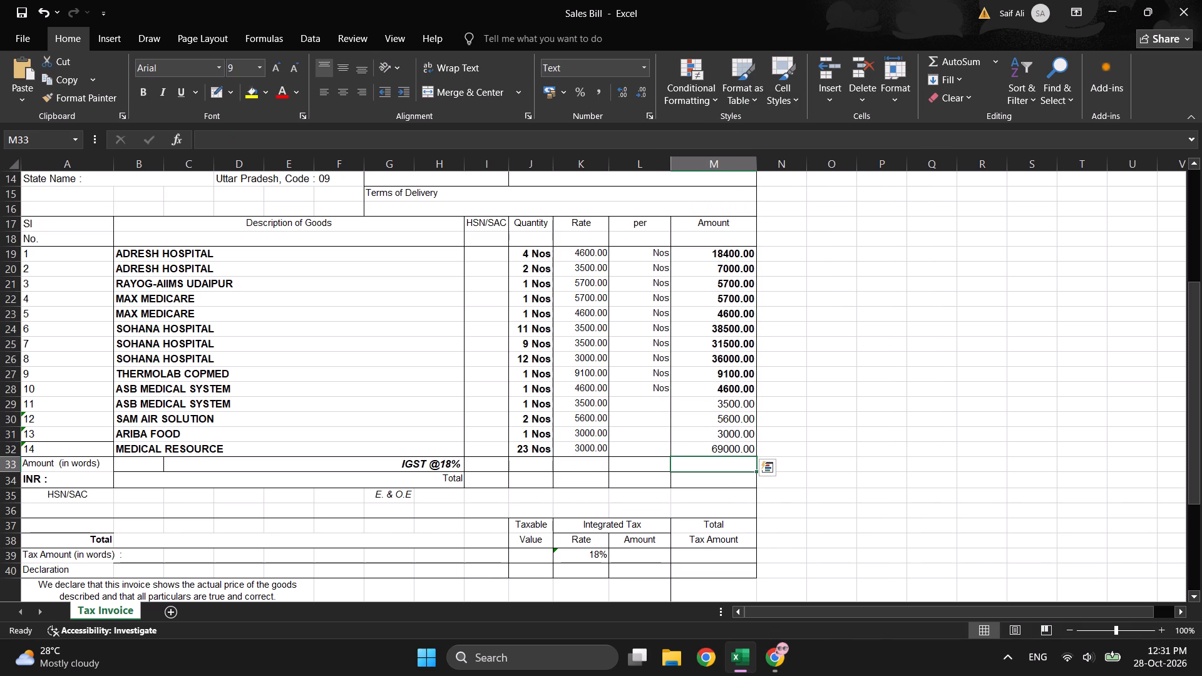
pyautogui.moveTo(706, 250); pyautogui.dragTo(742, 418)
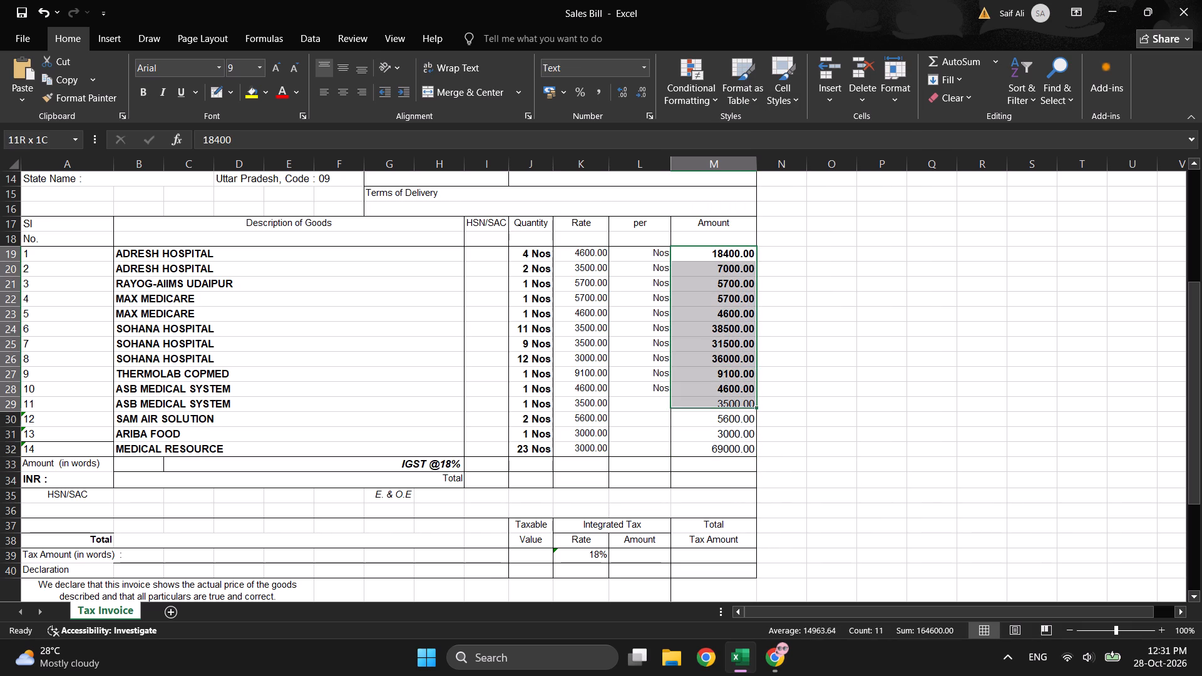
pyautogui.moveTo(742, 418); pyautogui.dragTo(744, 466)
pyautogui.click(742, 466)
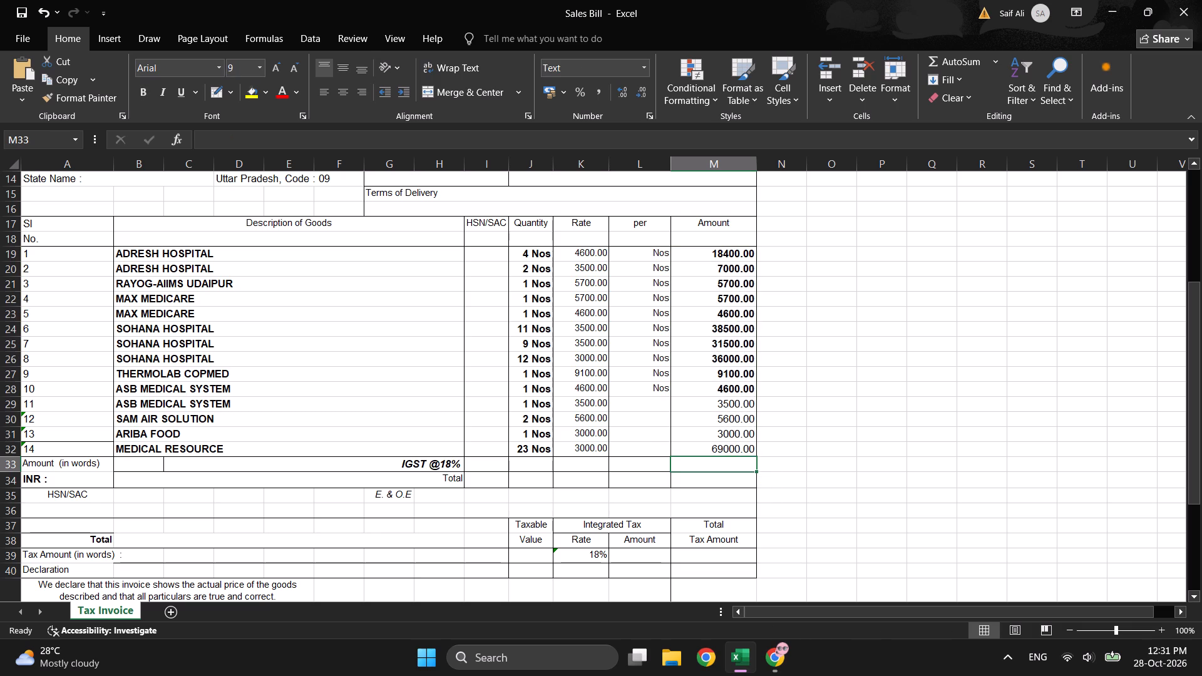
# Make the Amount column entries in M18:M32 bold so items 11 to 14 match the items above.
pyautogui.moveTo(704, 246); pyautogui.dragTo(745, 346)
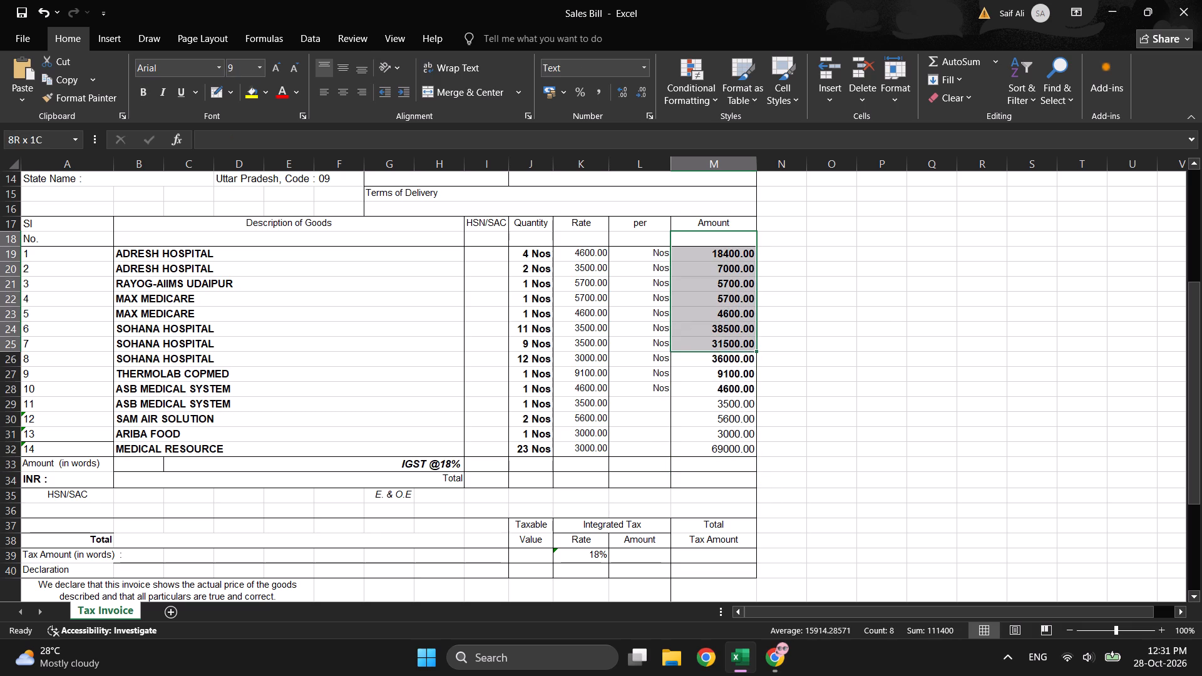
pyautogui.moveTo(745, 346); pyautogui.dragTo(751, 454)
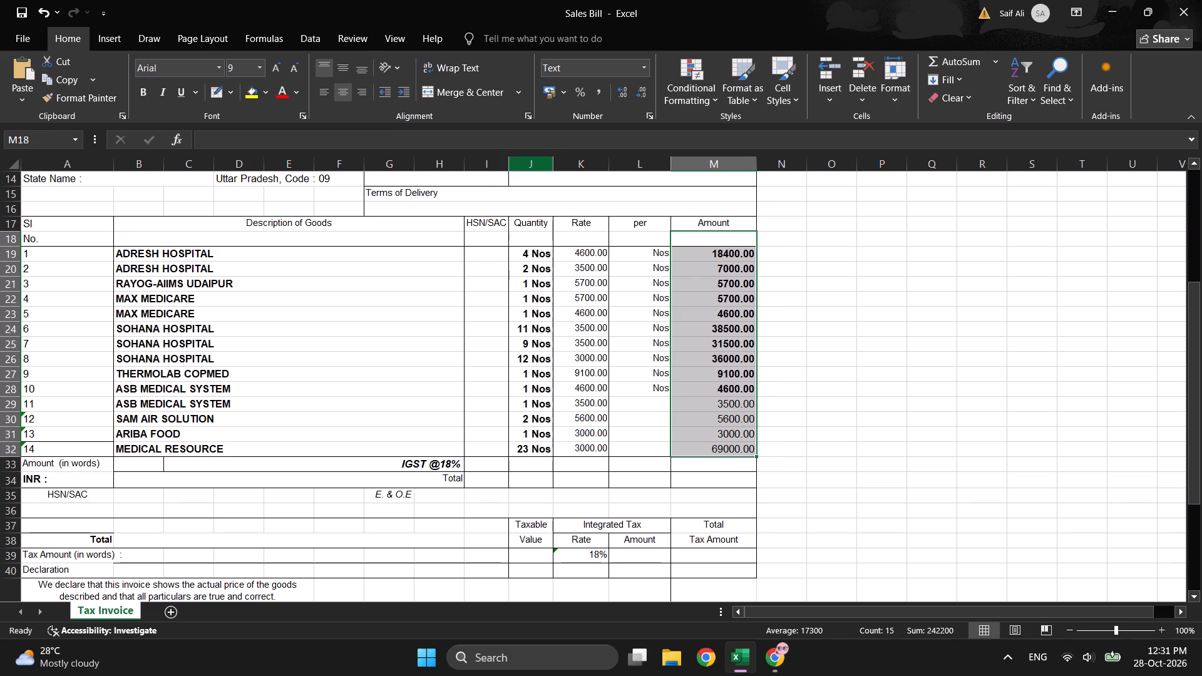
pyautogui.click(141, 89)
pyautogui.click(915, 376)
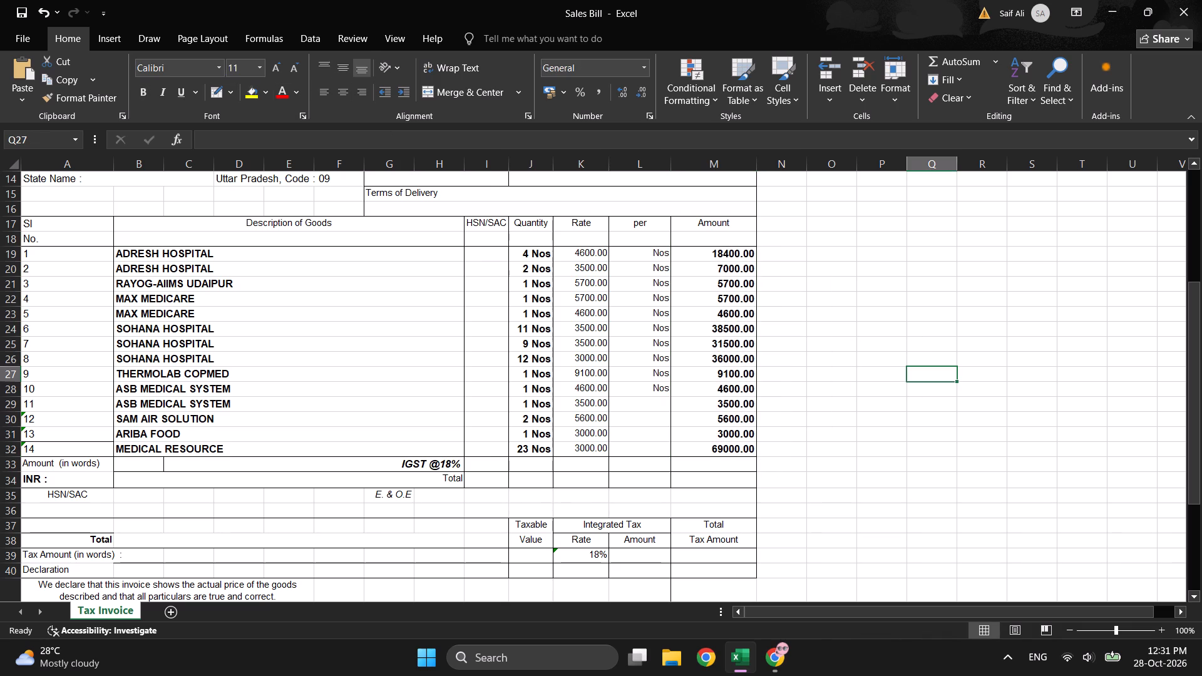
# Select all 14 item amounts in M19:M32 to check their sum.
pyautogui.click(722, 469)
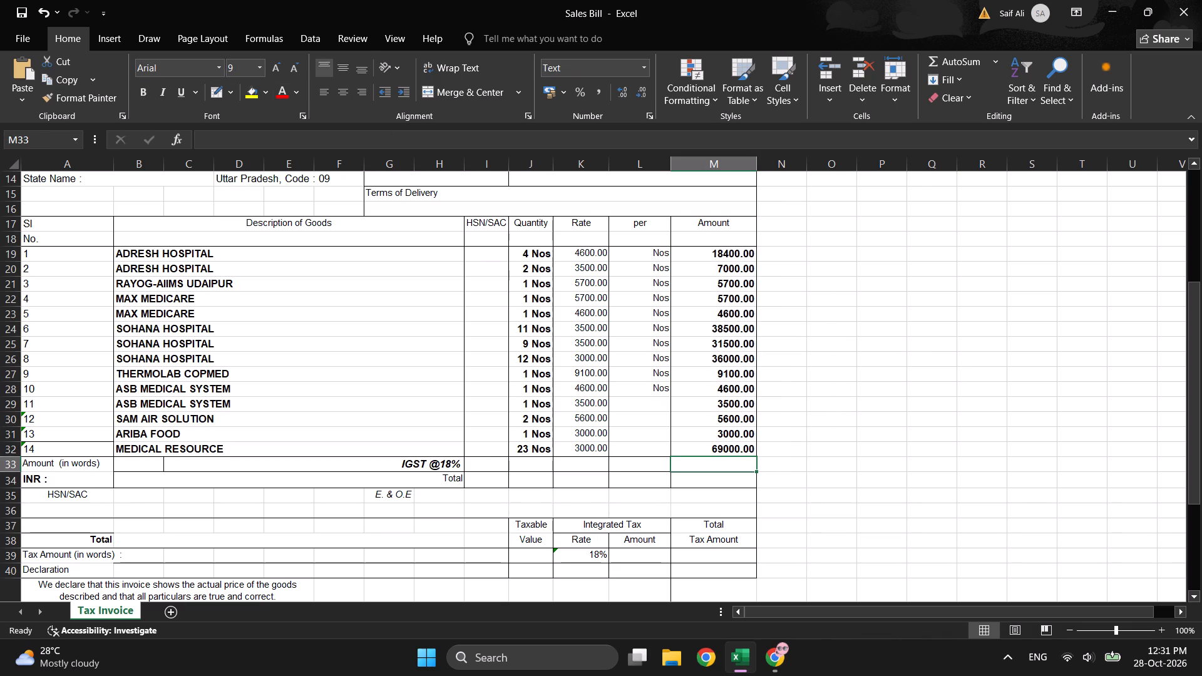
pyautogui.moveTo(705, 247); pyautogui.dragTo(755, 446)
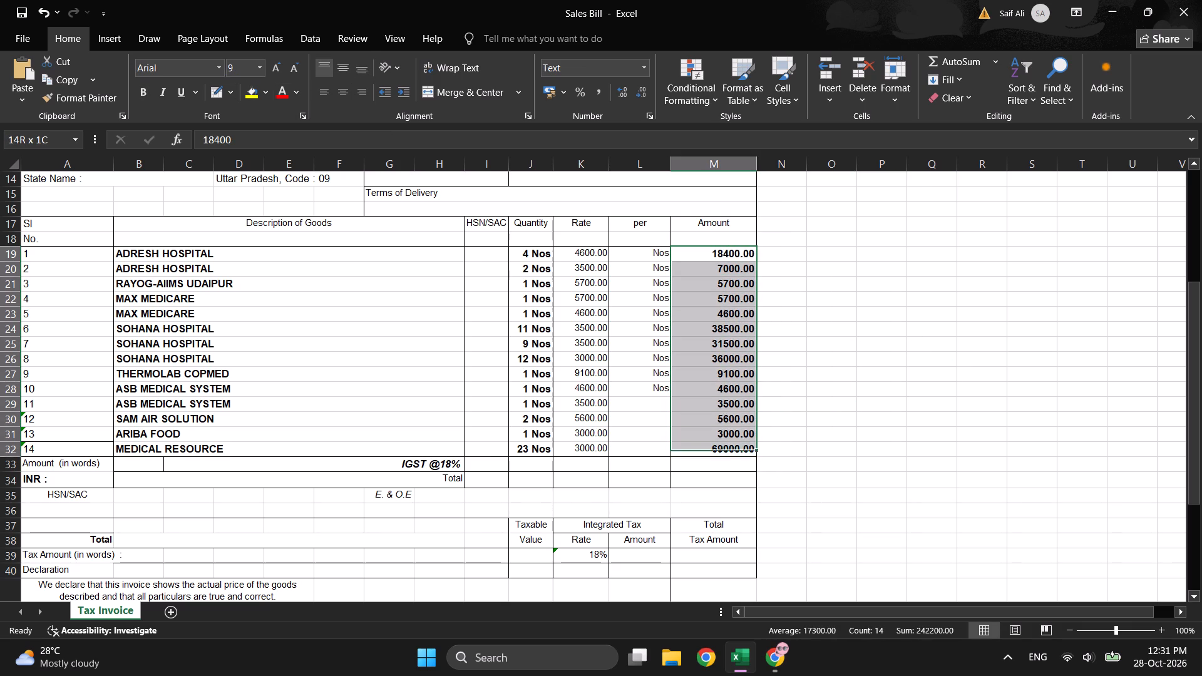
pyautogui.moveTo(755, 446); pyautogui.dragTo(754, 454)
pyautogui.rightClick(741, 445)
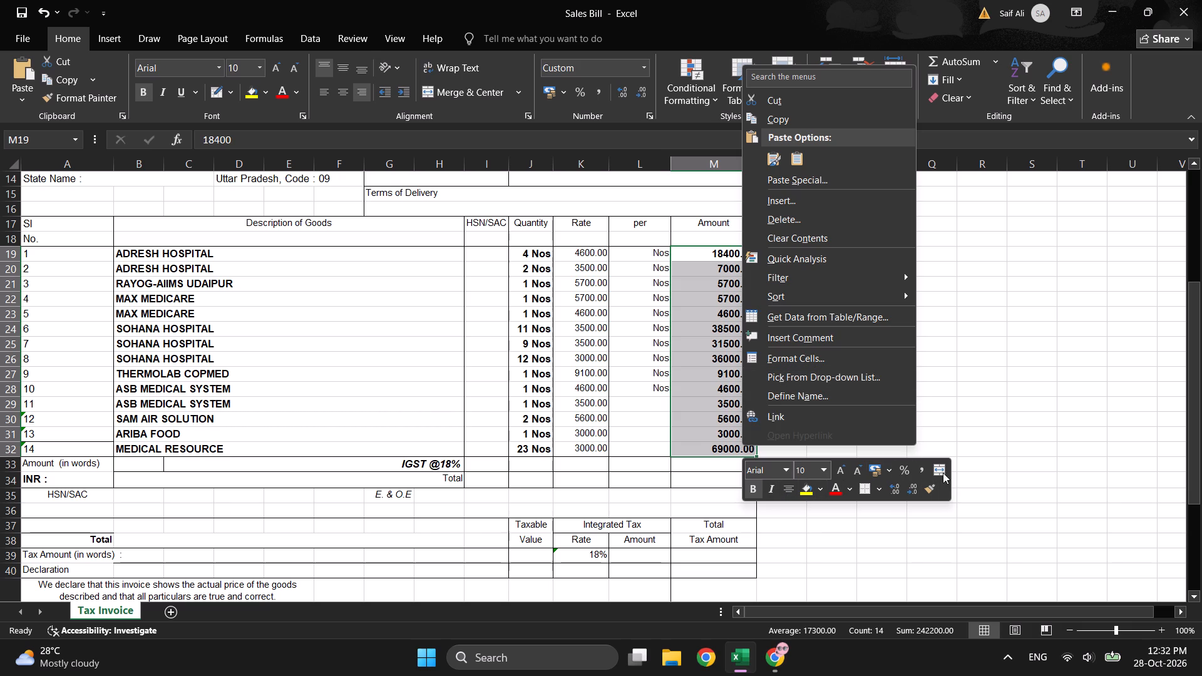
pyautogui.click(689, 466)
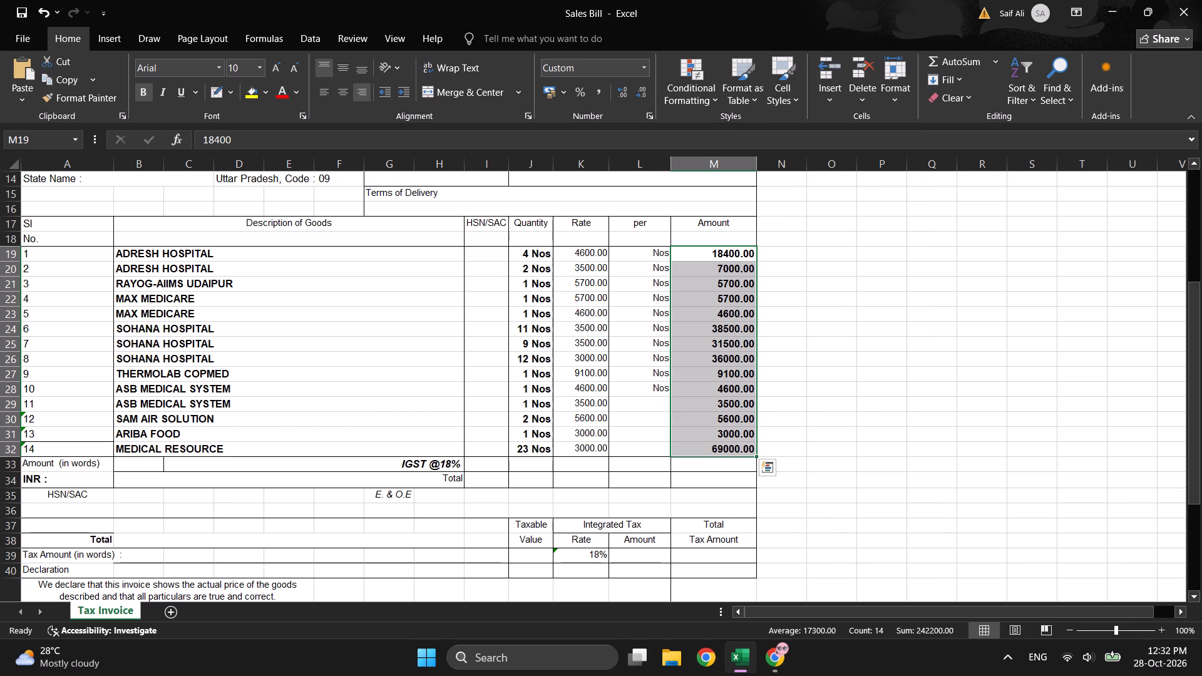
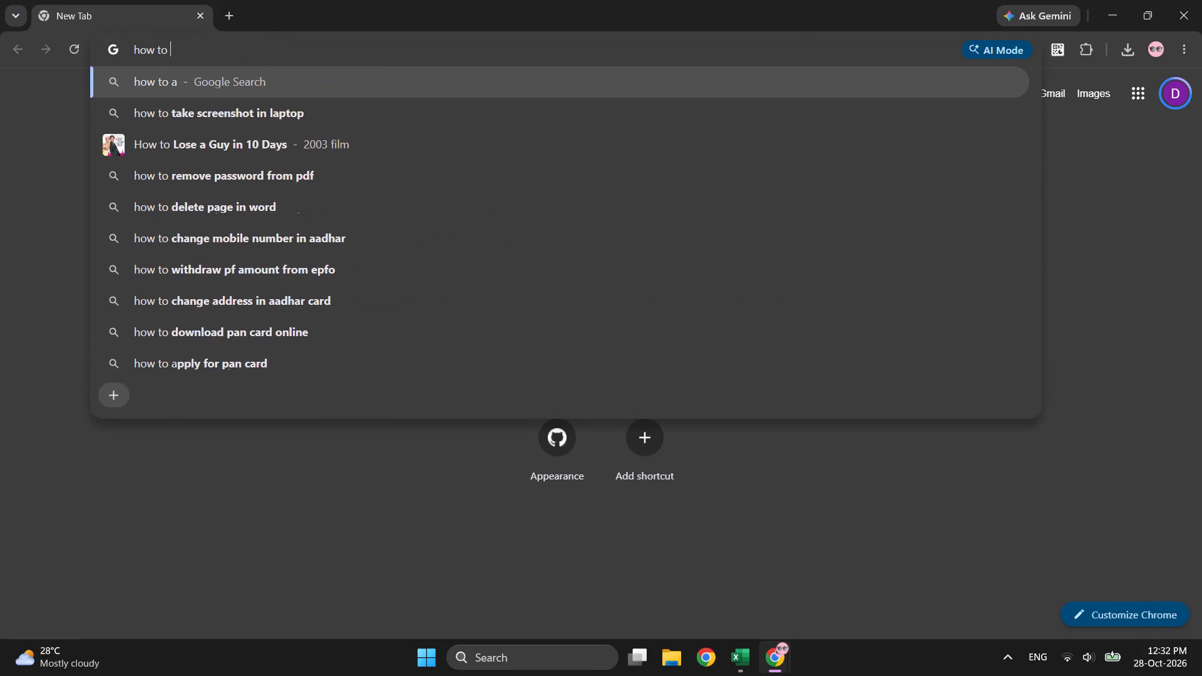
# Search Google for "how to add total amount in excel" and expand the AI overview to read the summing methods.
pyautogui.write('dd')
pyautogui.press('space')
pyautogui.write('total amount in excel')
pyautogui.press('space')
pyautogui.press('Return')
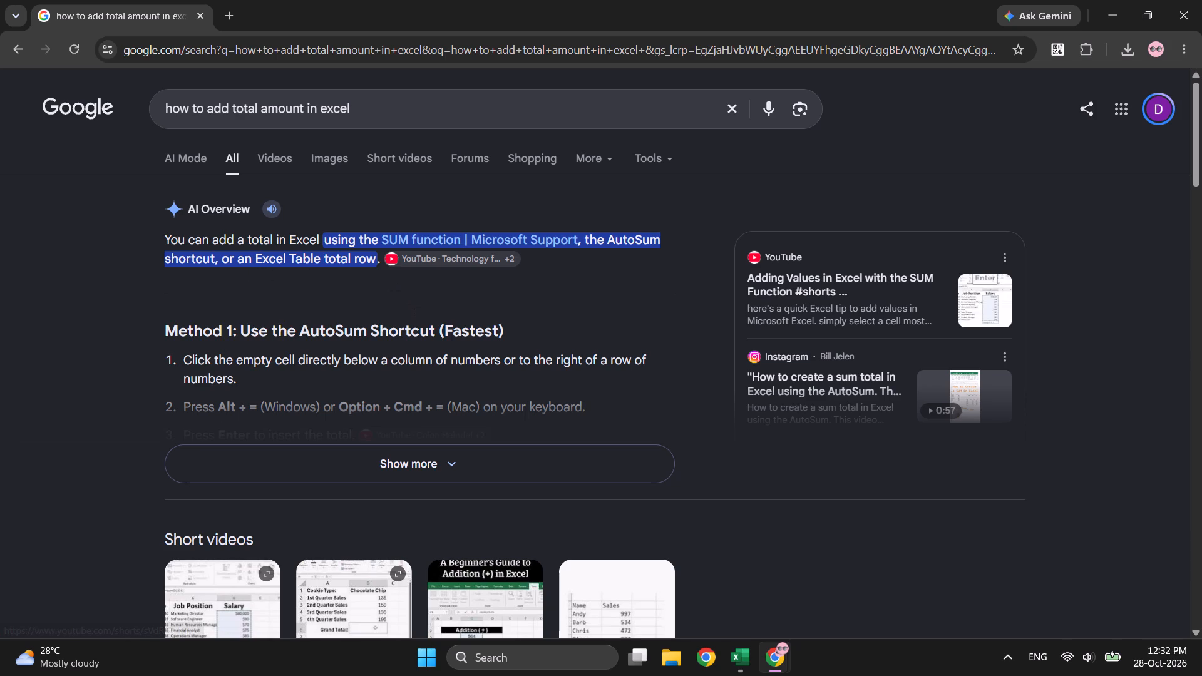
pyautogui.scroll(-1, 476, 330)
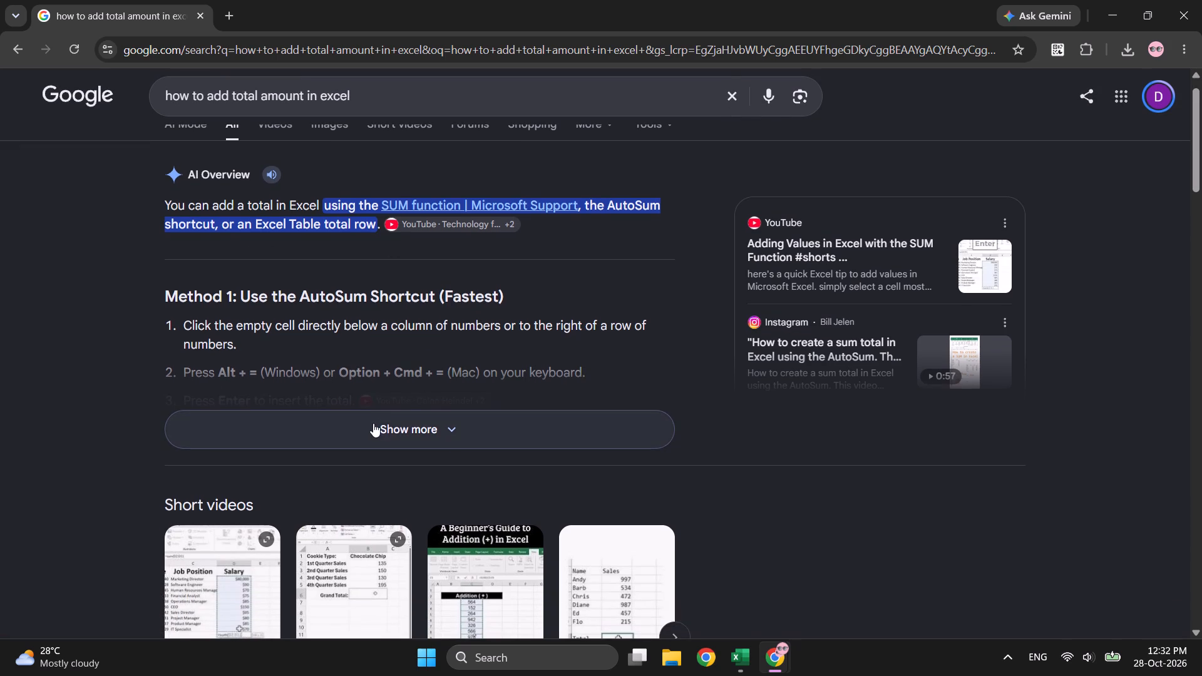
pyautogui.click(373, 423)
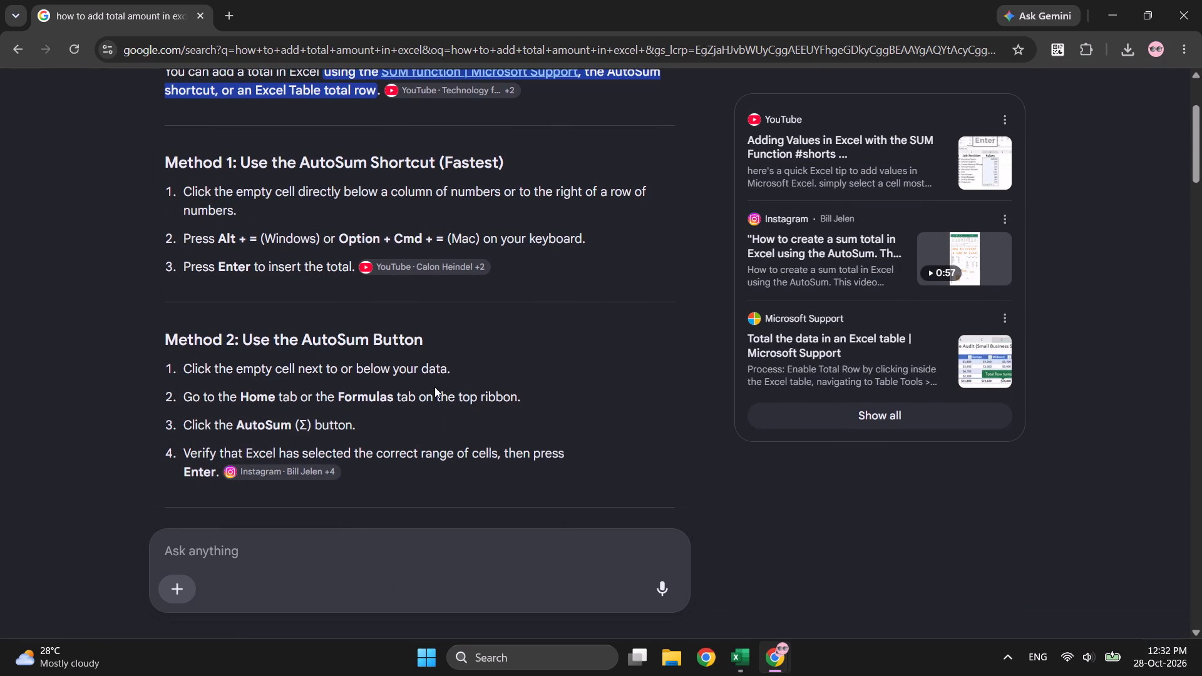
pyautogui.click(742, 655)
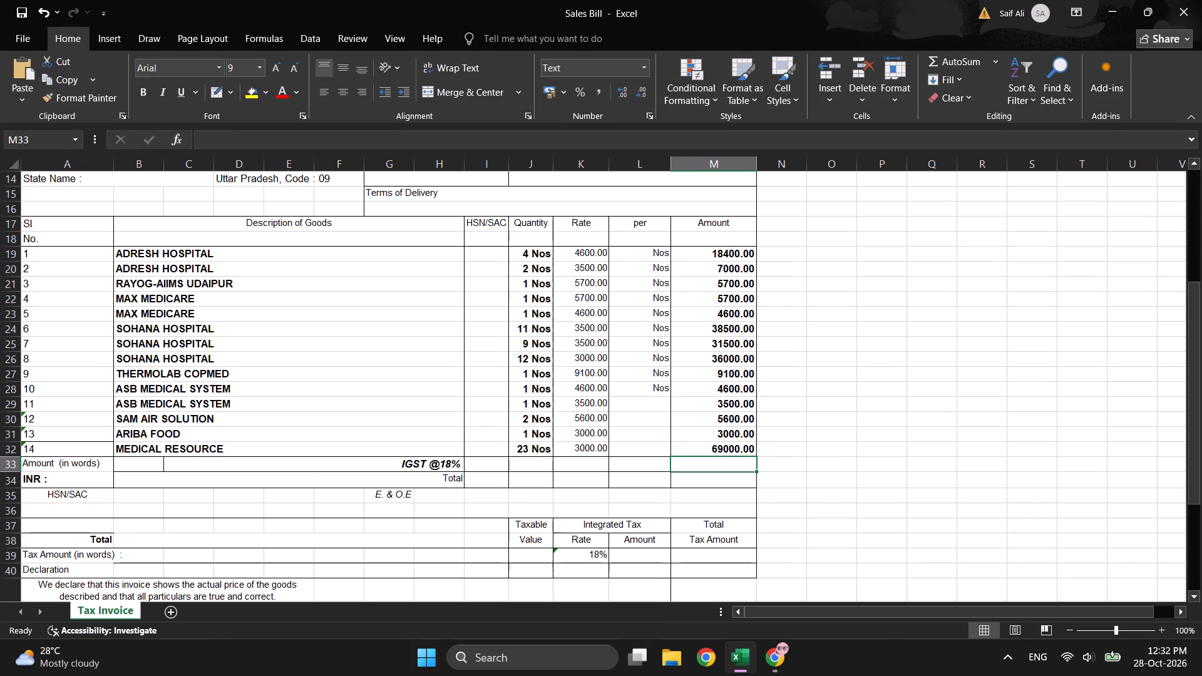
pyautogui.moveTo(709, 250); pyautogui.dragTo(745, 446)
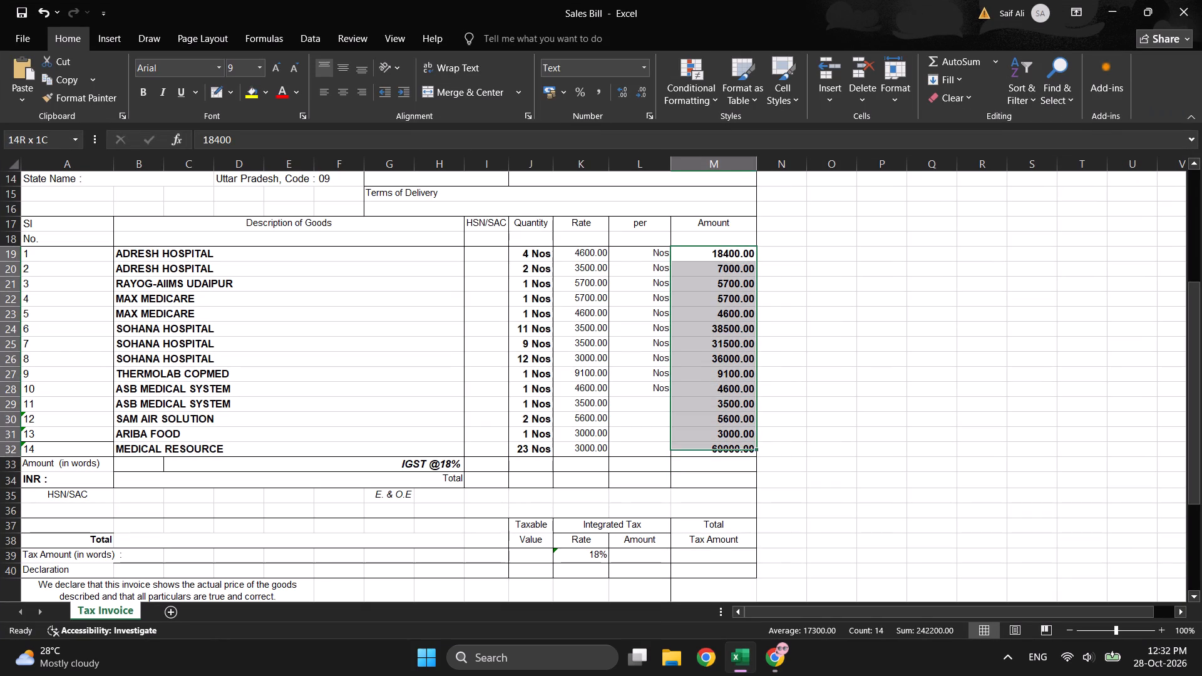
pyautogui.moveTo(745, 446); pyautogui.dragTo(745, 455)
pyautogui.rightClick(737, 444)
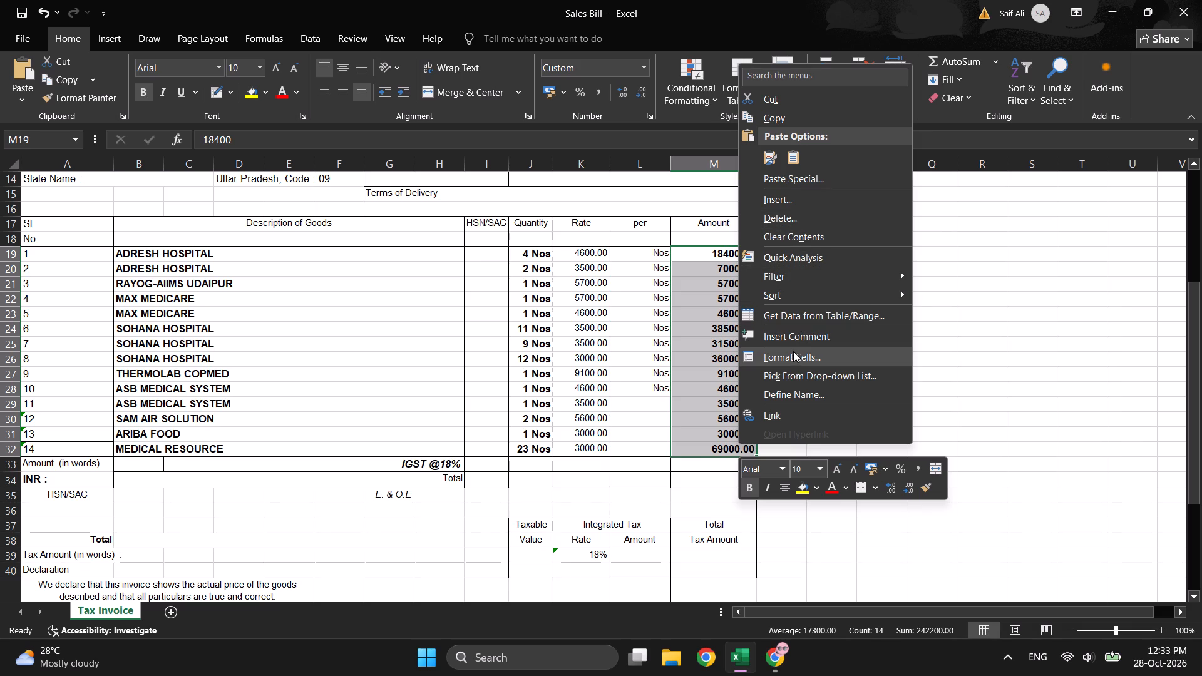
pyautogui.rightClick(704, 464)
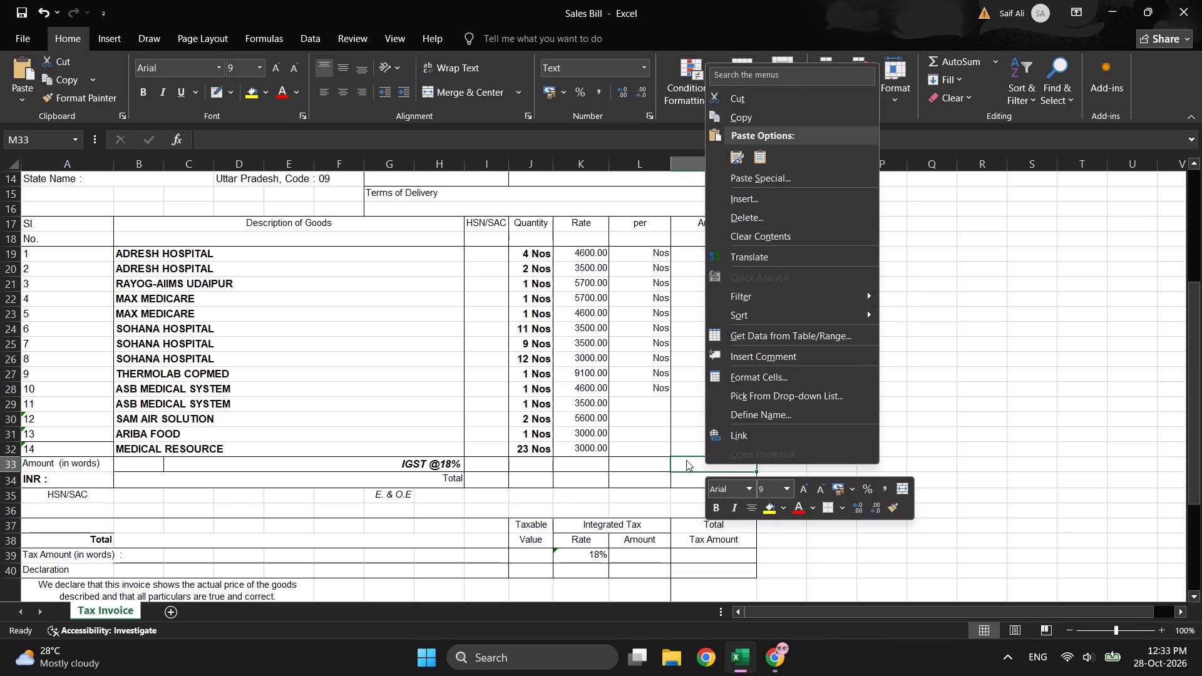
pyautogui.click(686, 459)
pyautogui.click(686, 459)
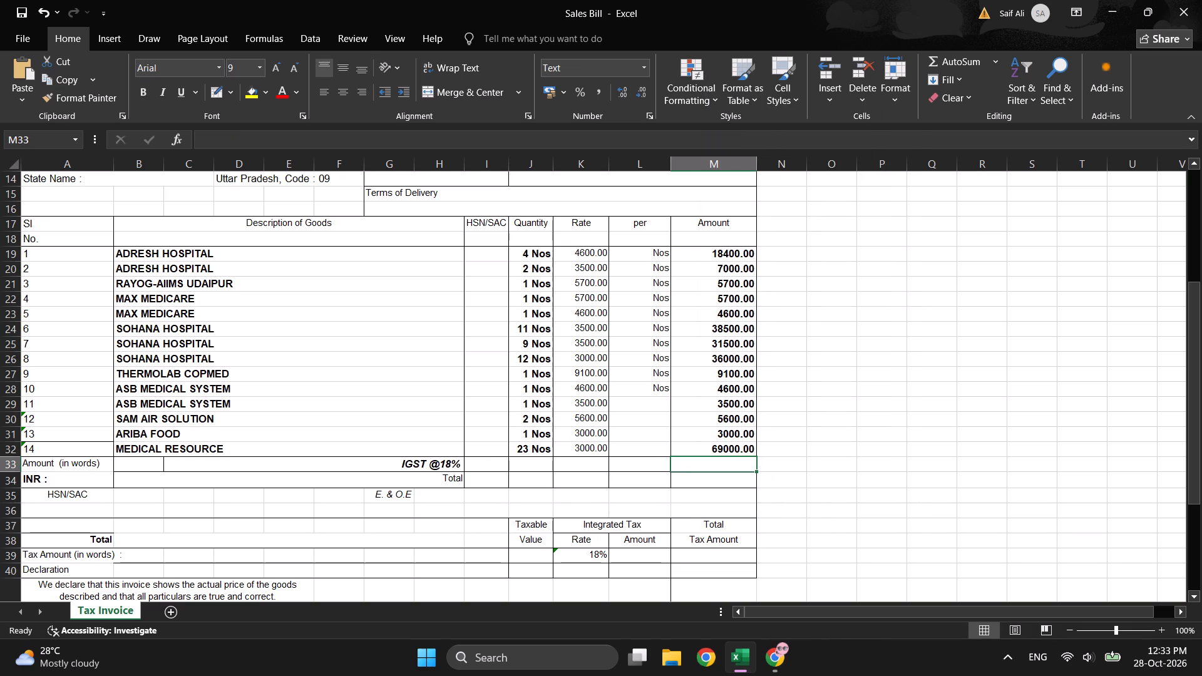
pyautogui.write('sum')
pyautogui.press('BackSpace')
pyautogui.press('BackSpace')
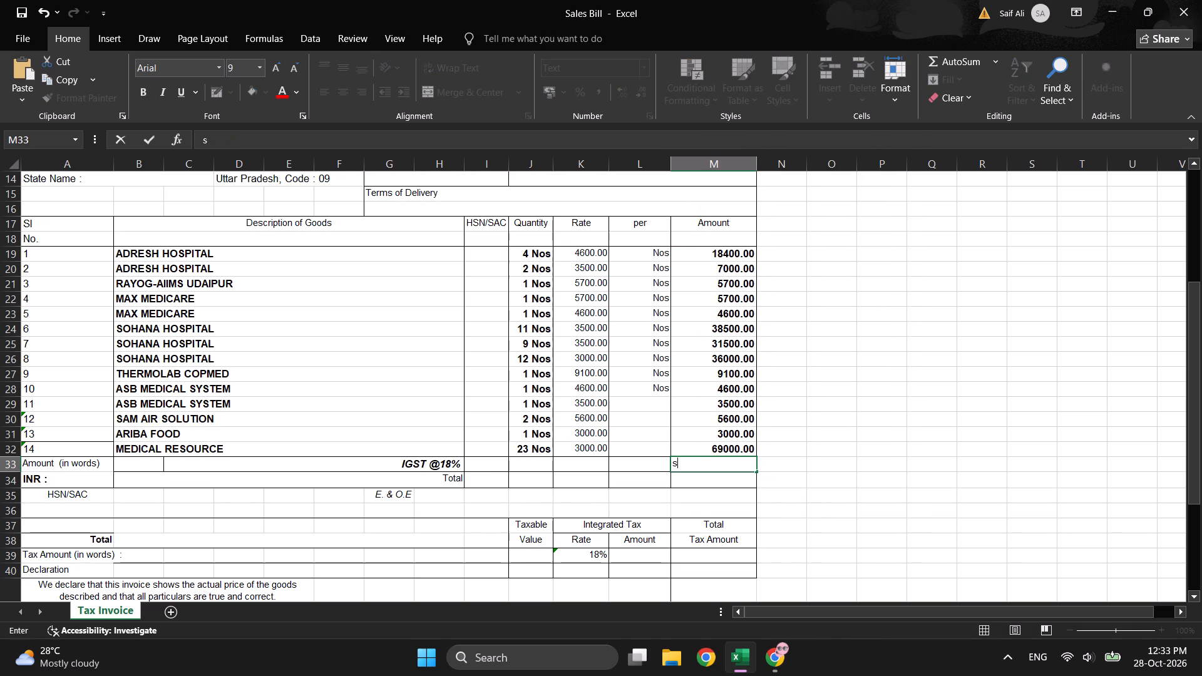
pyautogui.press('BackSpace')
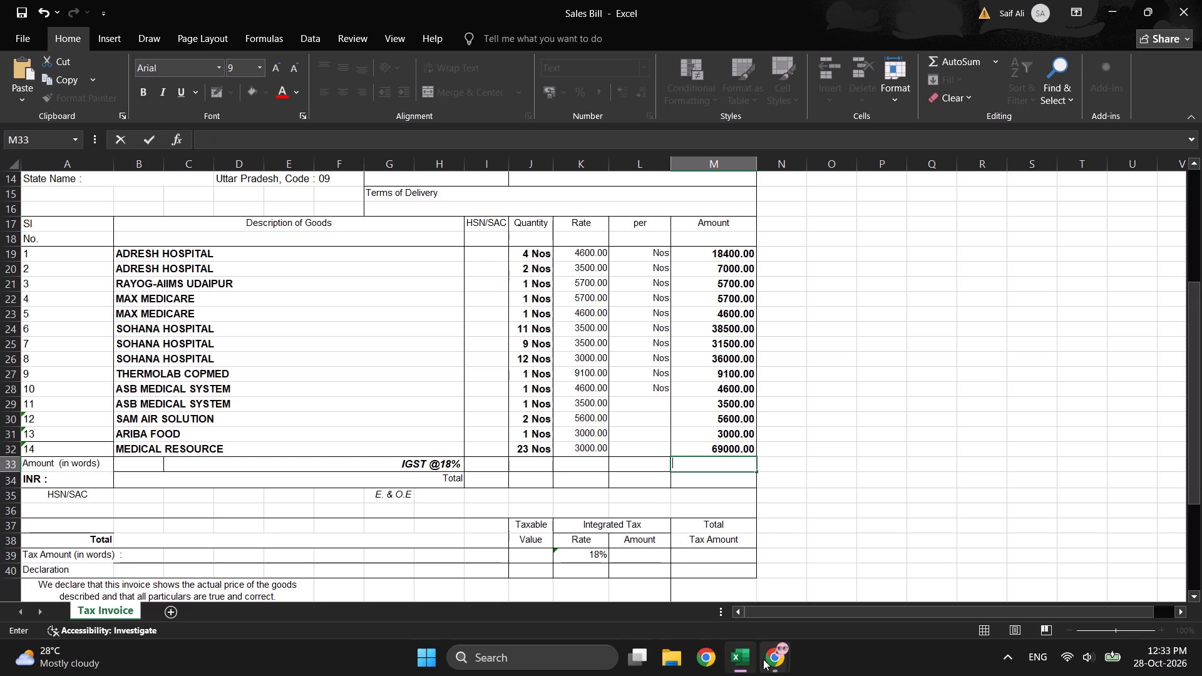
# Switch to the Chrome search results and ask the AI follow-up "selct kaise karo table ko".
pyautogui.click(763, 659)
pyautogui.click(833, 574)
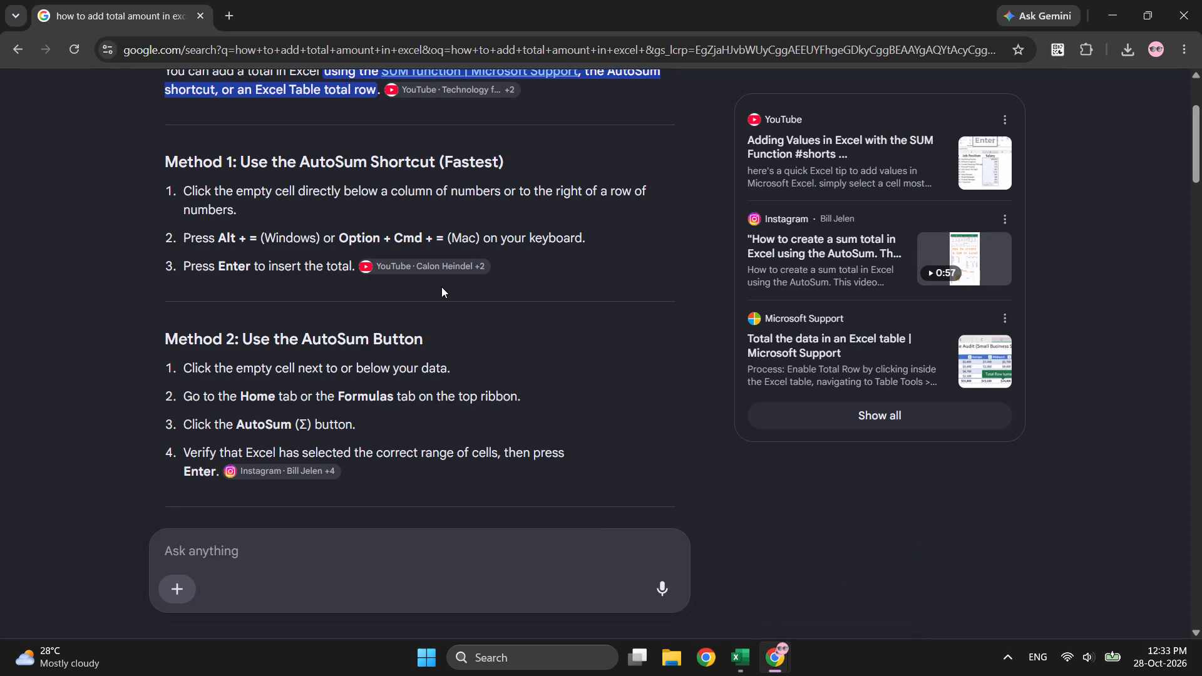
pyautogui.click(249, 553)
pyautogui.write('selct kaise karo table ko')
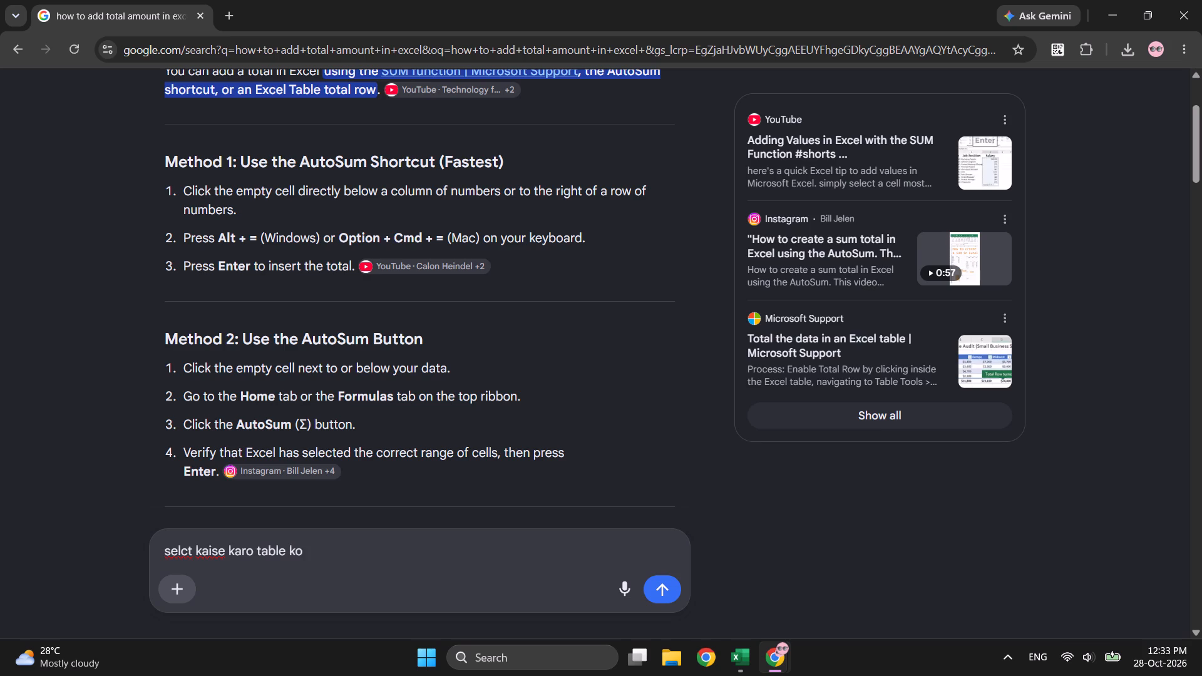
pyautogui.press('Return')
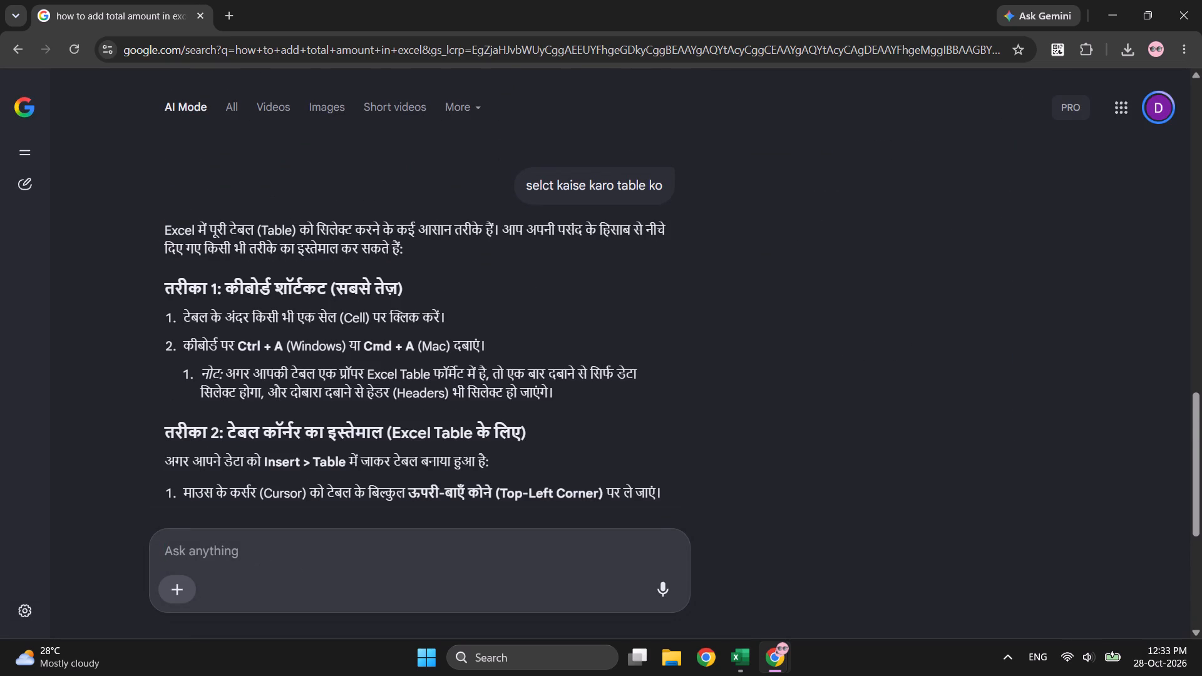
# Ask the AI "hinglish me btao" and read through the methods for selecting a table in Excel.
pyautogui.click(270, 558)
pyautogui.write('hinglish me btao')
pyautogui.press('Return')
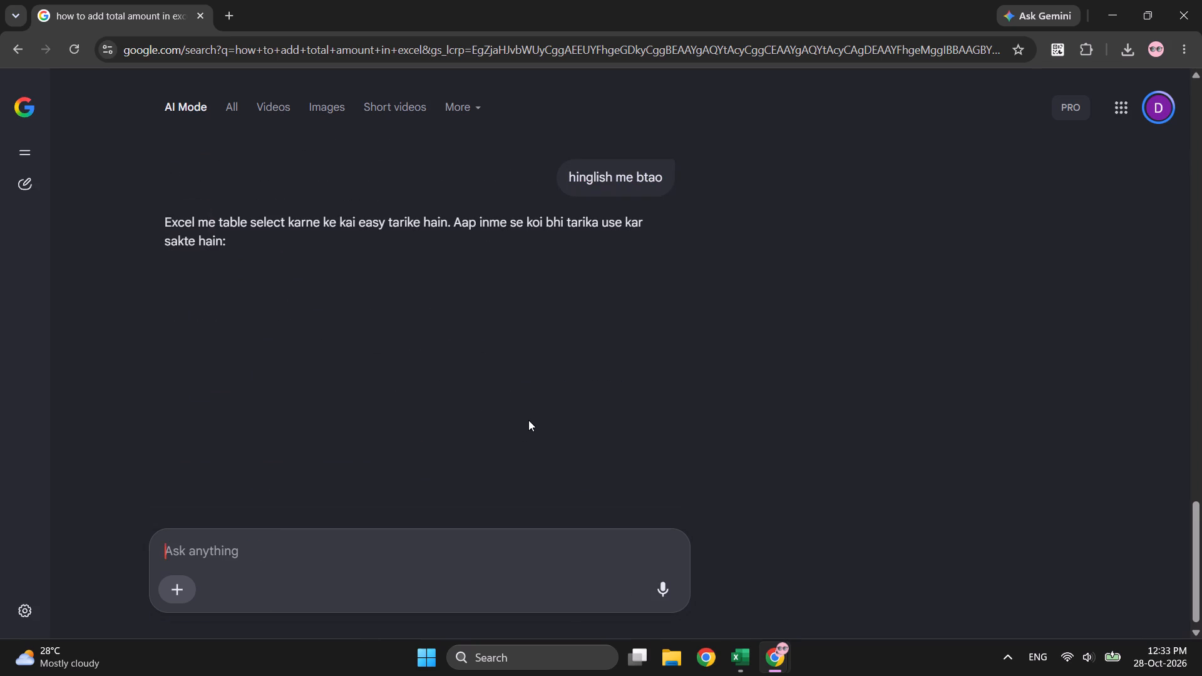
pyautogui.scroll(-1, 306, 333)
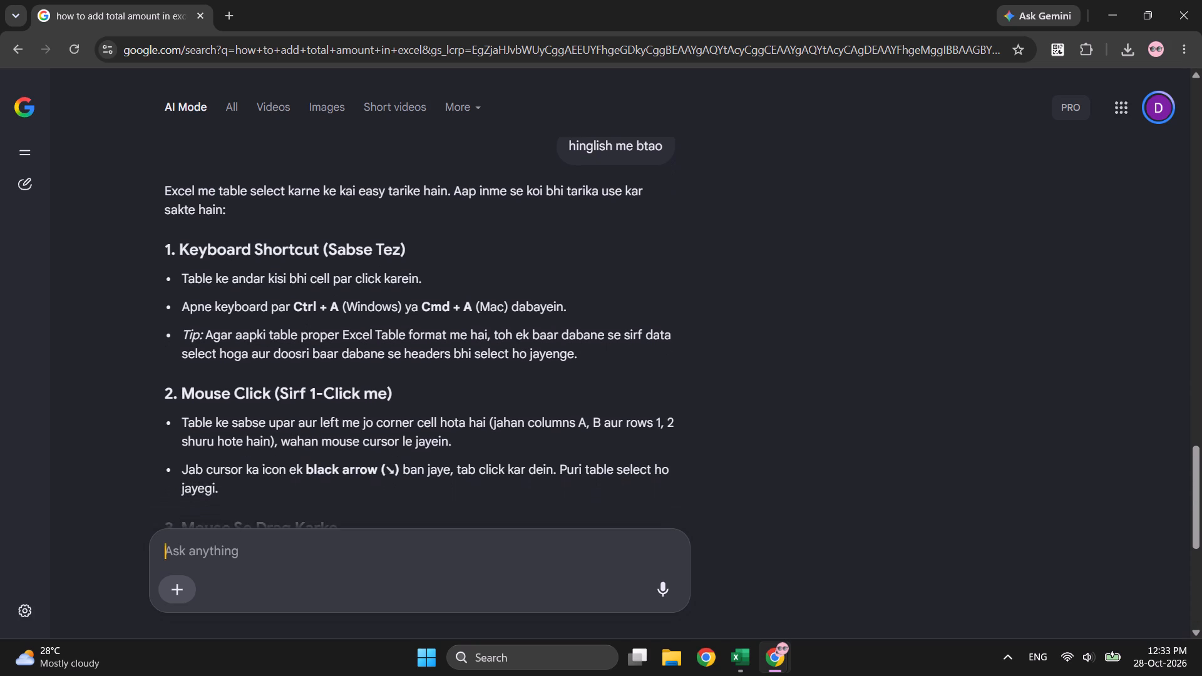
pyautogui.scroll(-2, 306, 333)
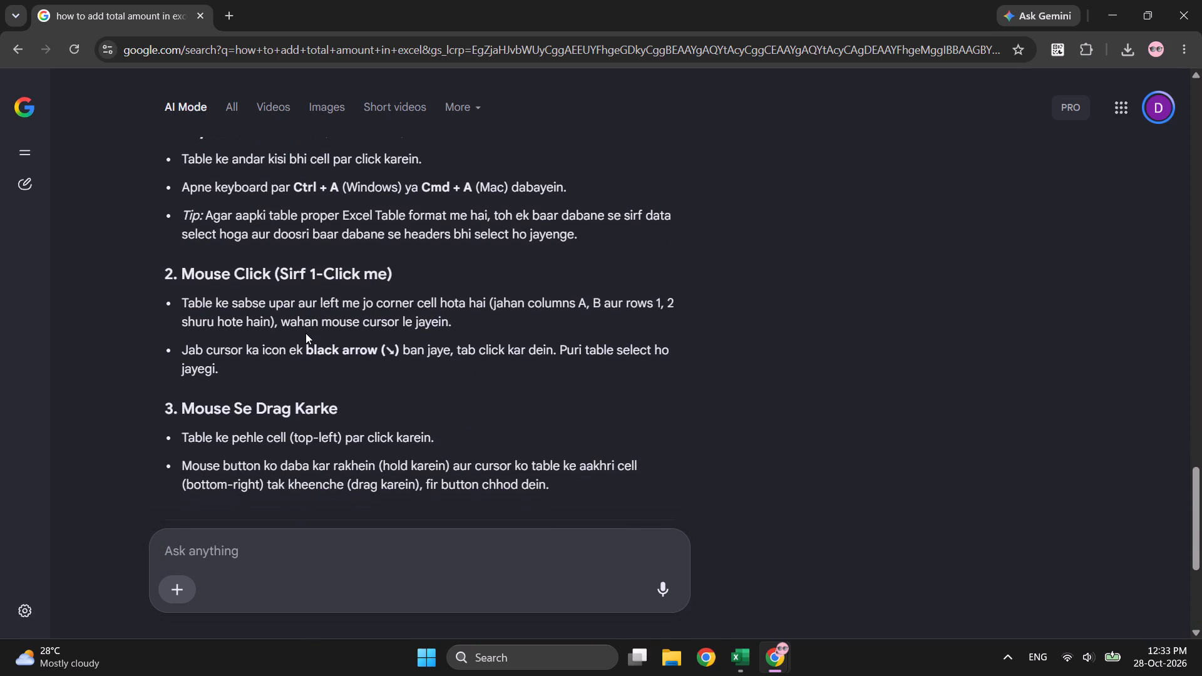
pyautogui.scroll(-3, 306, 333)
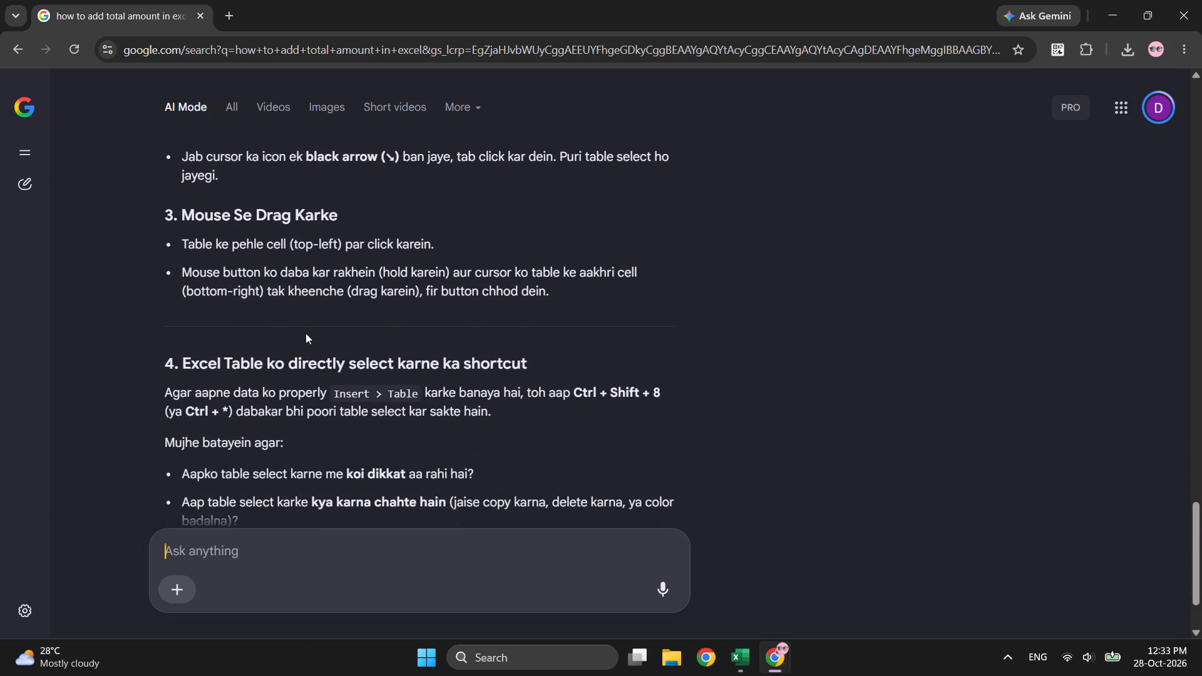
pyautogui.scroll(-1, 306, 333)
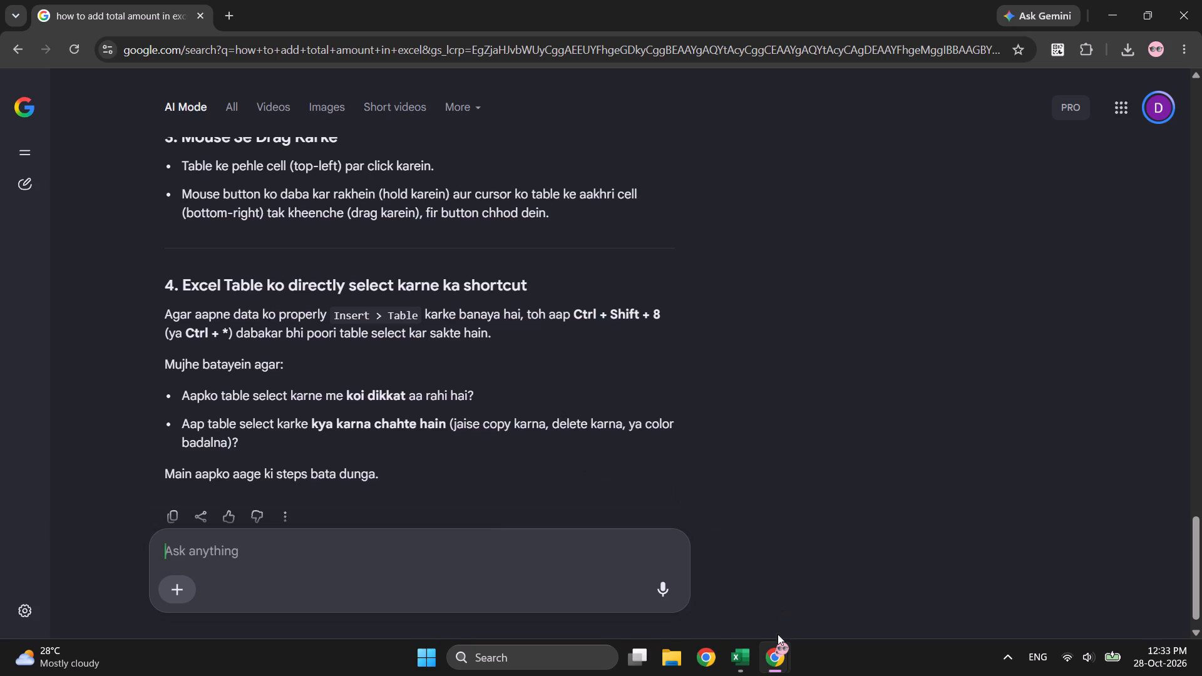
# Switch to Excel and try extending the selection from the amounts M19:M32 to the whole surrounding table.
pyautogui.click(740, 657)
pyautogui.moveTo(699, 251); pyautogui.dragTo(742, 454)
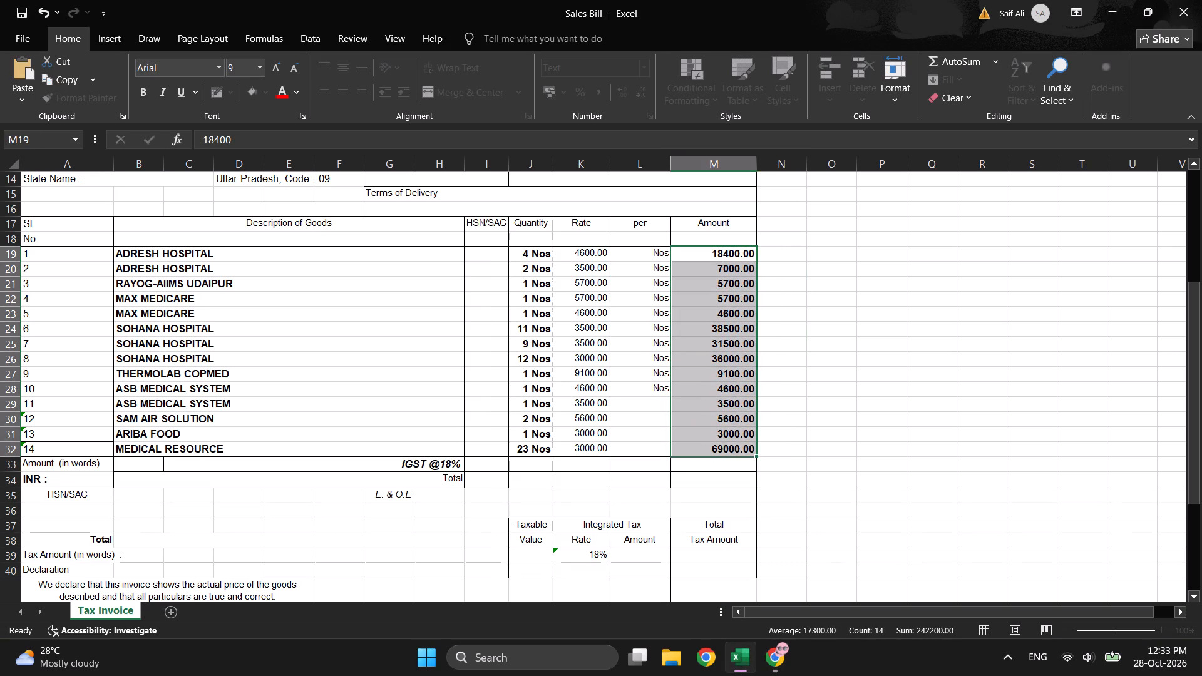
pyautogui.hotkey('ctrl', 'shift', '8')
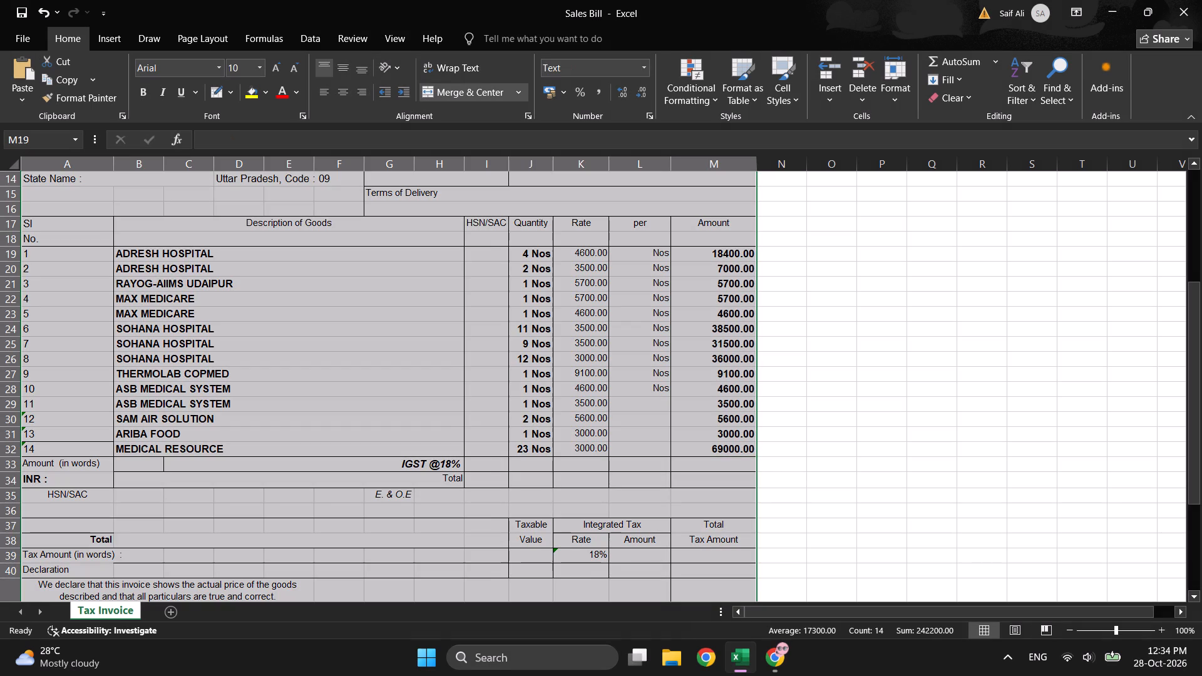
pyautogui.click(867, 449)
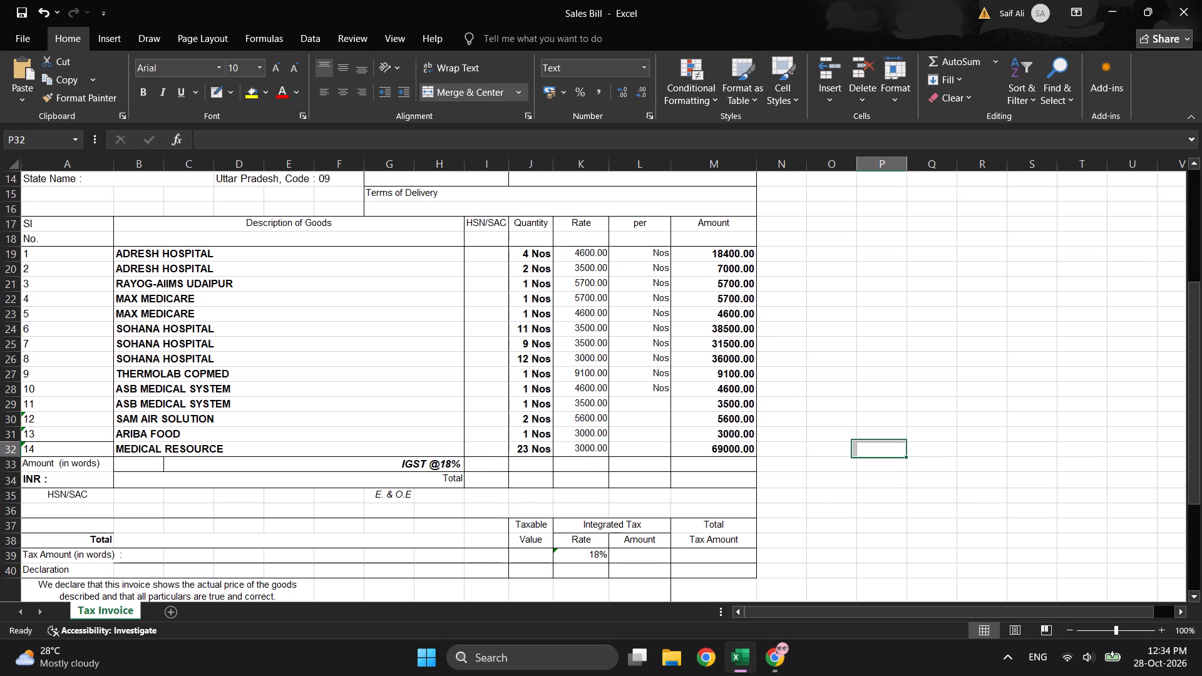
pyautogui.press('shift+super+s')
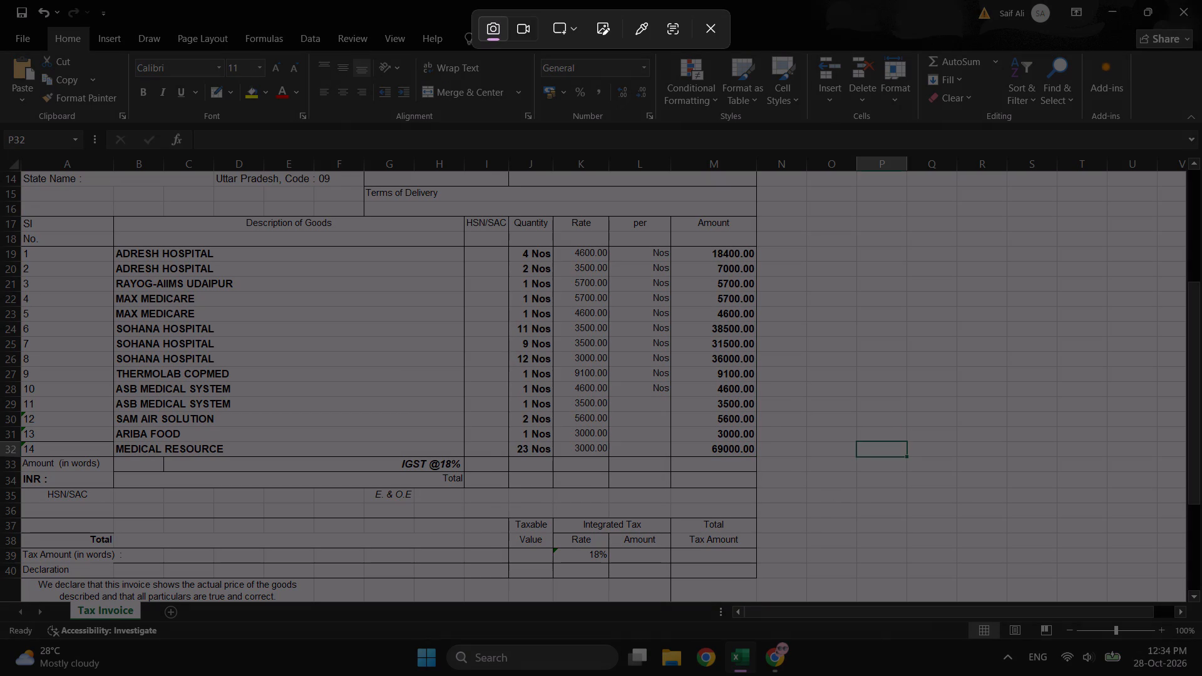
pyautogui.moveTo(657, 200); pyautogui.dragTo(781, 468)
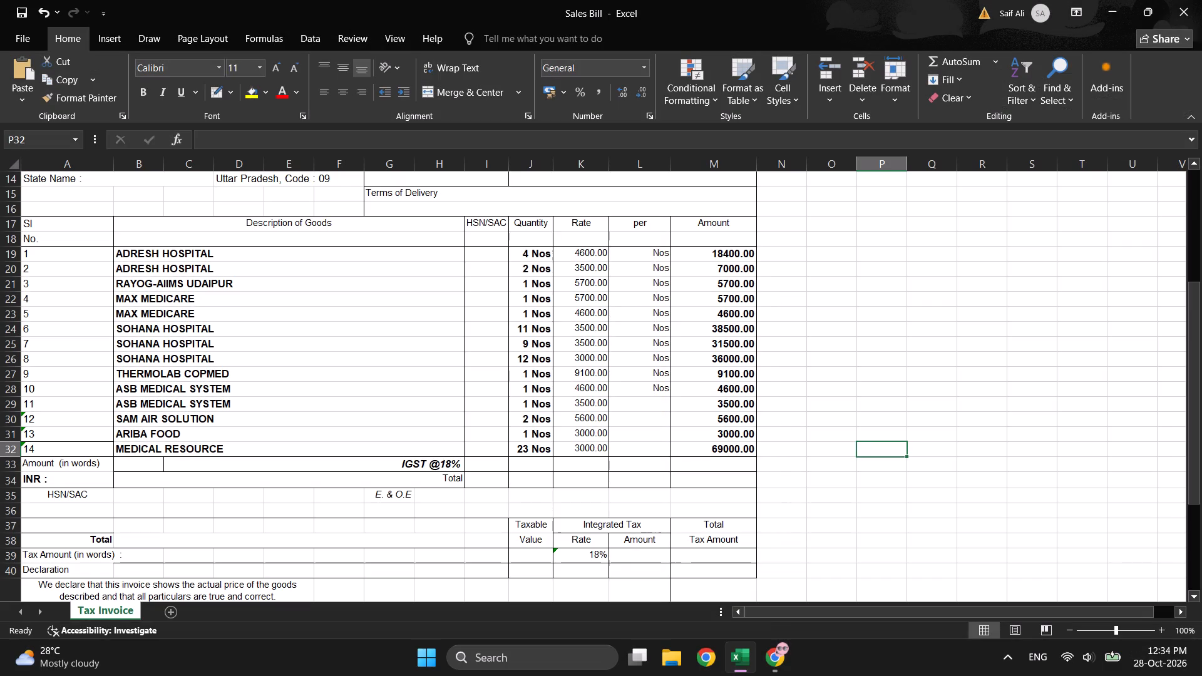
pyautogui.click(767, 658)
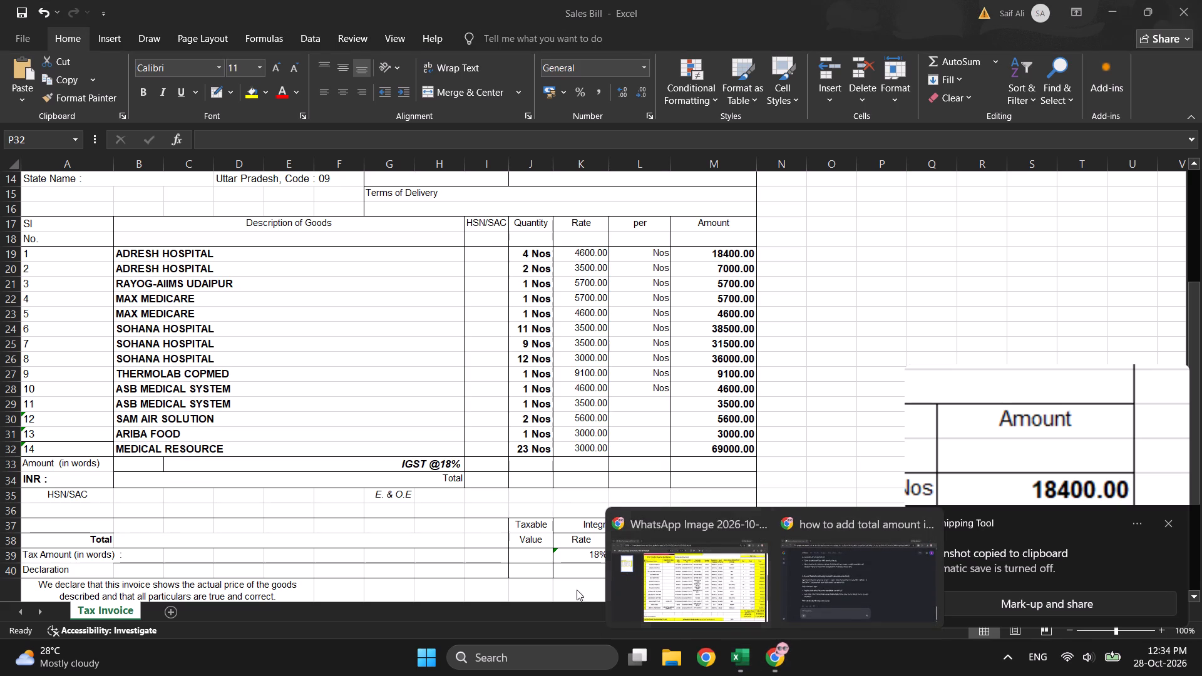
pyautogui.click(815, 591)
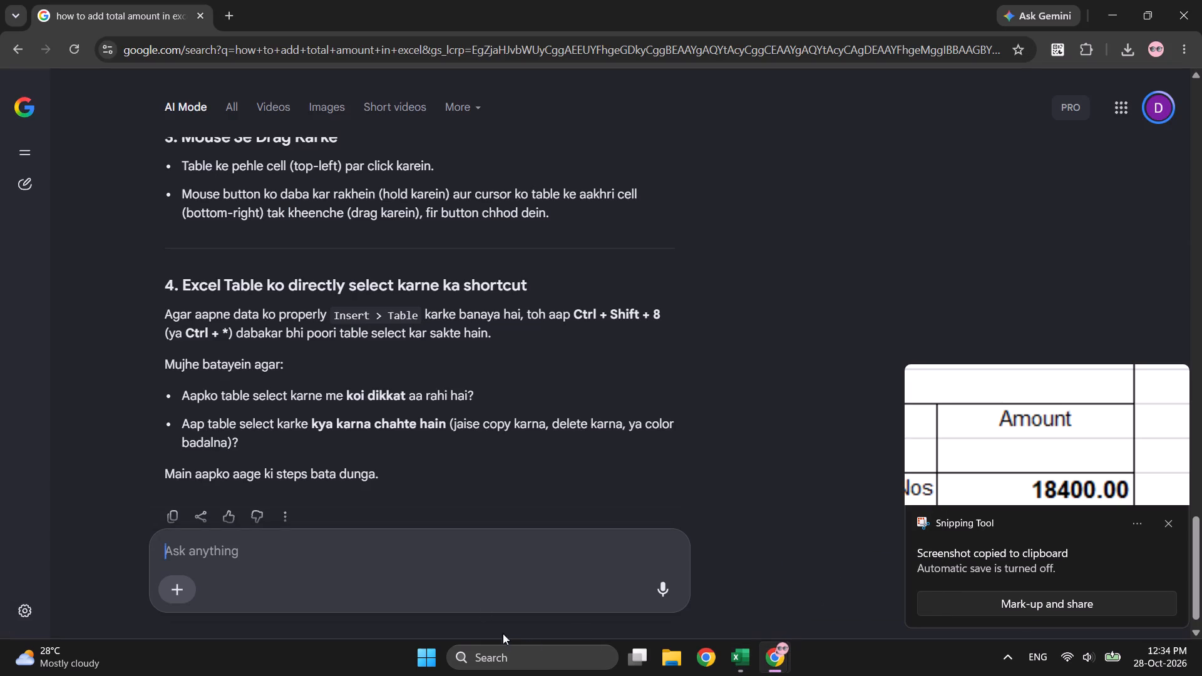
pyautogui.click(436, 562)
pyautogui.hotkey('ctrl', 'v')
pyautogui.write('isko mujhe add karna hai kaise karo')
pyautogui.press('Return')
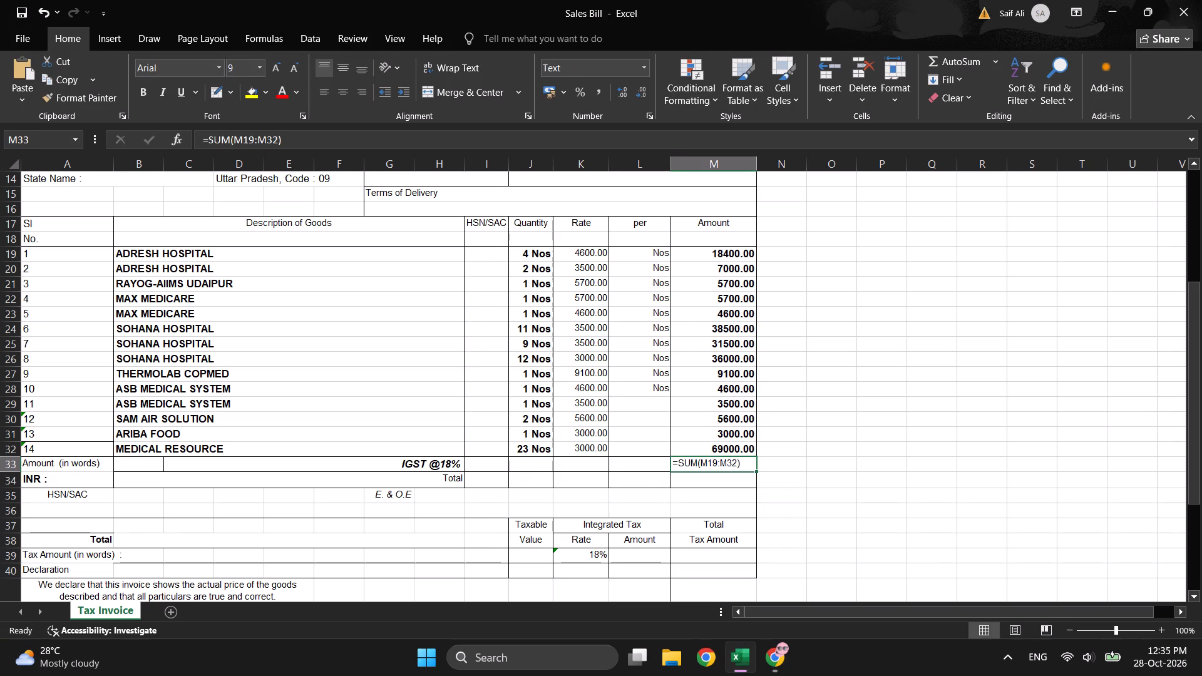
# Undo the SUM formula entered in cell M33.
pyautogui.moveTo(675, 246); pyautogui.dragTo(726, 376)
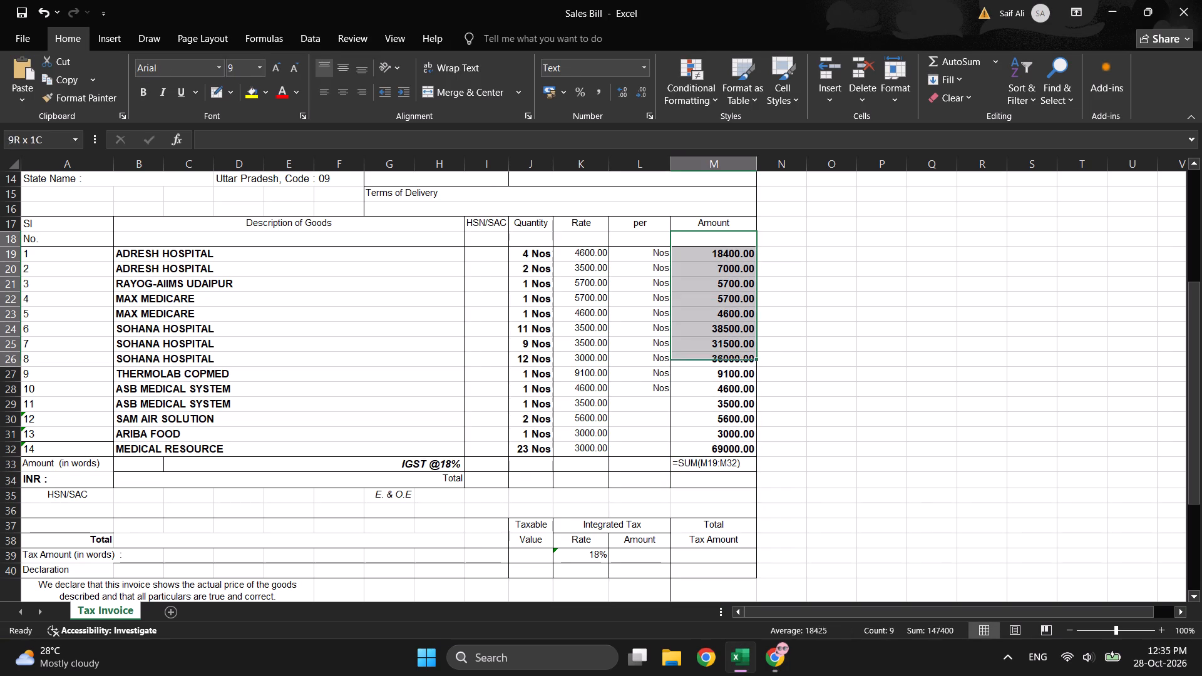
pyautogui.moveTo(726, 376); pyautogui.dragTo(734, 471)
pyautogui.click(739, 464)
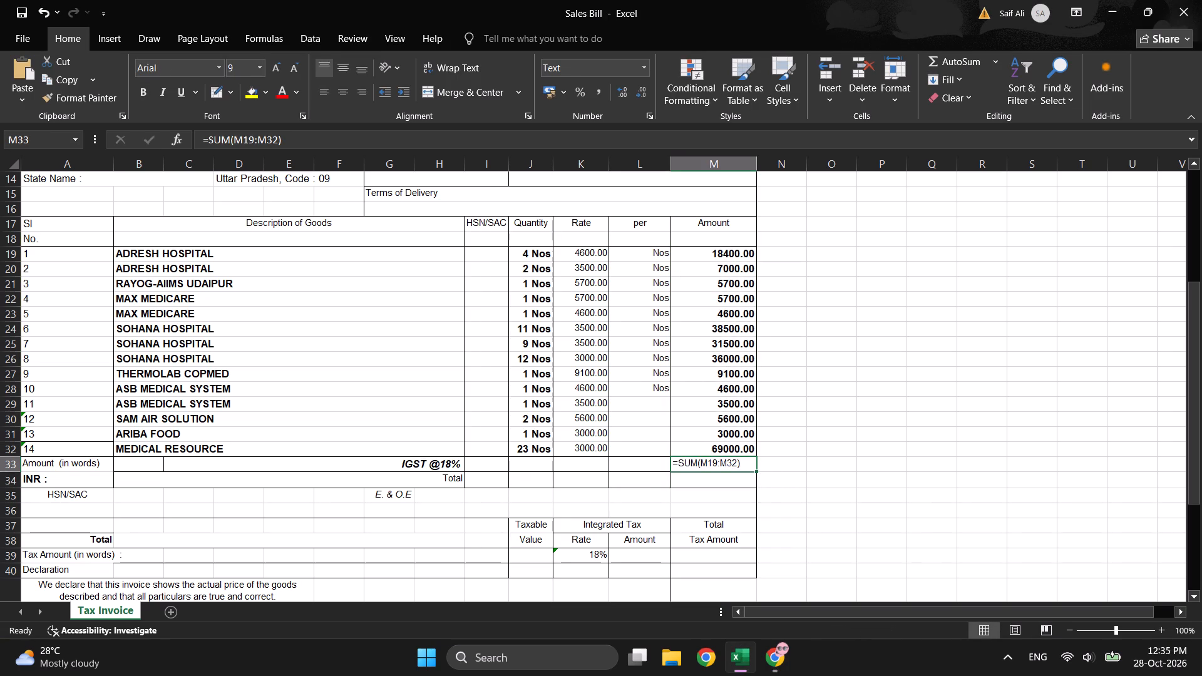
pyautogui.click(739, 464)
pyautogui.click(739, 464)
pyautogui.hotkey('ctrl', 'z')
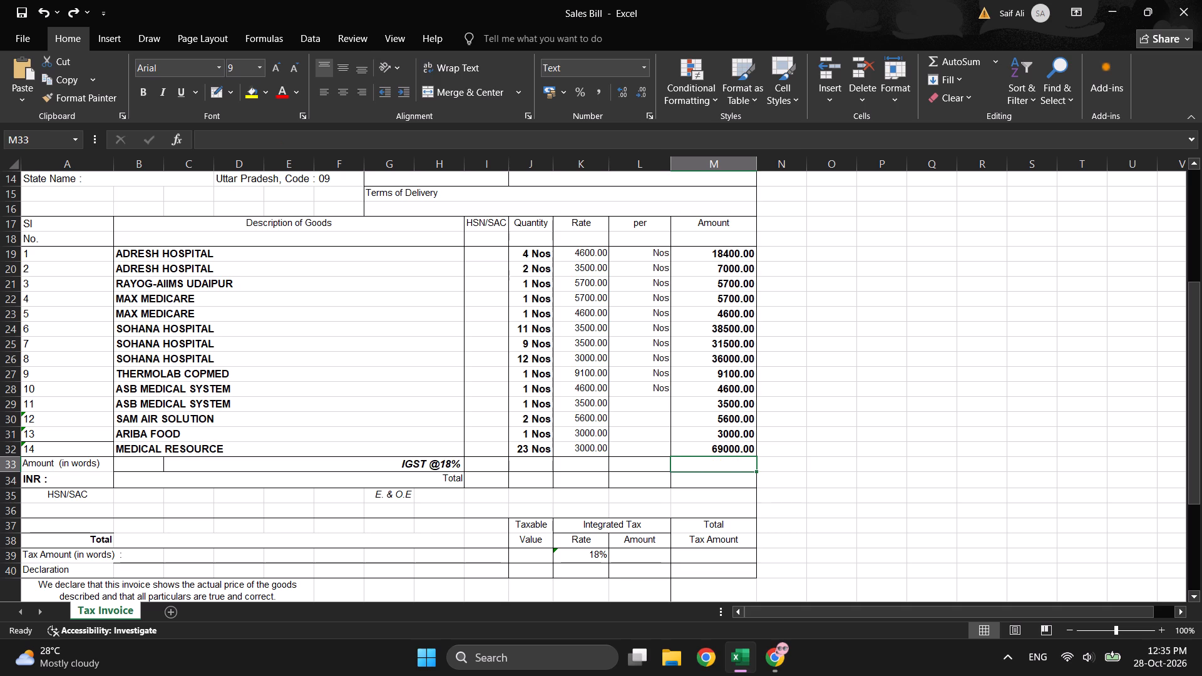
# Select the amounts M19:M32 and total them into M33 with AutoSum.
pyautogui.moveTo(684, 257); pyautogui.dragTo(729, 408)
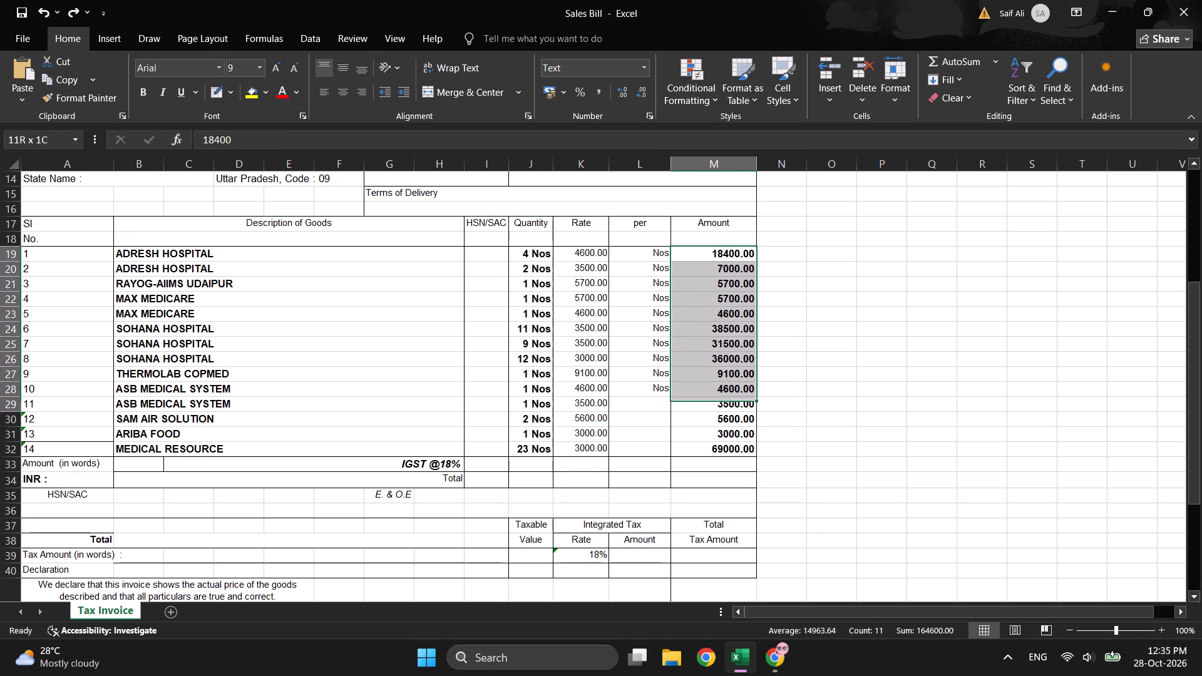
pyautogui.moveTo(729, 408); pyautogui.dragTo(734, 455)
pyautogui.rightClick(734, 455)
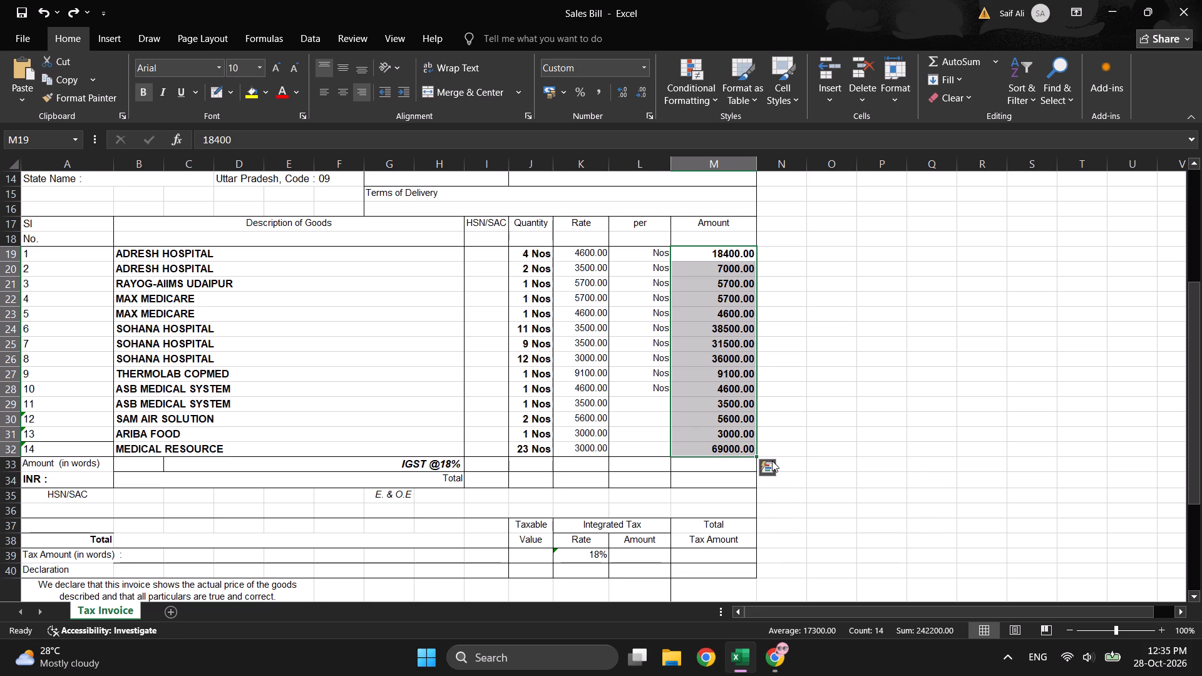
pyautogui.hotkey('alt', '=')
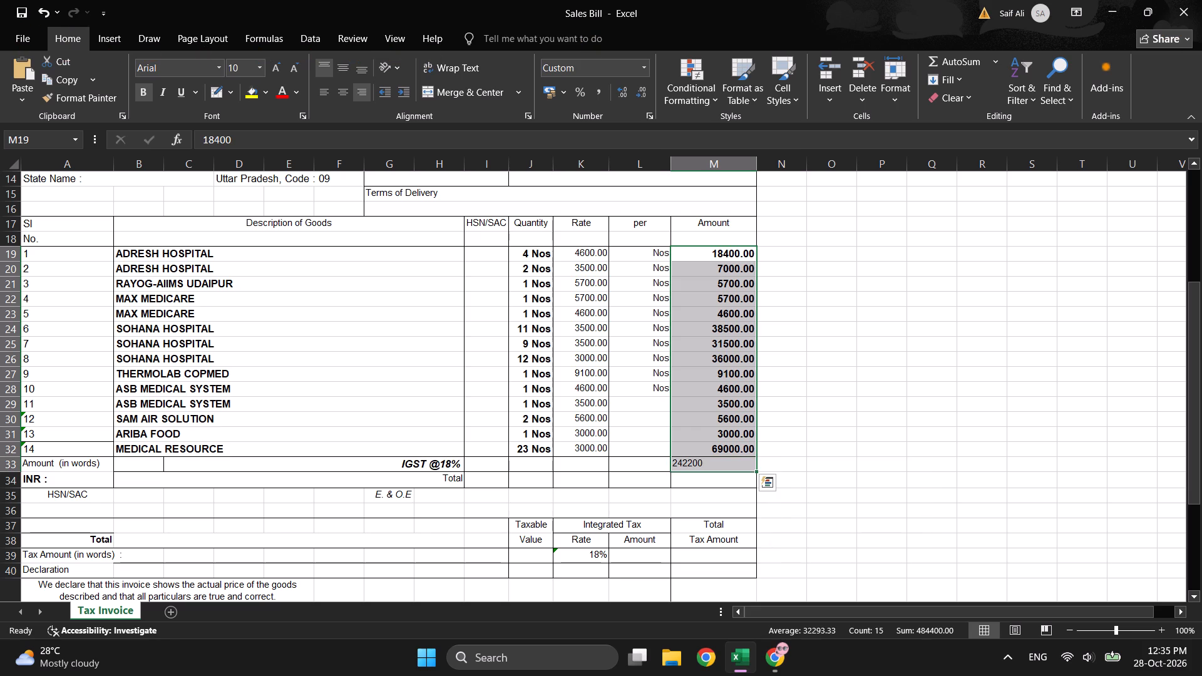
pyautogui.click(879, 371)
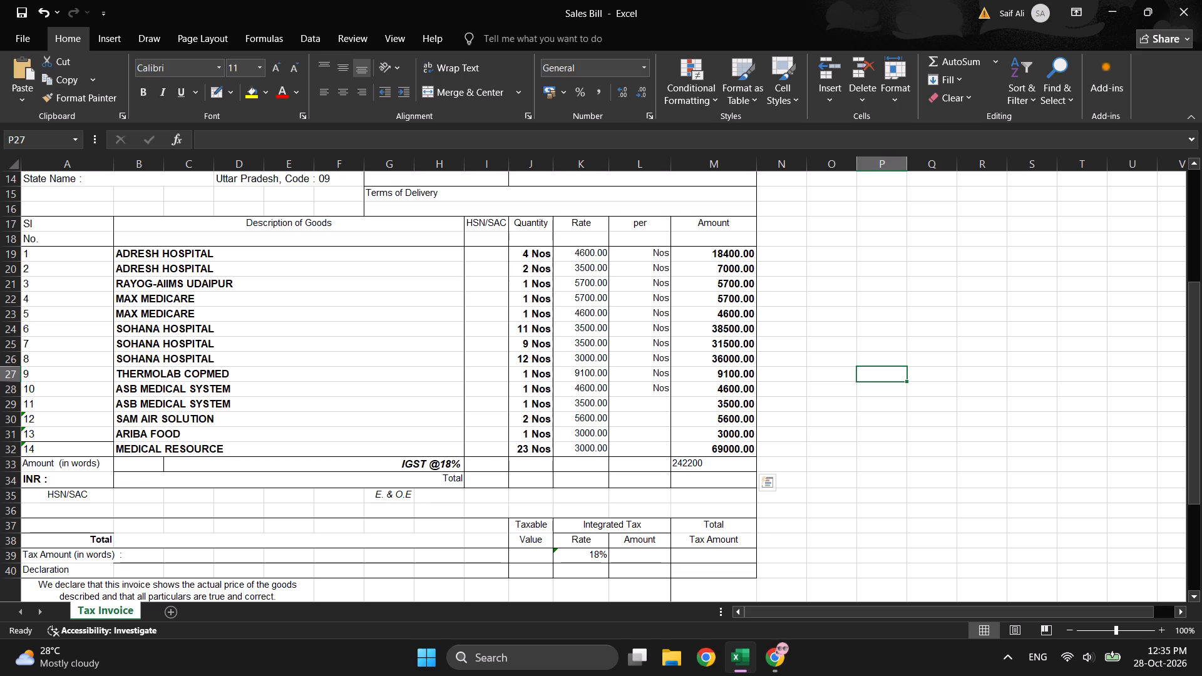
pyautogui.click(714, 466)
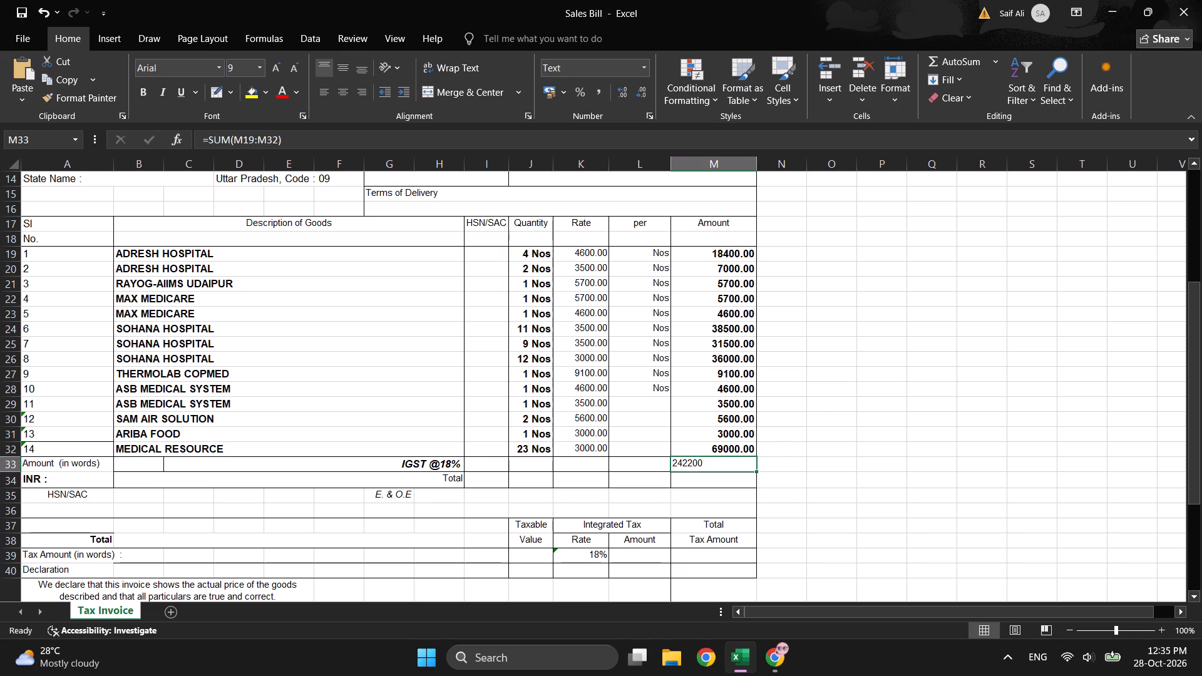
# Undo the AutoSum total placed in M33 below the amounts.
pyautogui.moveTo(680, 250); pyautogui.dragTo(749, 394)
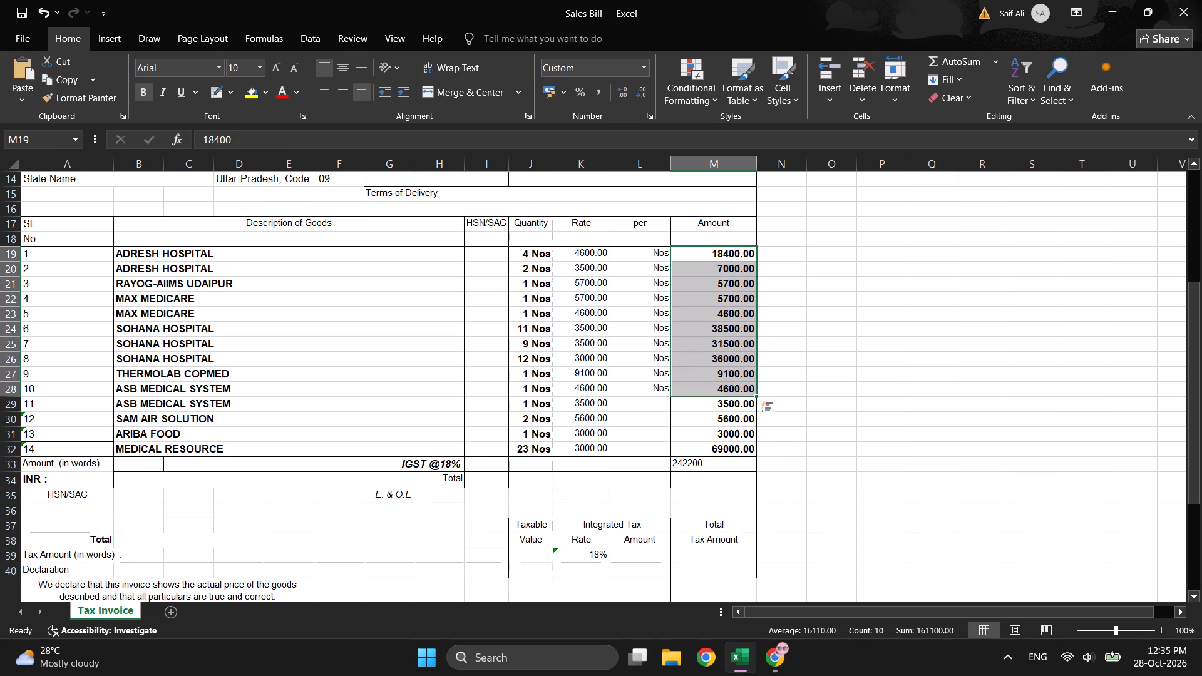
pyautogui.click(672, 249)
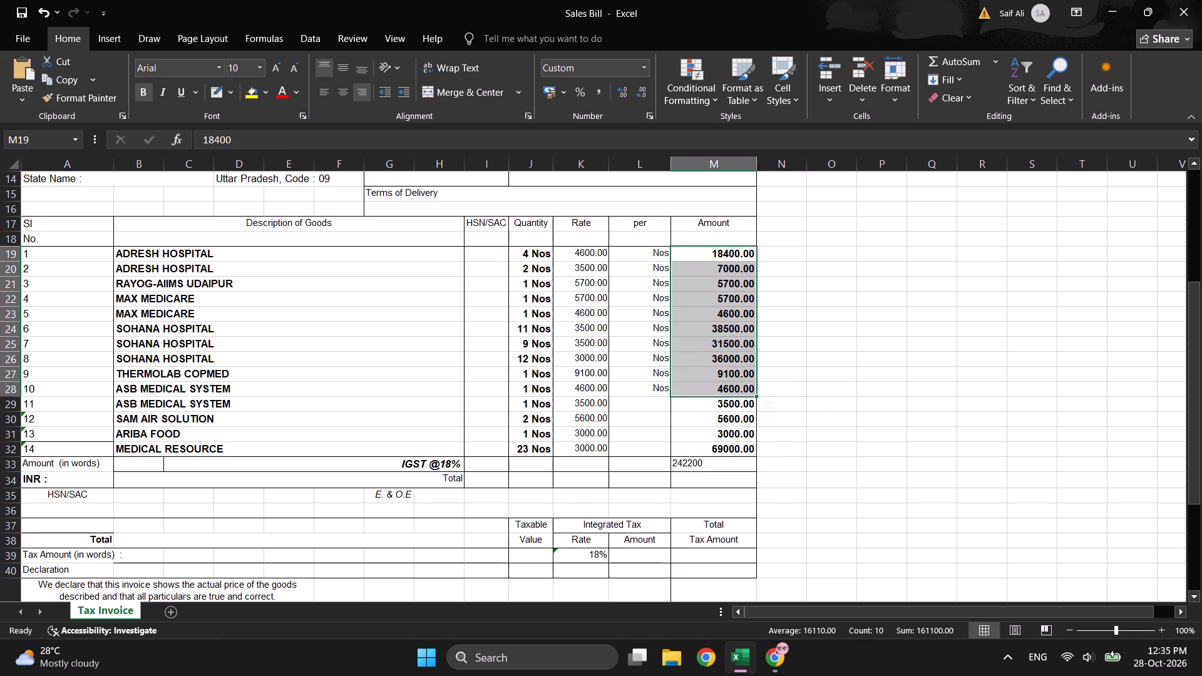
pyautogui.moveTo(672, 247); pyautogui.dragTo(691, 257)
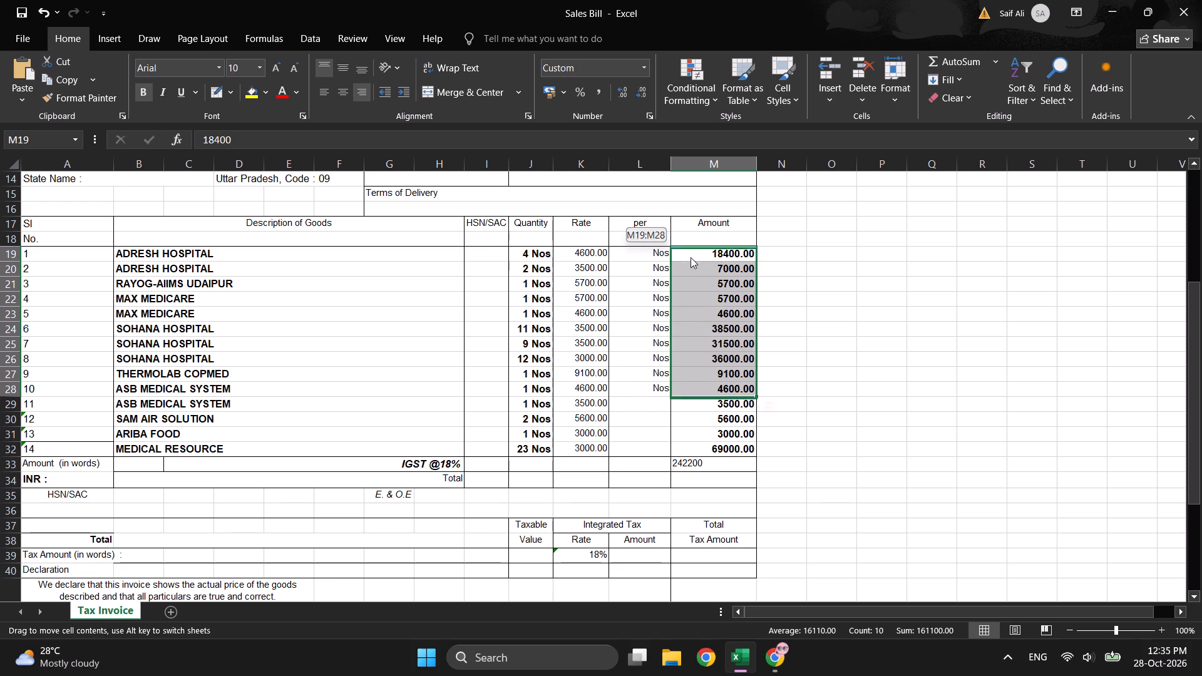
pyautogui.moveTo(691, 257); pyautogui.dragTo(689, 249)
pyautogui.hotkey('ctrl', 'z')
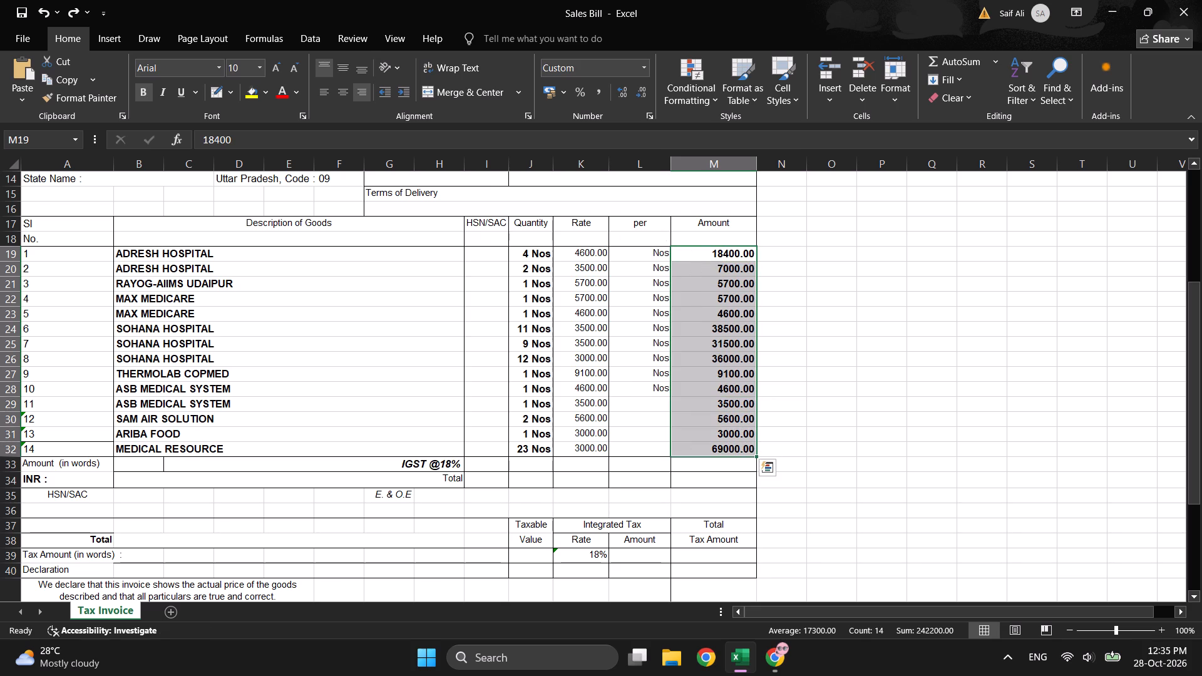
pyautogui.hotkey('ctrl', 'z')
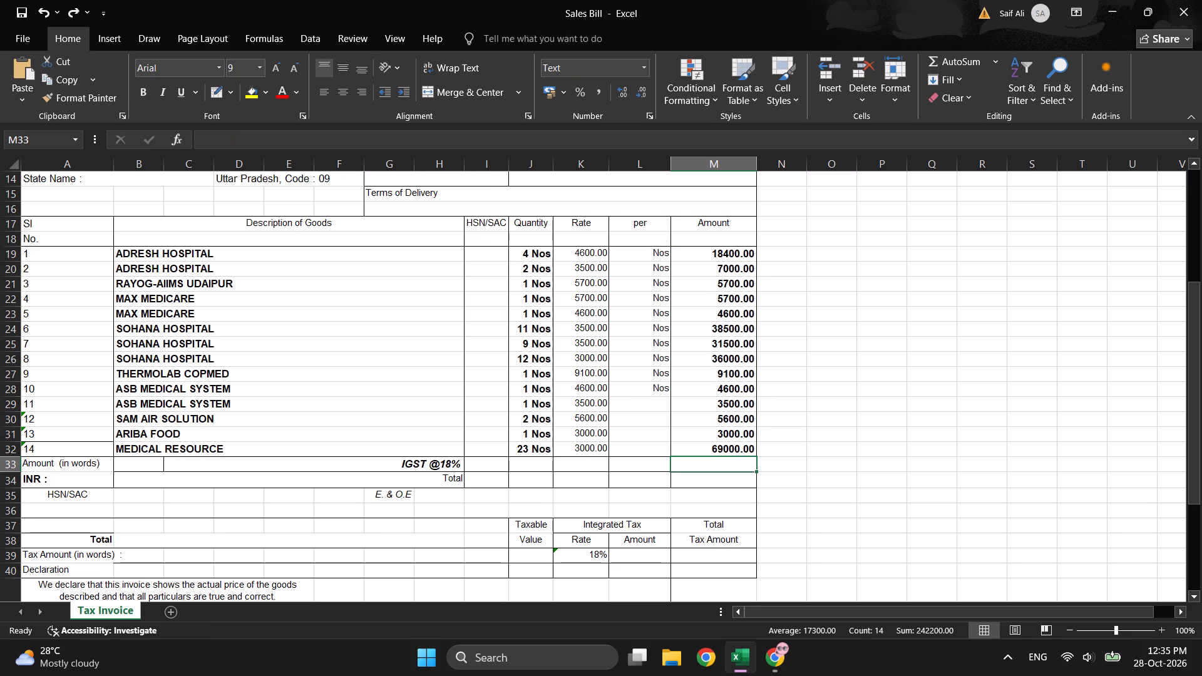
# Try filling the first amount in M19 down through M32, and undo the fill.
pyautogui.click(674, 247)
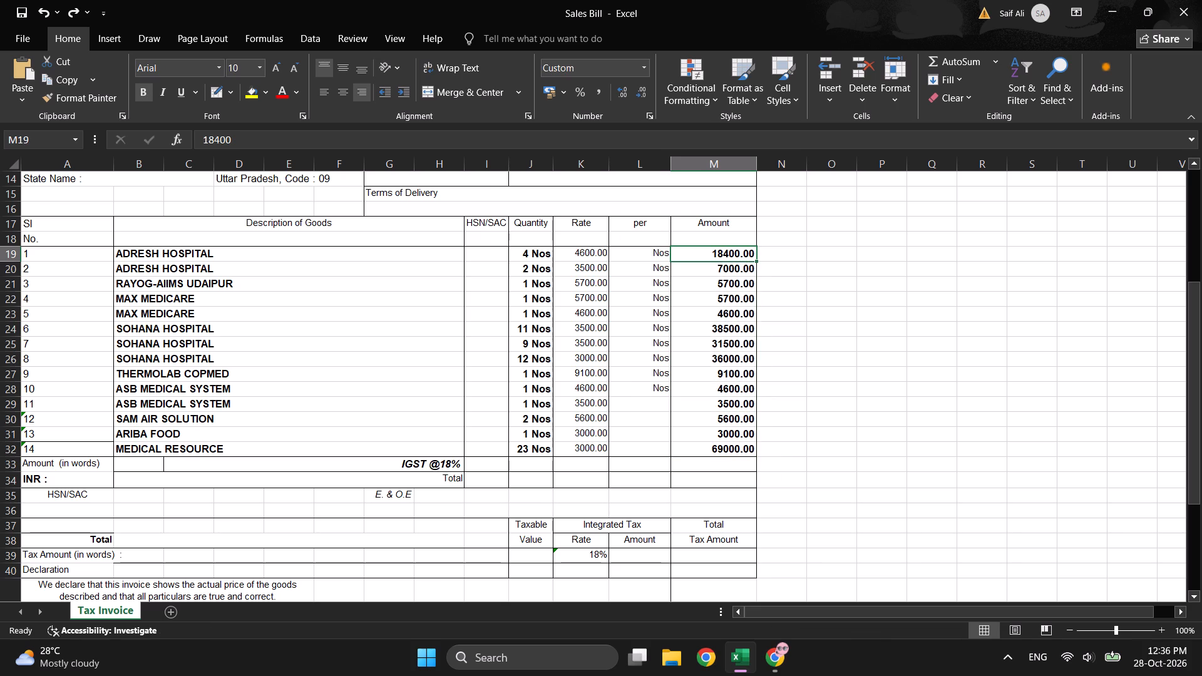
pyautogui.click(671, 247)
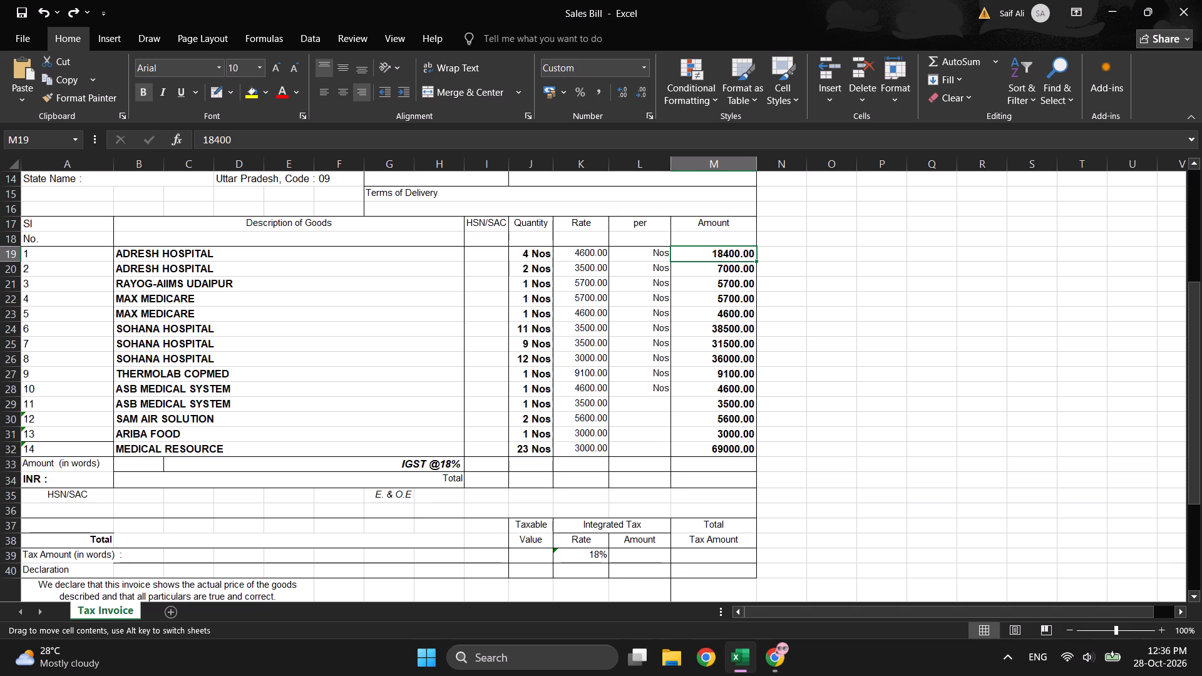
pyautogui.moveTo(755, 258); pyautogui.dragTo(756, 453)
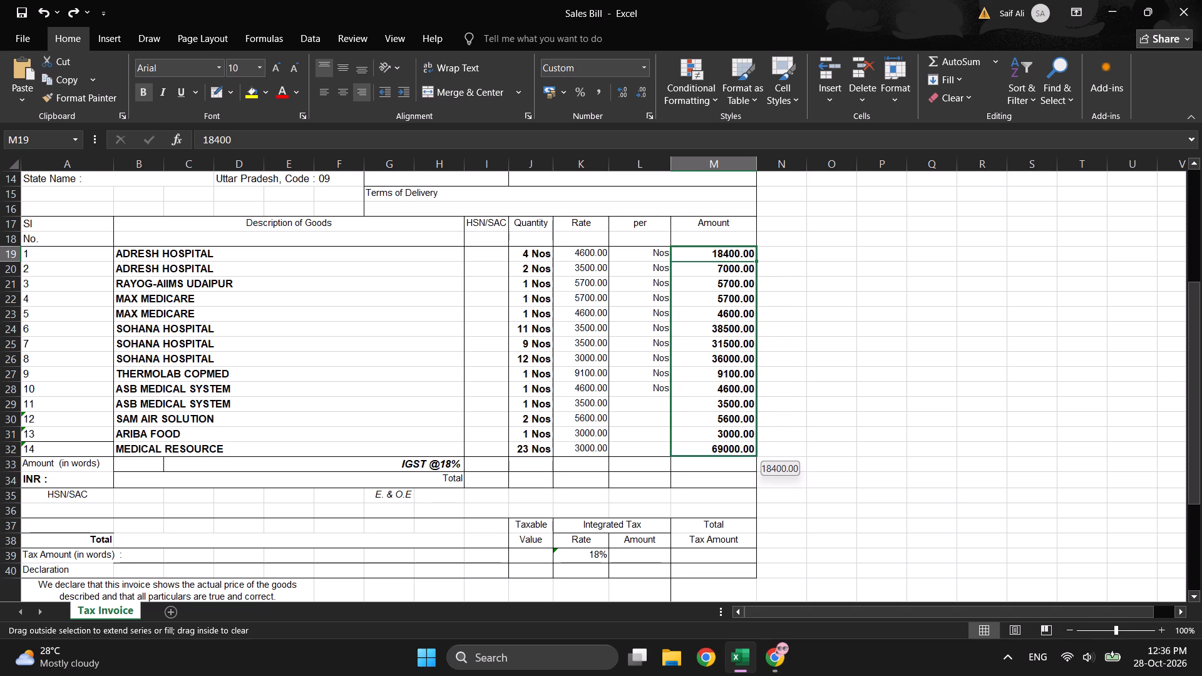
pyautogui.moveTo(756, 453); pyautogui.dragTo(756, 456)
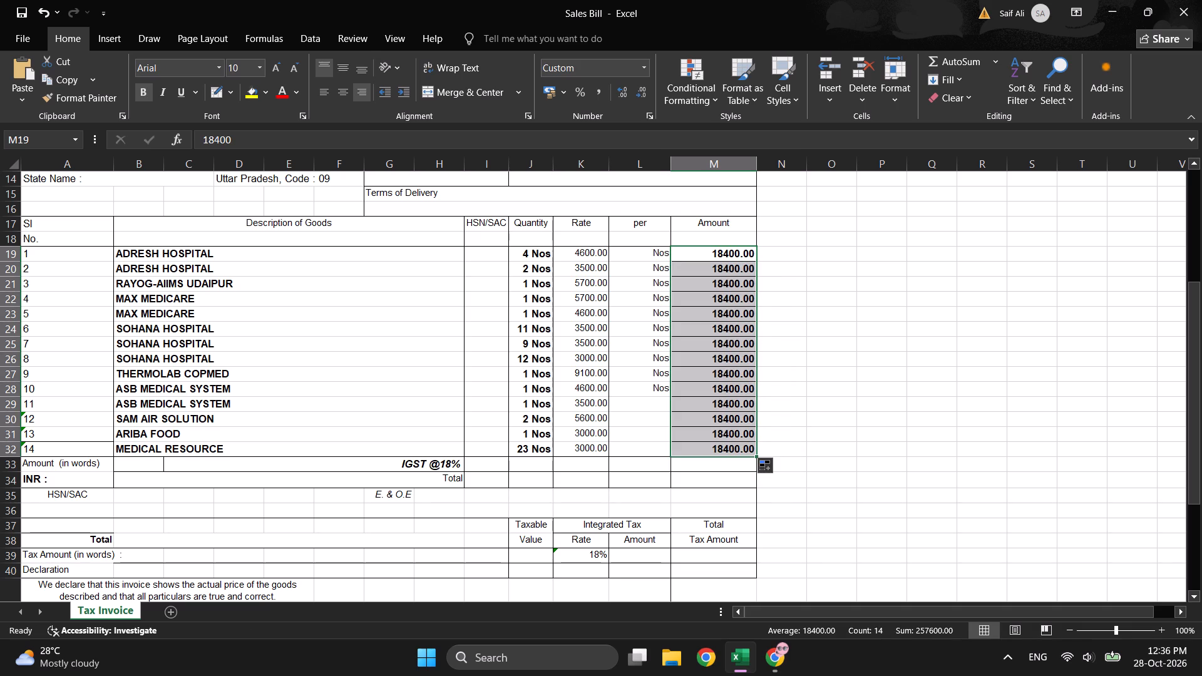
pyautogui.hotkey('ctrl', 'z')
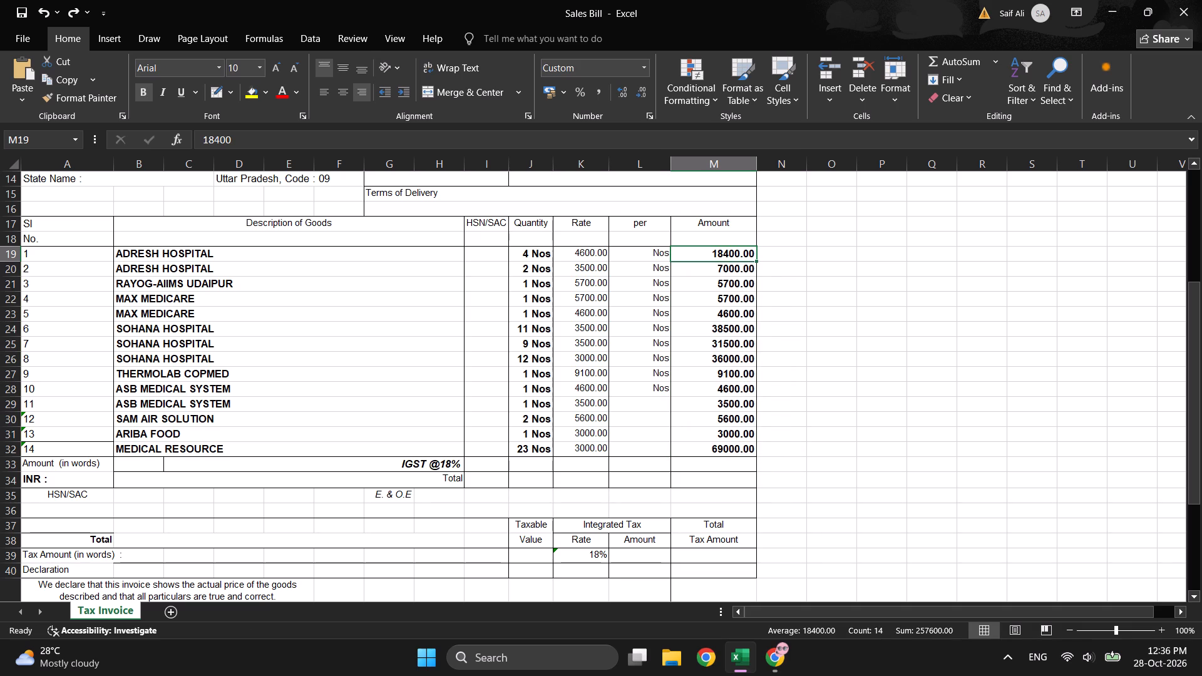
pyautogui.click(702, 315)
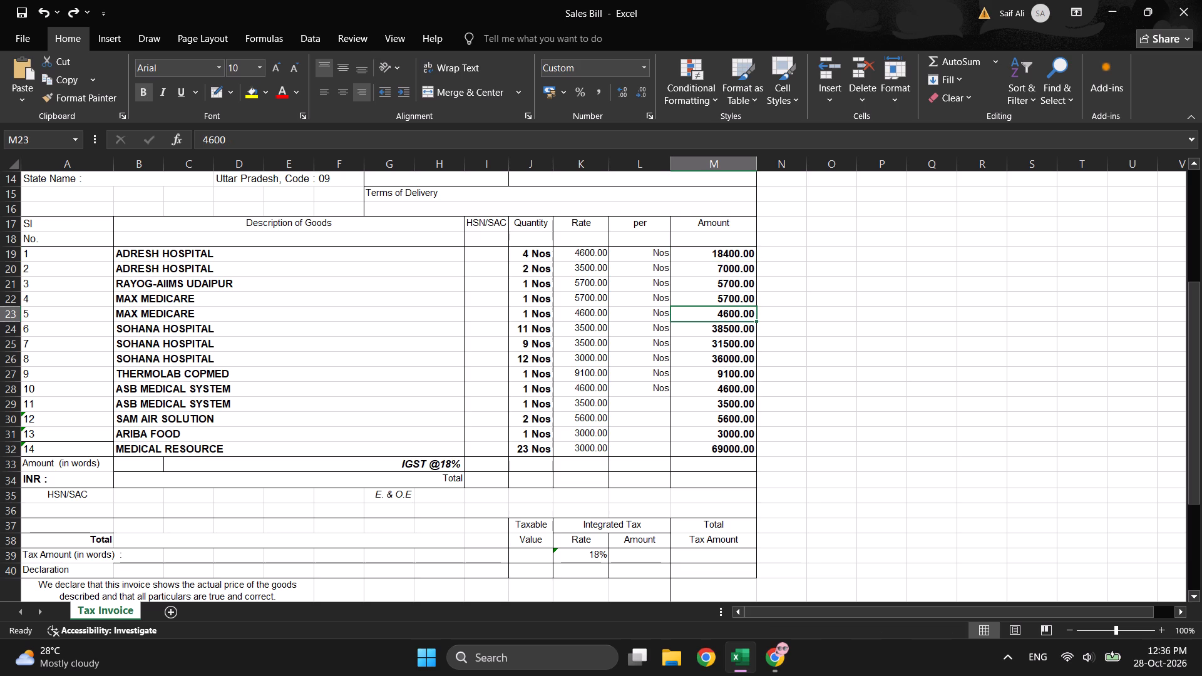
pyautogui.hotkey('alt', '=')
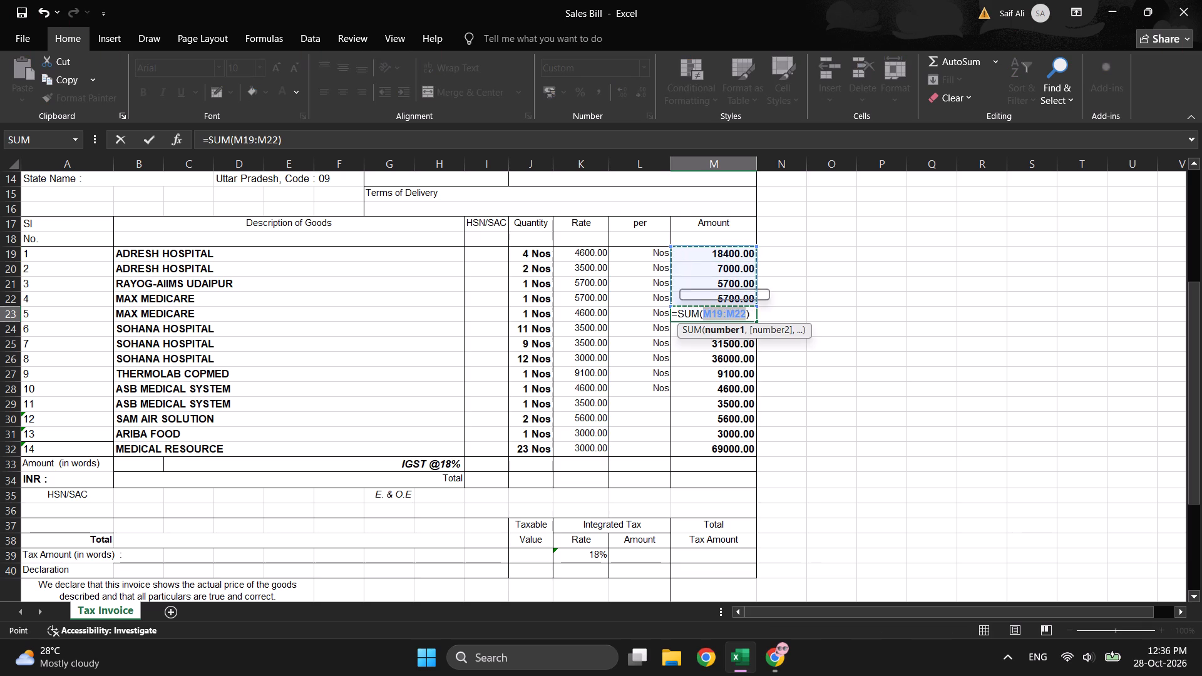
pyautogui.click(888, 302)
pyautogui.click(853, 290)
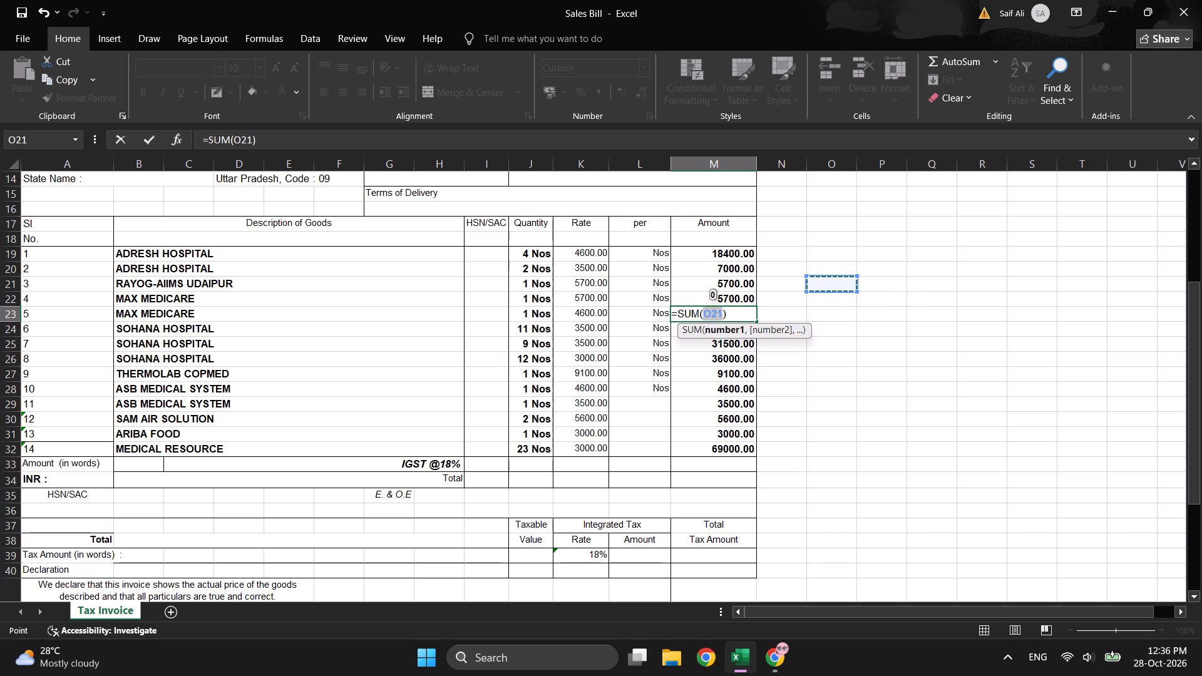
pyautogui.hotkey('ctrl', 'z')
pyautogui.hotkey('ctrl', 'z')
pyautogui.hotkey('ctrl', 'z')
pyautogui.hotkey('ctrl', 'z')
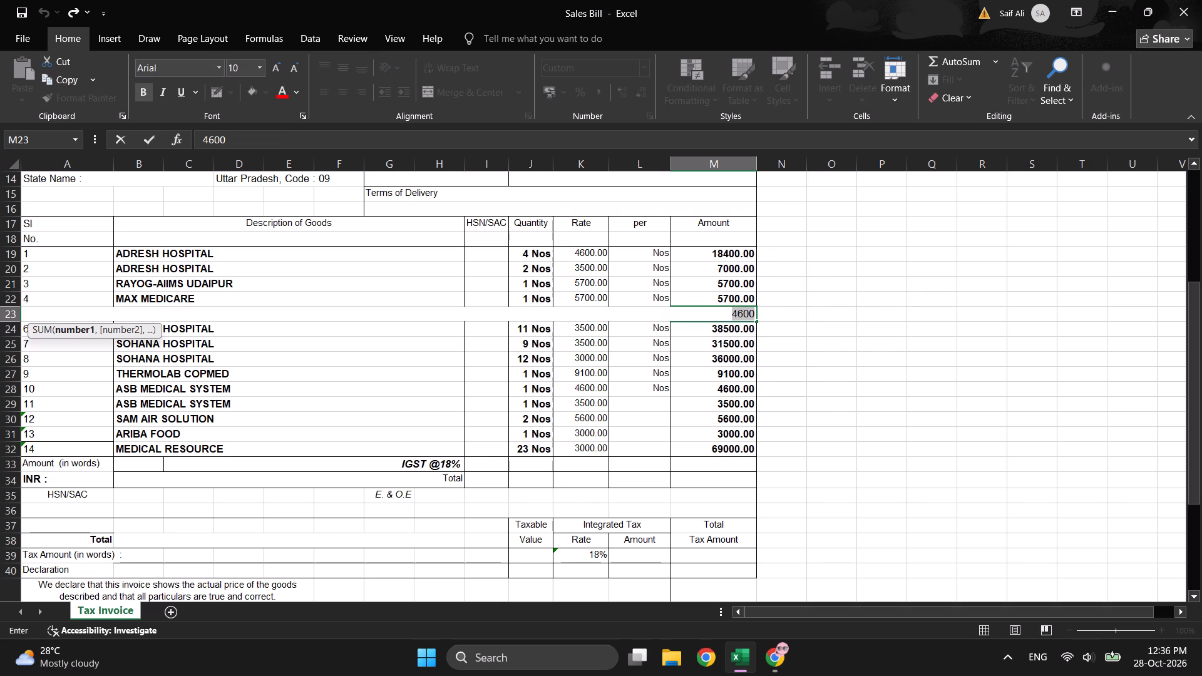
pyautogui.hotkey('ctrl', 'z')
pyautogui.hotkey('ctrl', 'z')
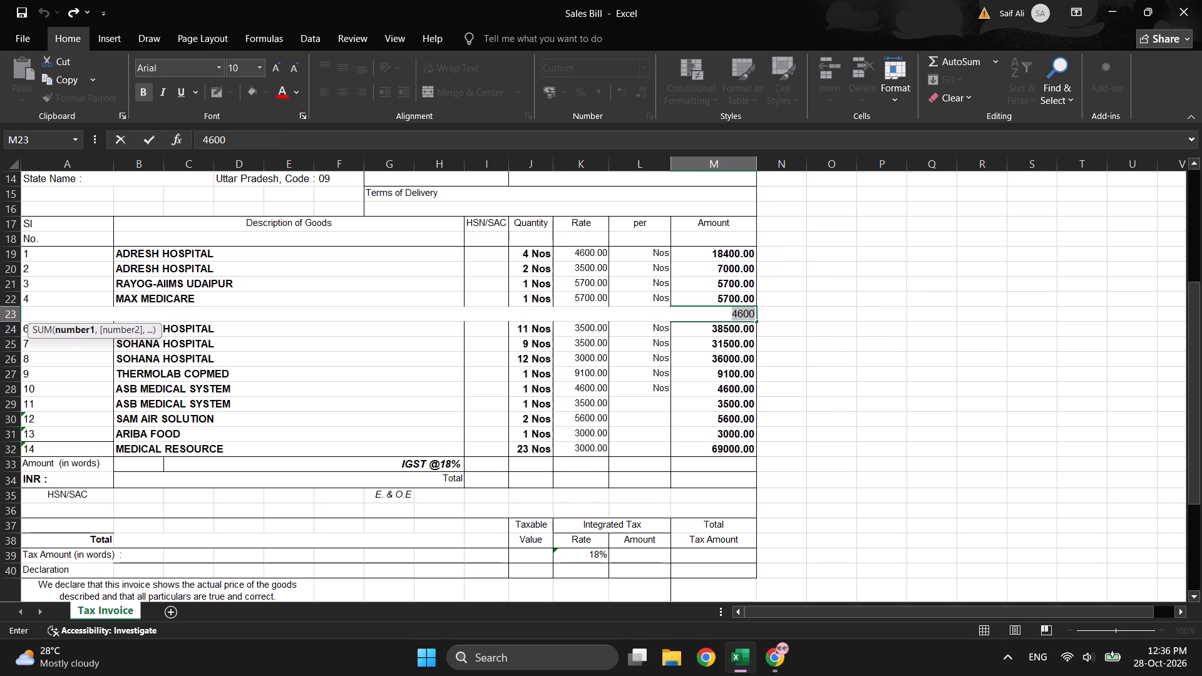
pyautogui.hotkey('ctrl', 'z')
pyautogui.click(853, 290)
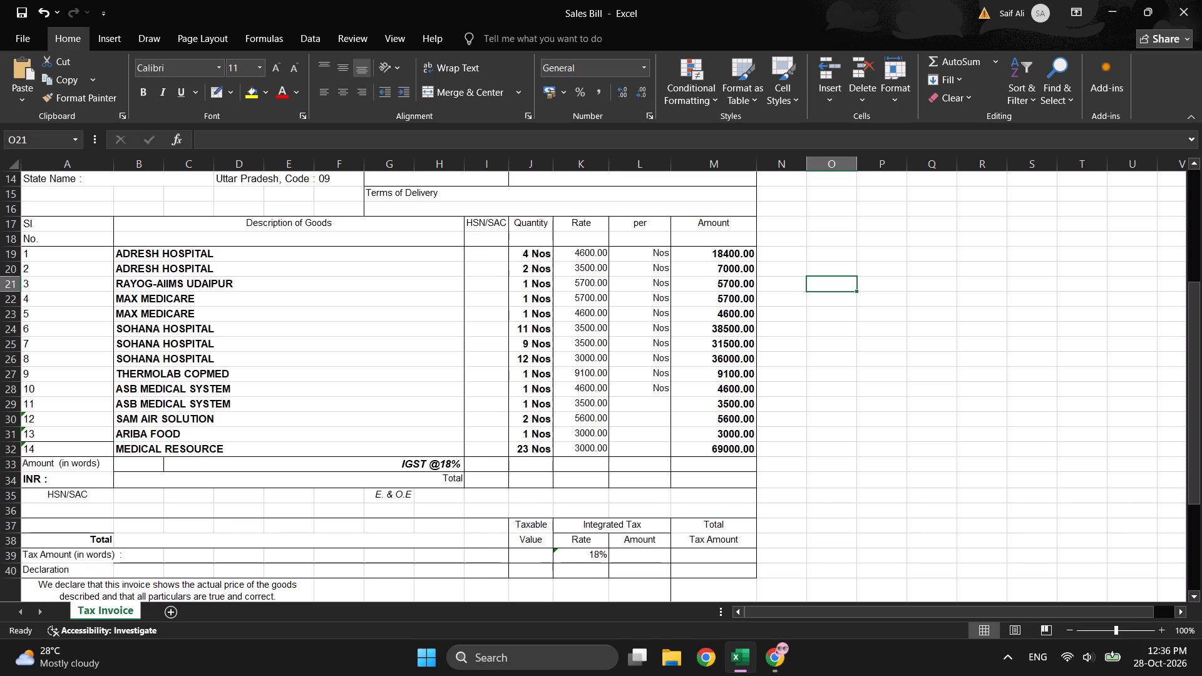
# Select the amounts M19:M32 and total them with AutoSum into M34 on the Total row.
pyautogui.moveTo(674, 247); pyautogui.dragTo(712, 307)
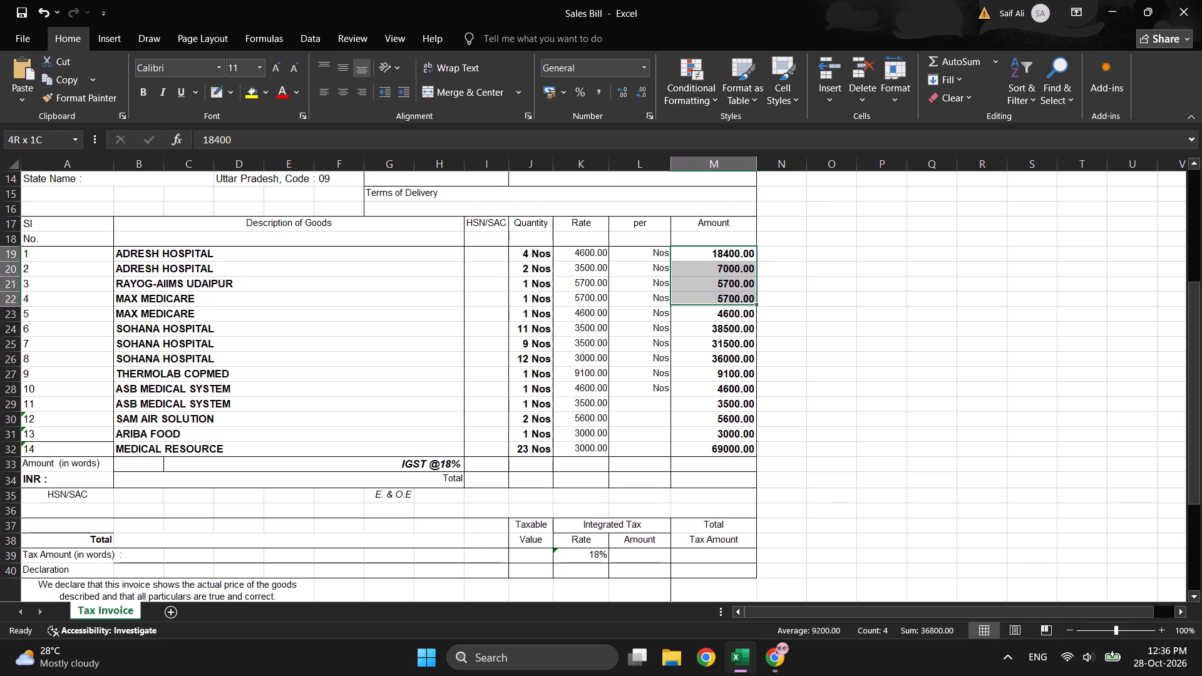
pyautogui.moveTo(712, 307); pyautogui.dragTo(736, 451)
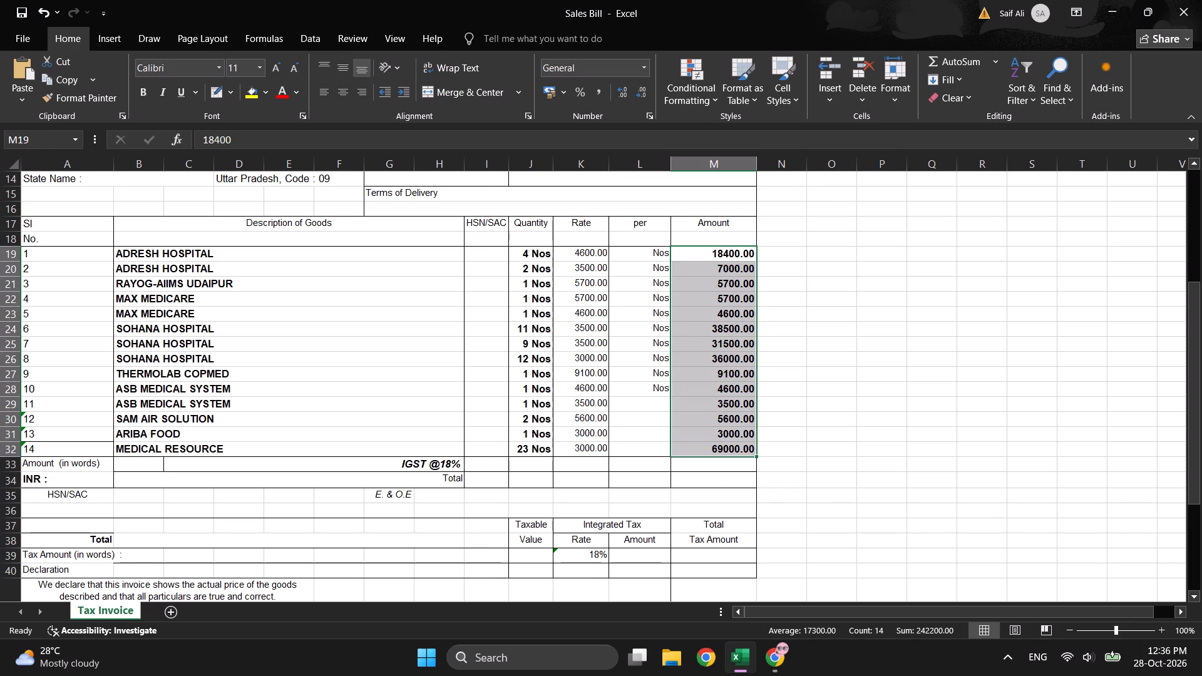
pyautogui.hotkey('alt', '=')
pyautogui.click(907, 498)
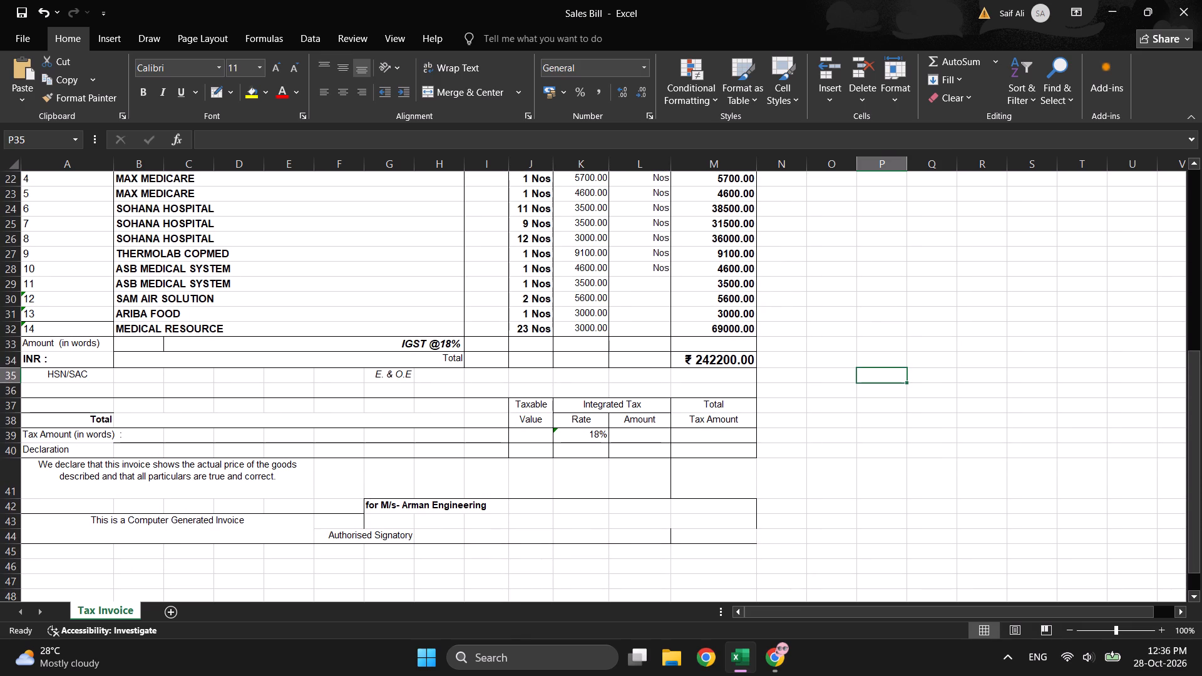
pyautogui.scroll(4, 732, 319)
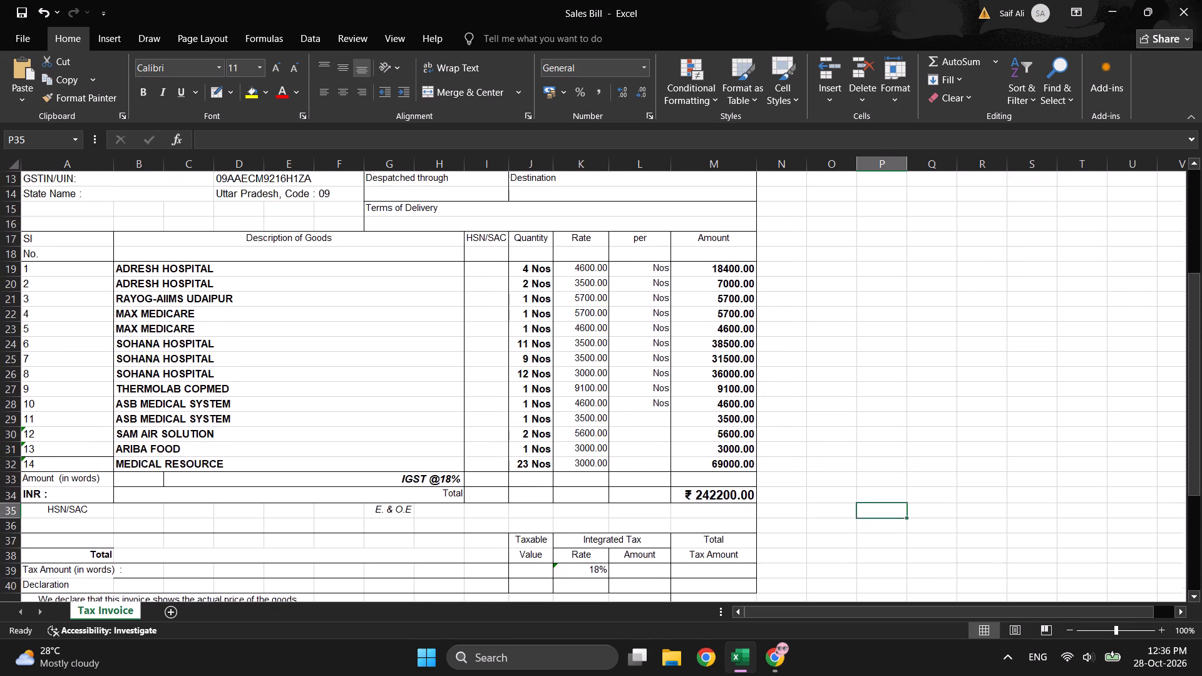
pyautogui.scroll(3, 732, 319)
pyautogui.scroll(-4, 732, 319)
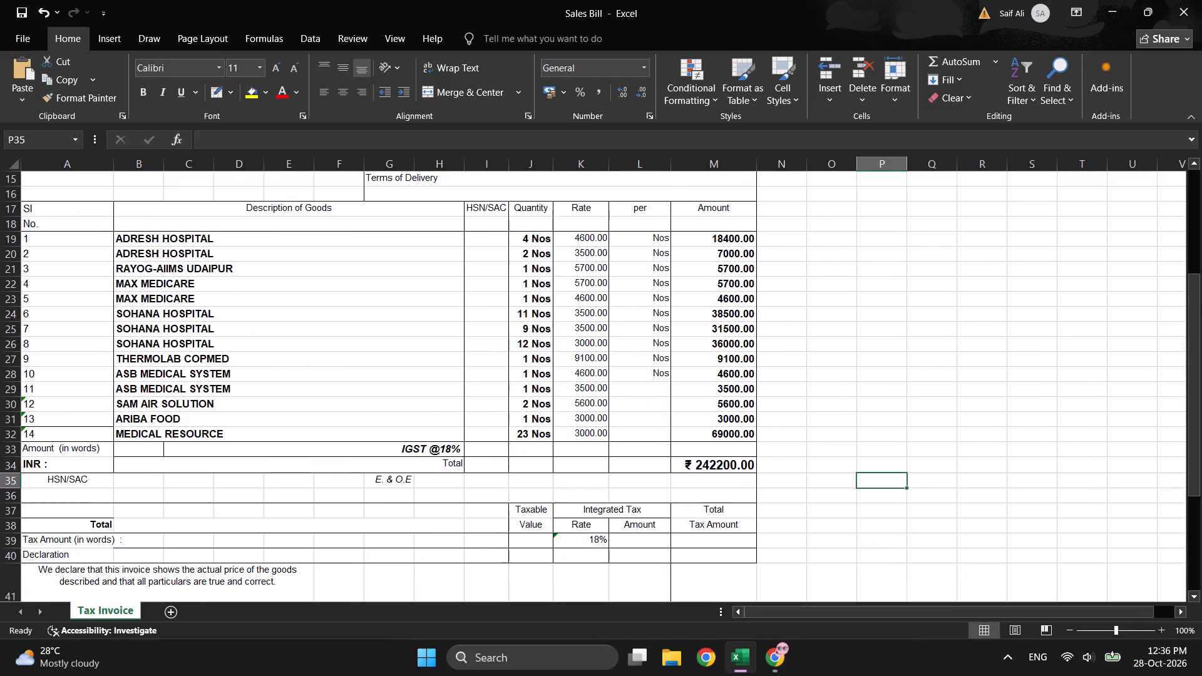